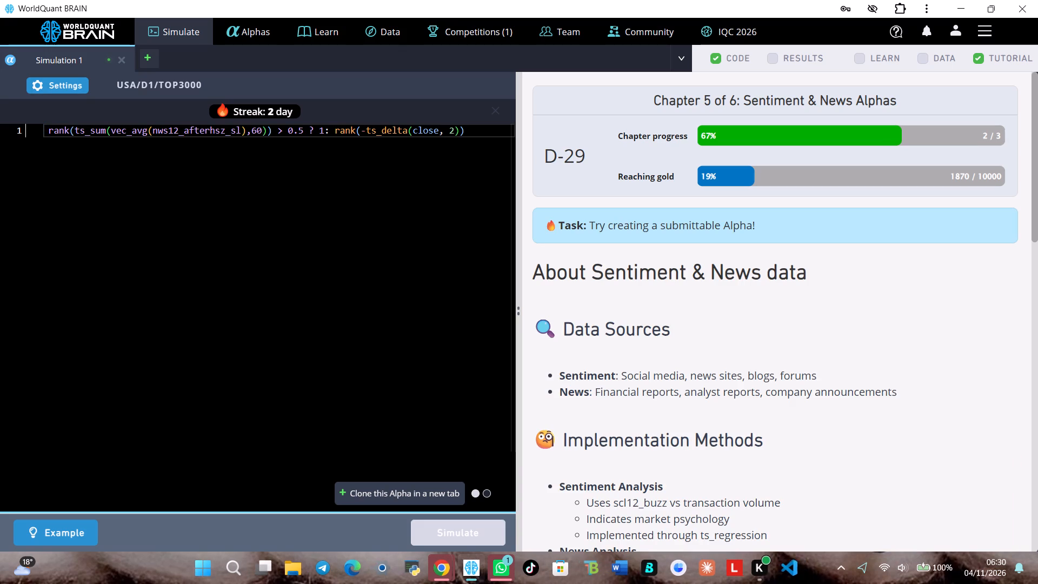
View the home dashboard and return to the Simulate workspace.
{"action": "scroll", "coordinate": [377, 303], "scroll_direction": "down", "scroll_amount": 1}
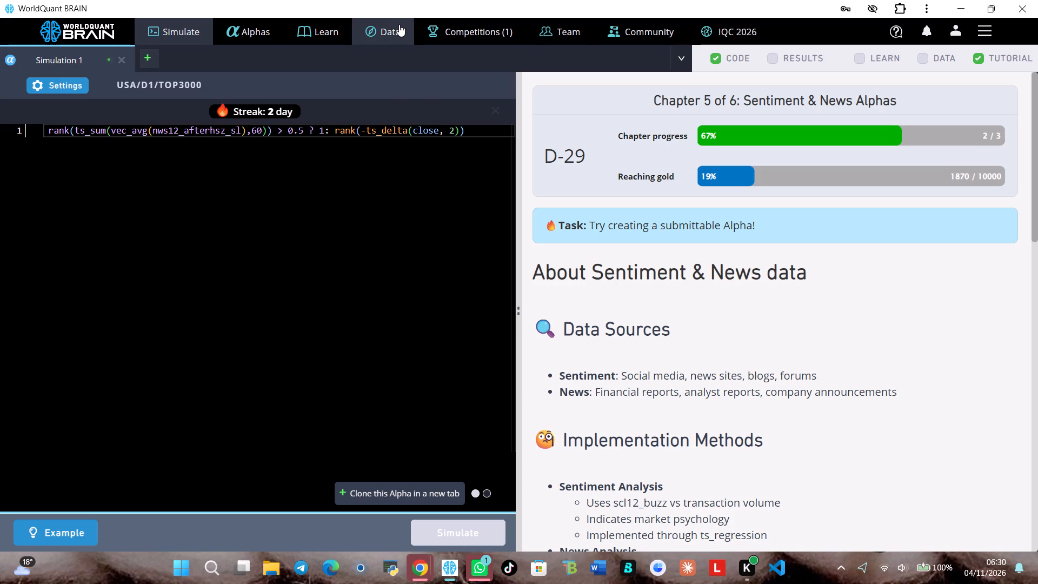
{"action": "left_click", "coordinate": [429, 35]}
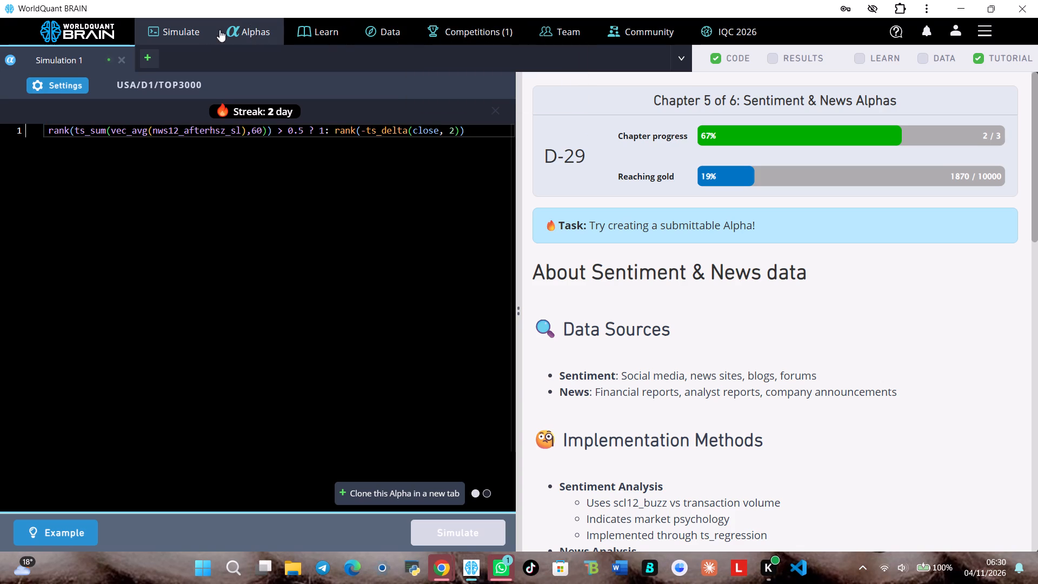
{"action": "left_click", "coordinate": [108, 26]}
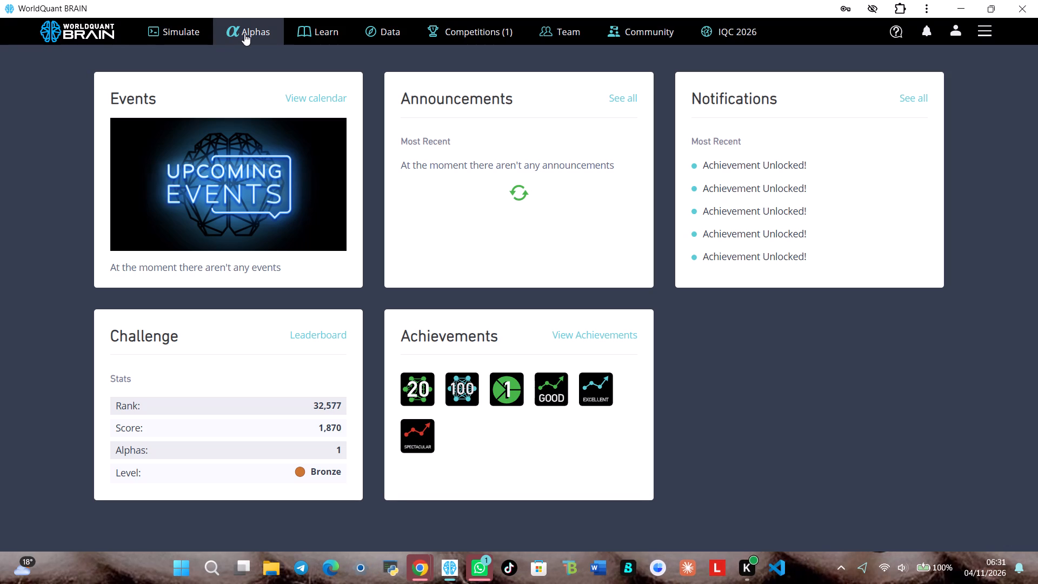
{"action": "left_click", "coordinate": [191, 35]}
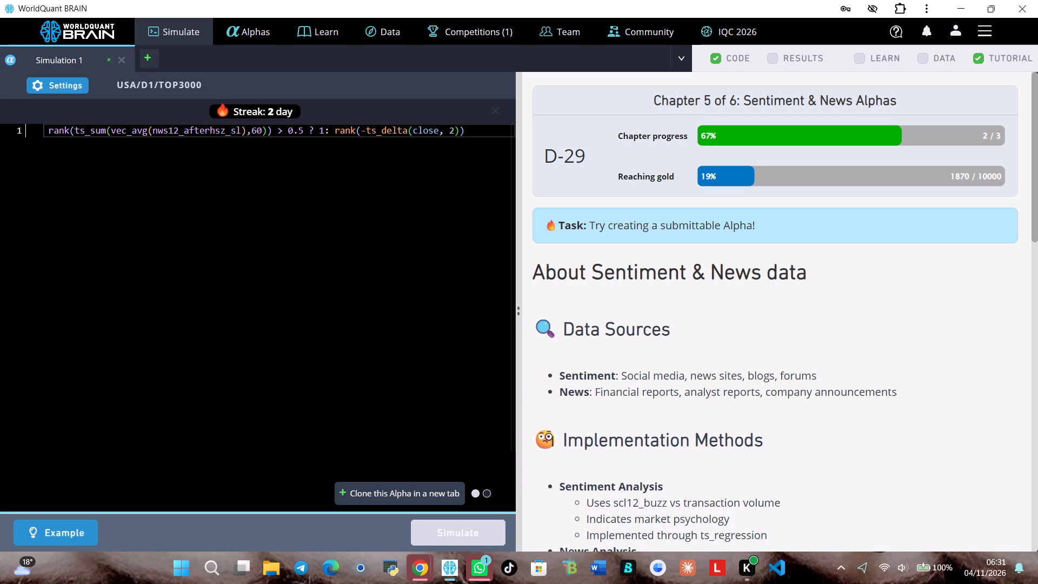
Read through the Sentiment & News Alphas tutorial chapter, from its data sources to the submittable Alpha task.
{"action": "scroll", "coordinate": [791, 473], "scroll_direction": "down", "scroll_amount": 2}
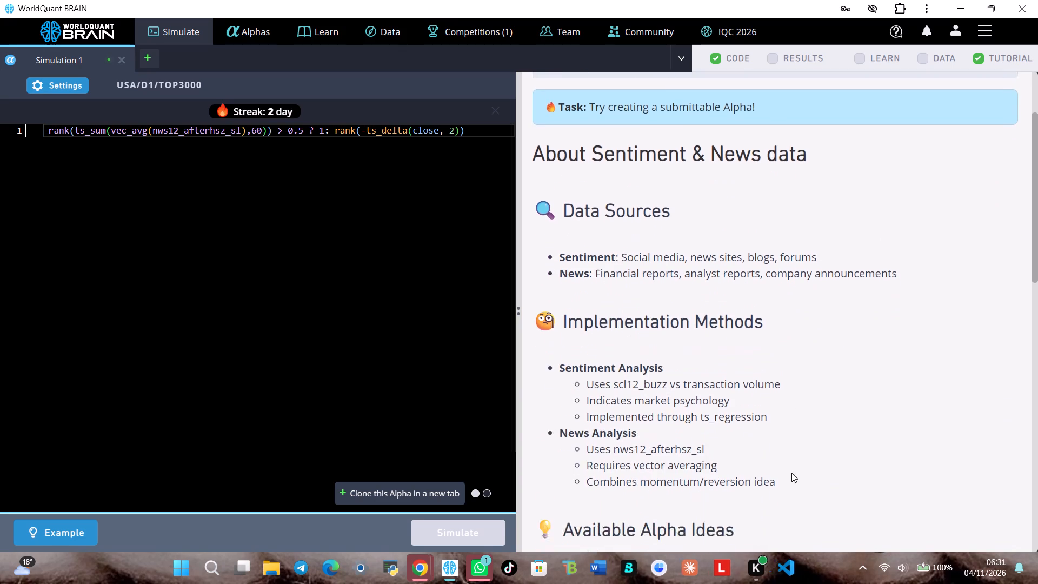
{"action": "scroll", "coordinate": [791, 473], "scroll_direction": "down", "scroll_amount": 5}
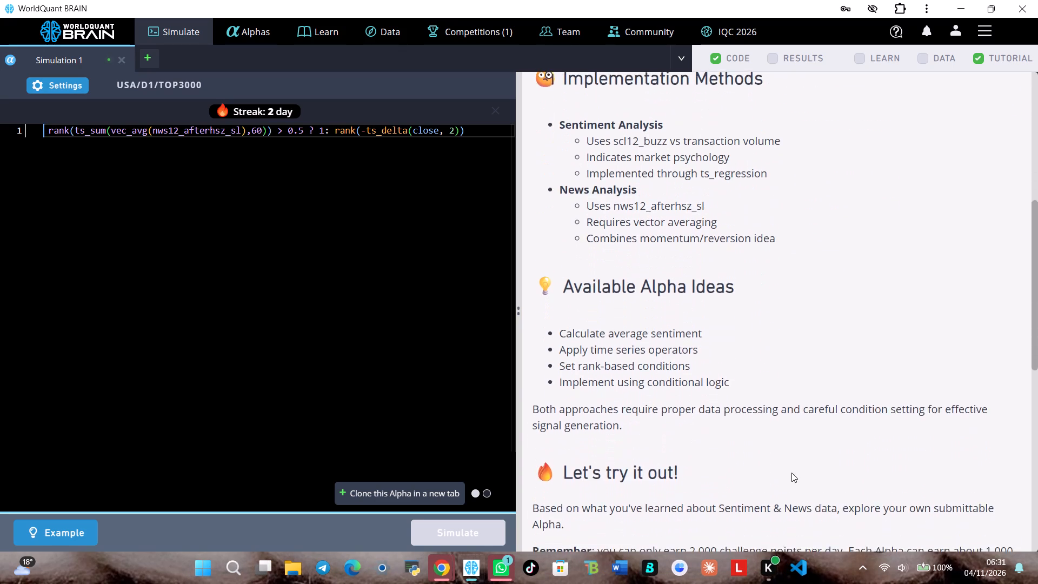
{"action": "scroll", "coordinate": [791, 473], "scroll_direction": "down", "scroll_amount": 1}
{"action": "left_click", "coordinate": [791, 472]}
{"action": "scroll", "coordinate": [791, 472], "scroll_direction": "down", "scroll_amount": 1}
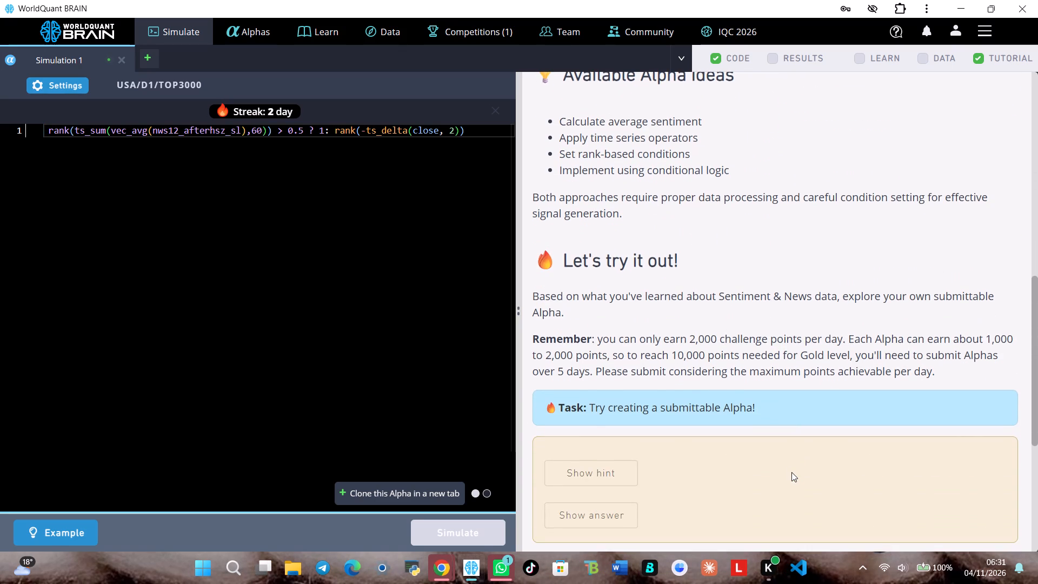
{"action": "scroll", "coordinate": [791, 472], "scroll_direction": "down", "scroll_amount": 1}
{"action": "scroll", "coordinate": [791, 472], "scroll_direction": "up", "scroll_amount": 5}
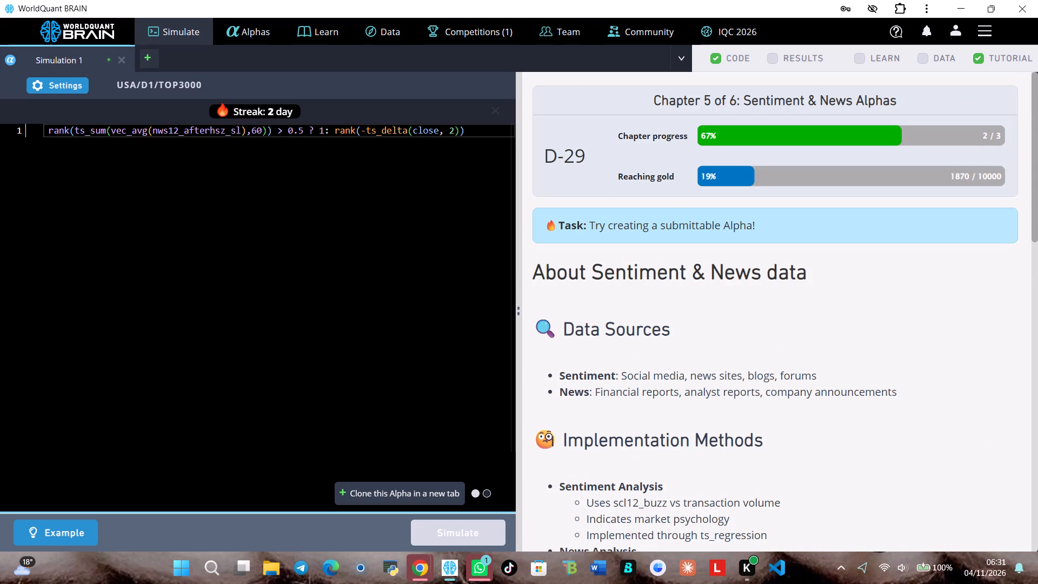
Copy the tutorial text from the heading "About Sentiment & News data" through the closing task to create a submittable Alpha.
{"action": "left_click_drag", "start_coordinate": [533, 273], "coordinate": [768, 414]}
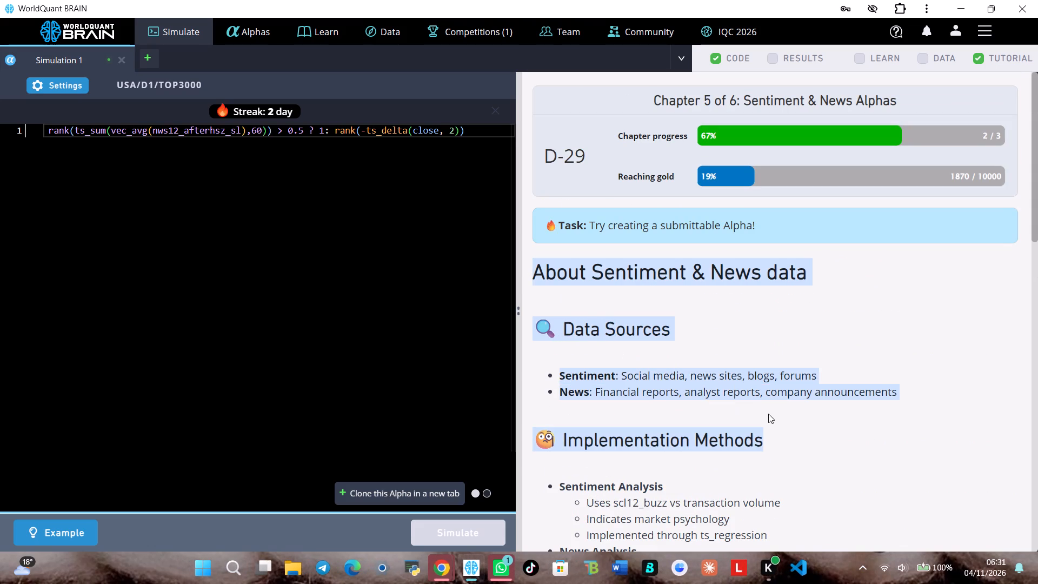
{"action": "left_click_drag", "start_coordinate": [768, 414], "coordinate": [797, 539]}
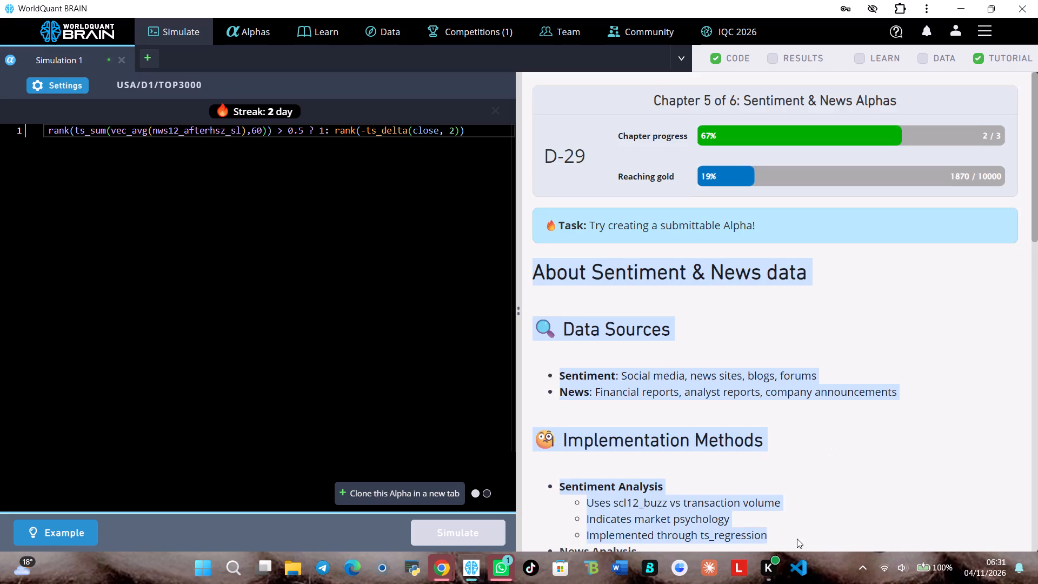
{"action": "left_click_drag", "start_coordinate": [797, 539], "coordinate": [718, 400]}
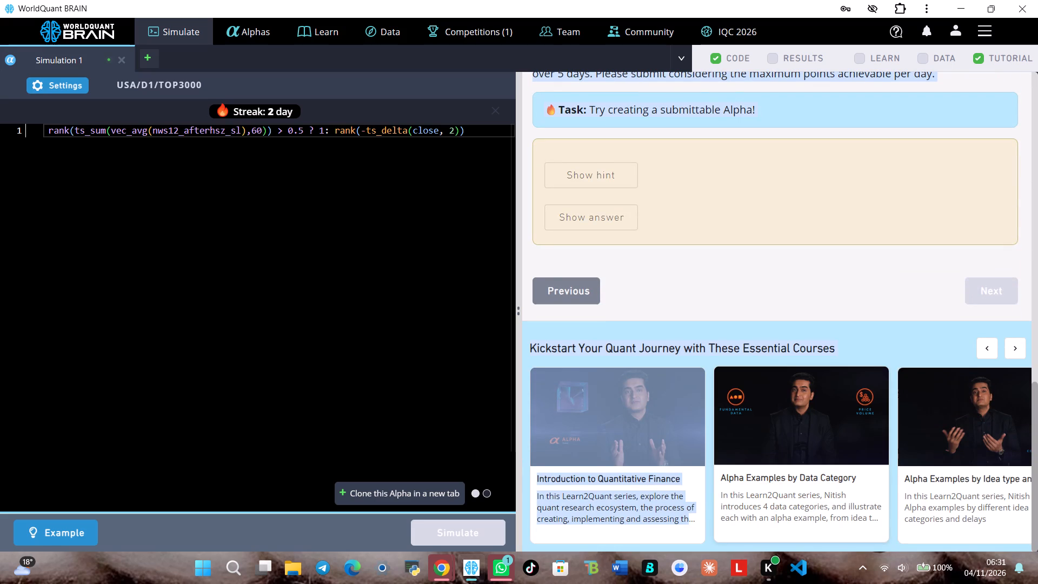
{"action": "left_click_drag", "start_coordinate": [718, 400], "coordinate": [737, 336]}
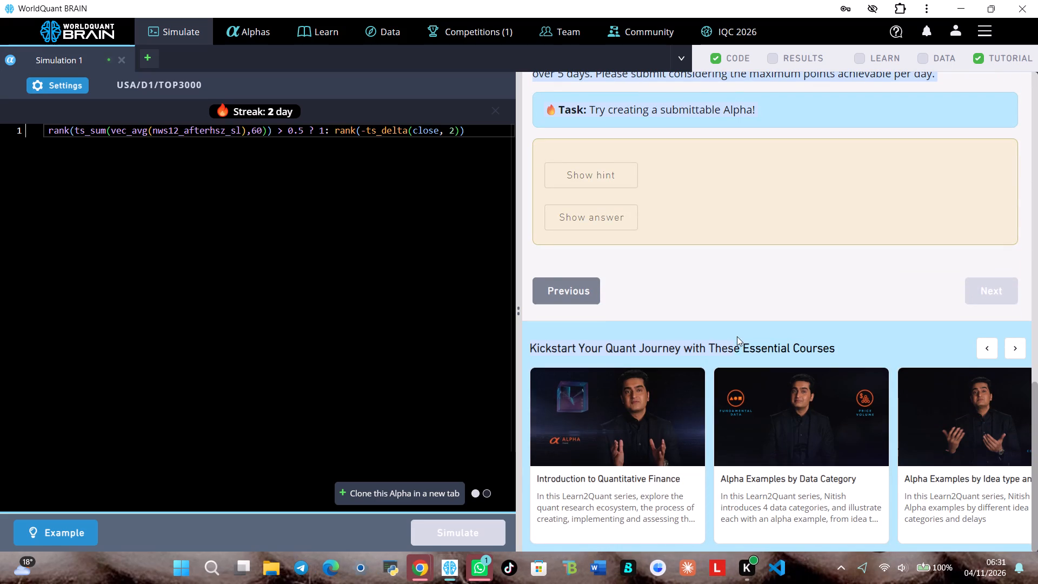
{"action": "left_click_drag", "start_coordinate": [737, 336], "coordinate": [801, 294]}
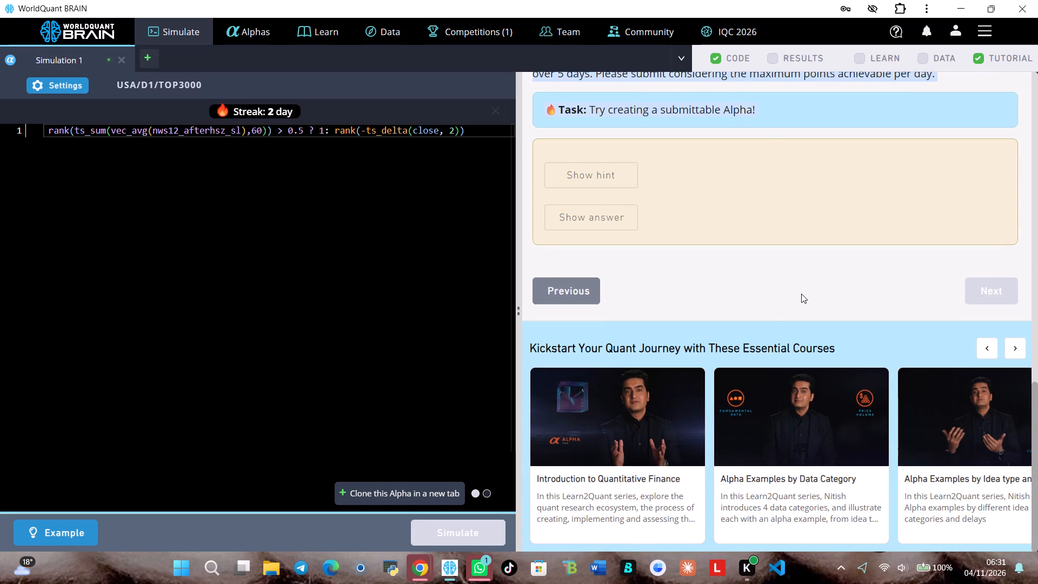
{"action": "key", "text": "ctrl+c"}
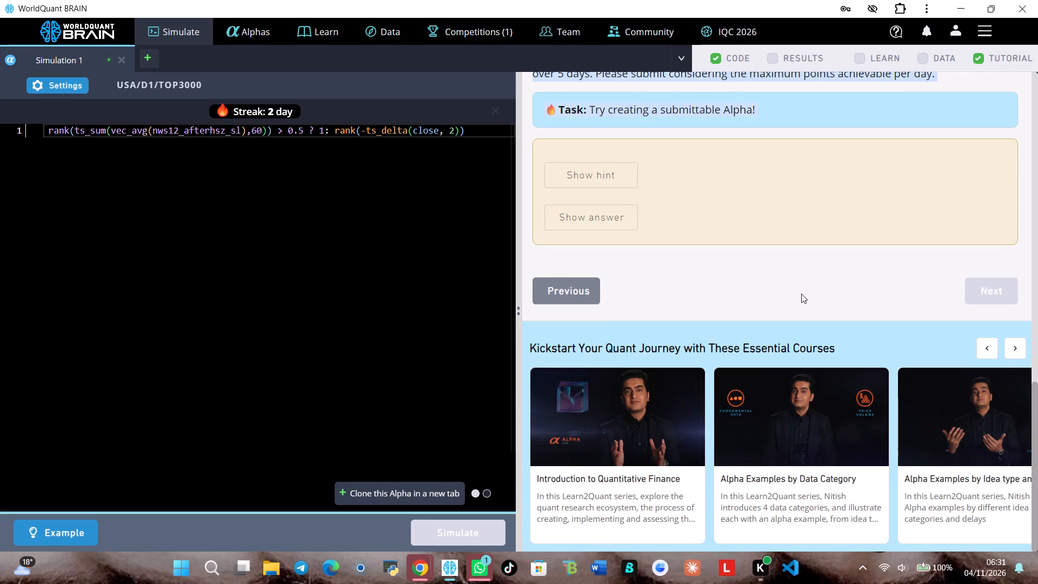
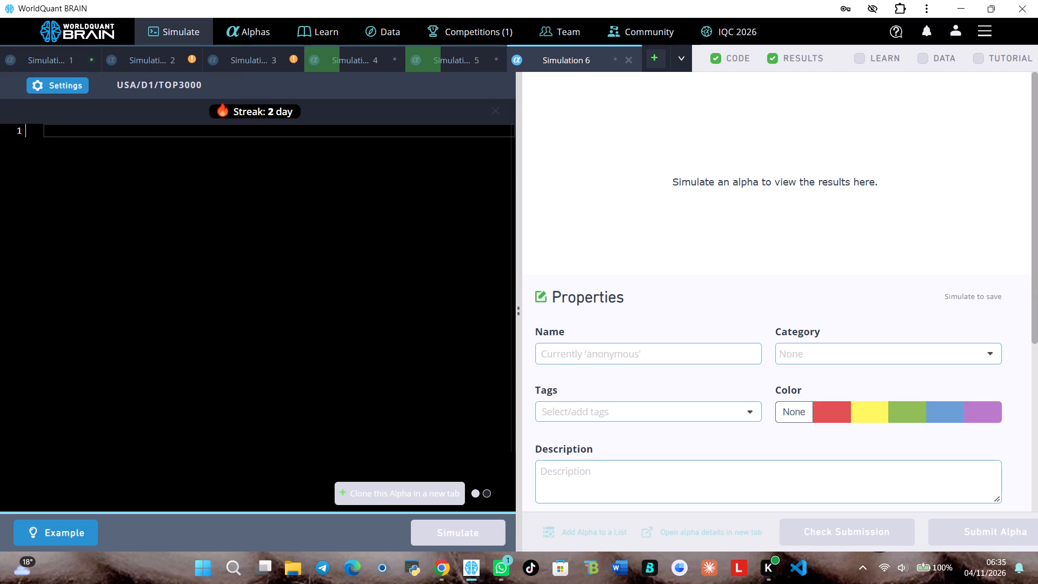
{"action": "key", "text": "ctrl+v"}
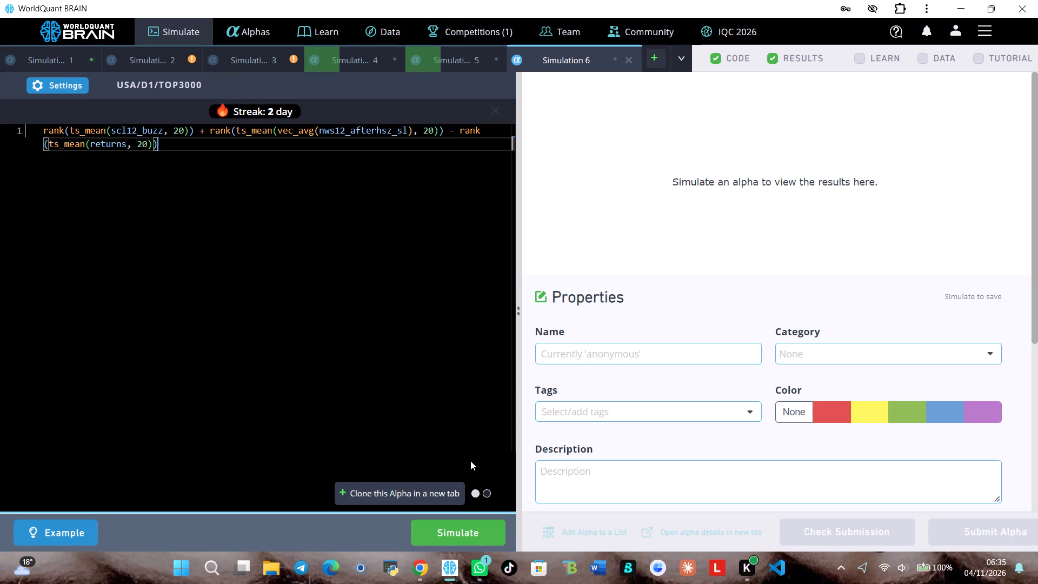
{"action": "left_click", "coordinate": [447, 532]}
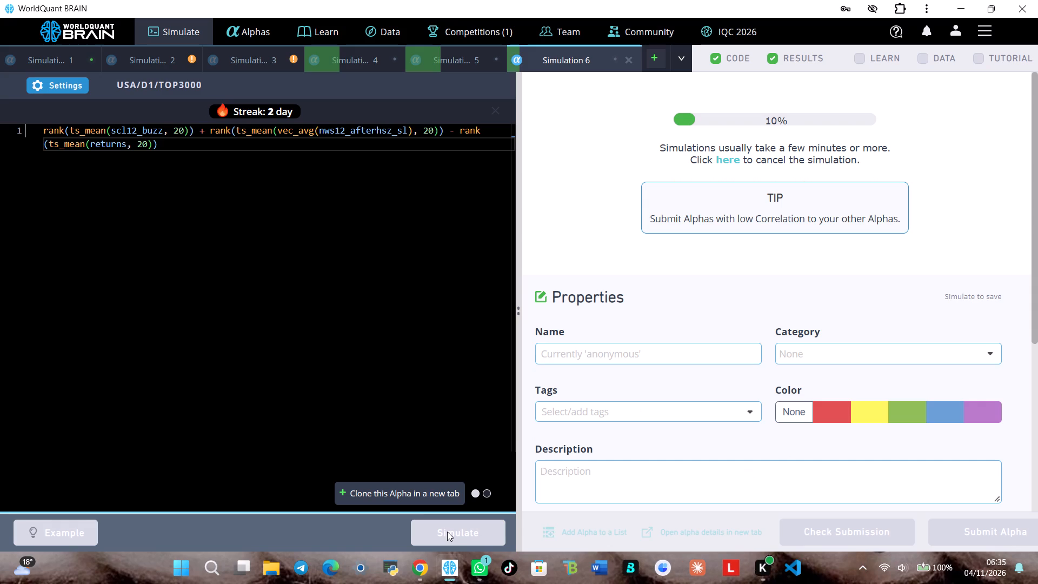
Reveal the test period for Simulation 2 and examine its PnL chart and IS Summary for the IS period.
{"action": "left_click", "coordinate": [175, 56]}
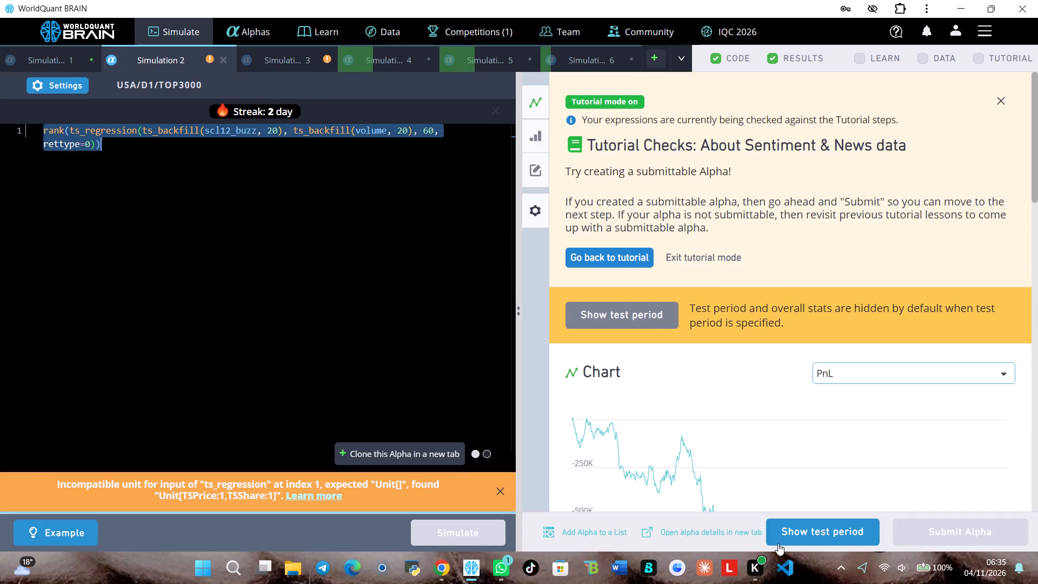
{"action": "left_click", "coordinate": [794, 525]}
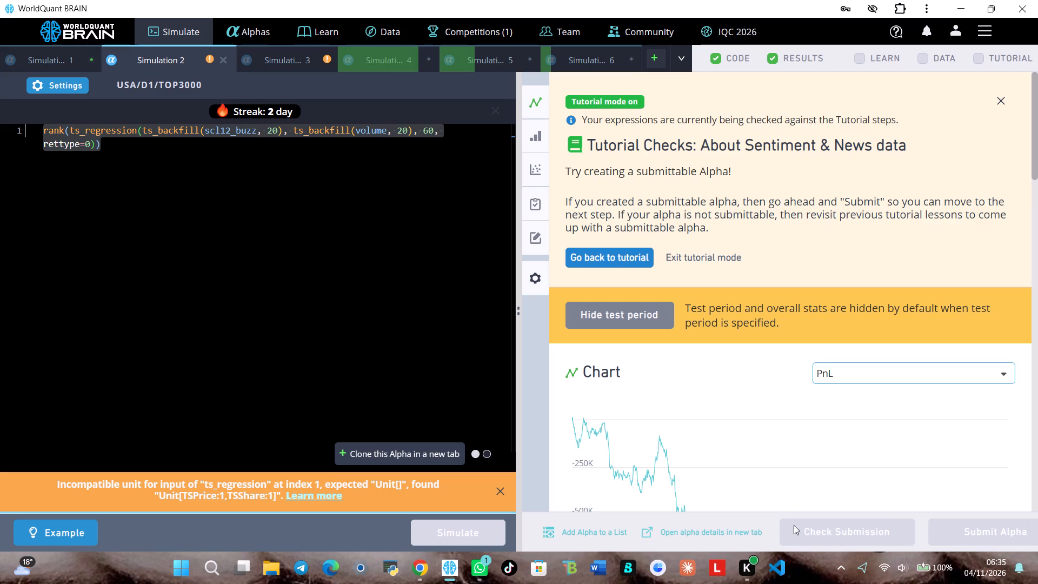
{"action": "scroll", "coordinate": [850, 465], "scroll_direction": "down", "scroll_amount": 3}
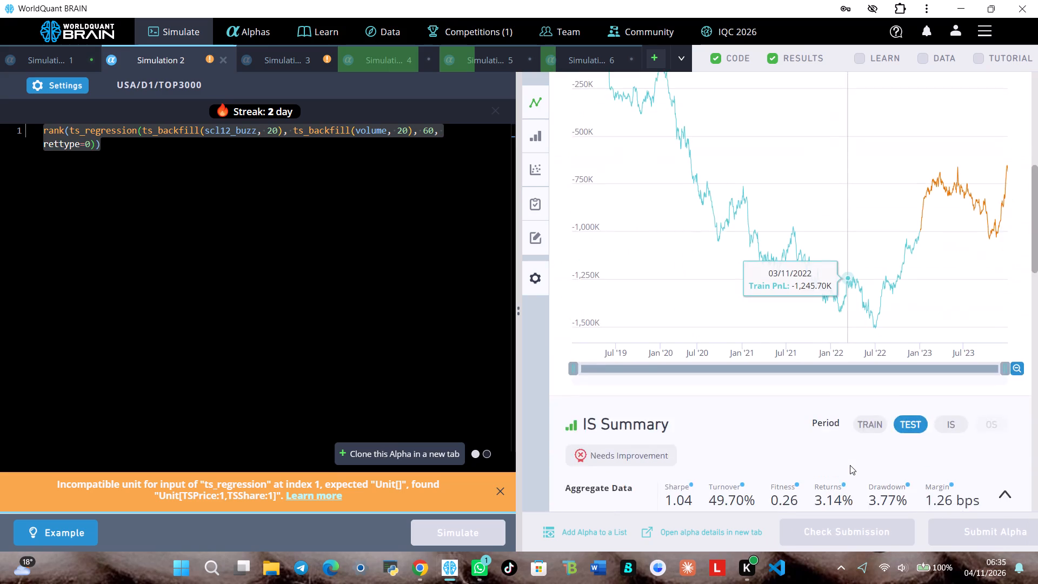
{"action": "scroll", "coordinate": [850, 465], "scroll_direction": "down", "scroll_amount": 1}
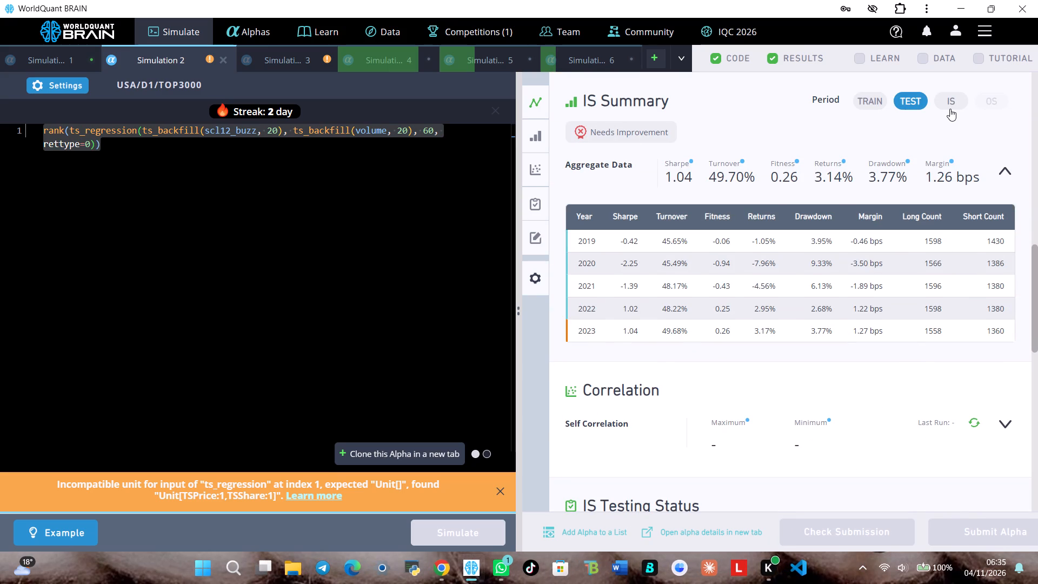
{"action": "left_click", "coordinate": [950, 105]}
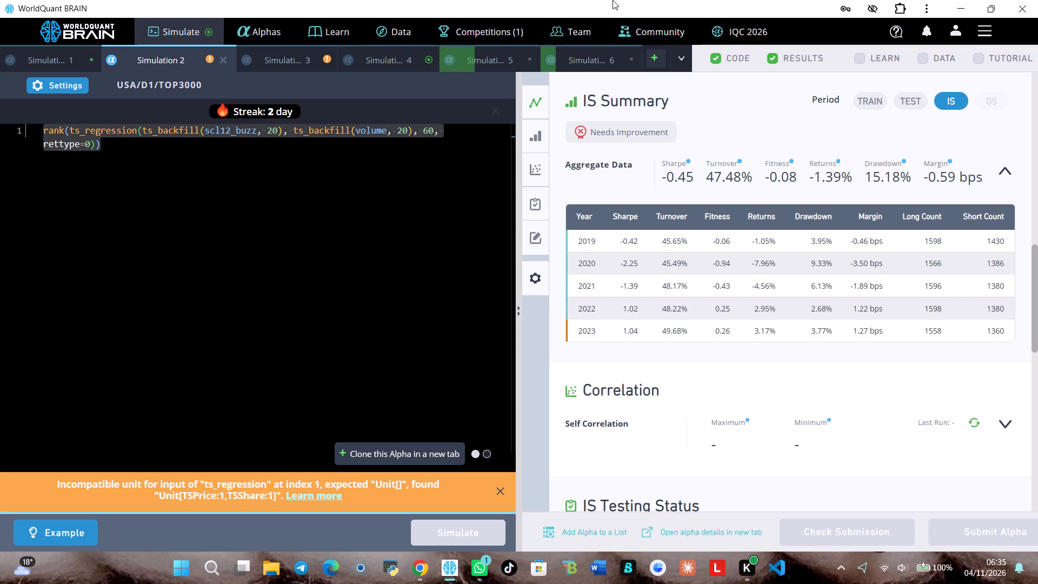
Reveal the test period in Simulations 3 and 4 and examine each one's IS Summary for the IS period.
{"action": "left_click", "coordinate": [260, 55]}
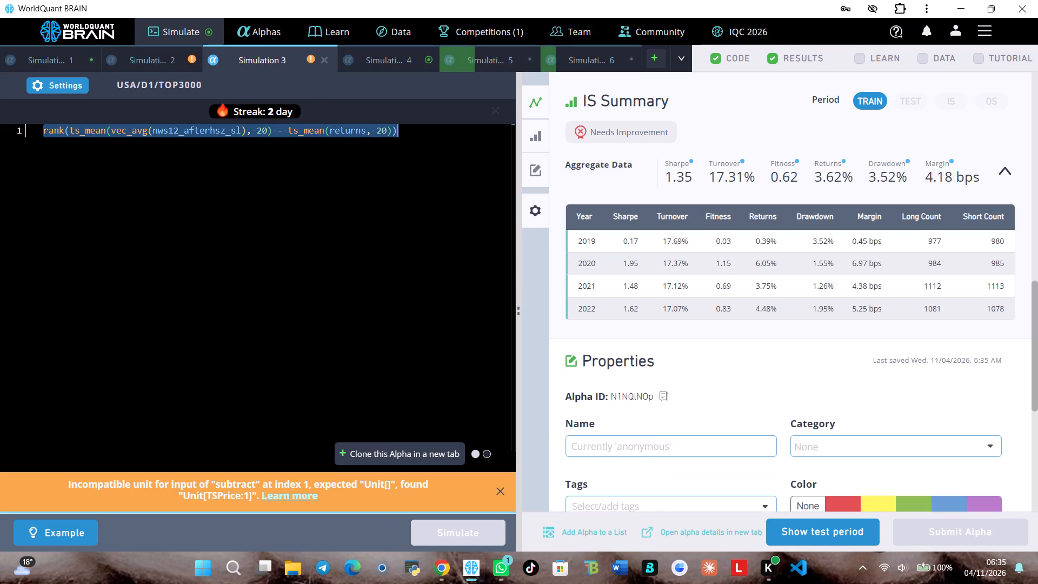
{"action": "left_click", "coordinate": [774, 529]}
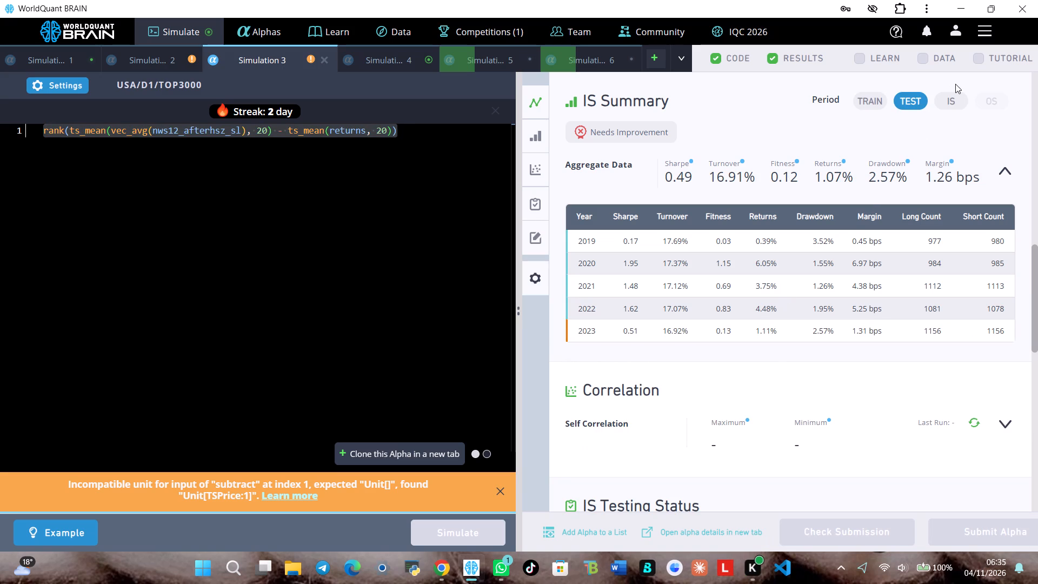
{"action": "left_click", "coordinate": [951, 100]}
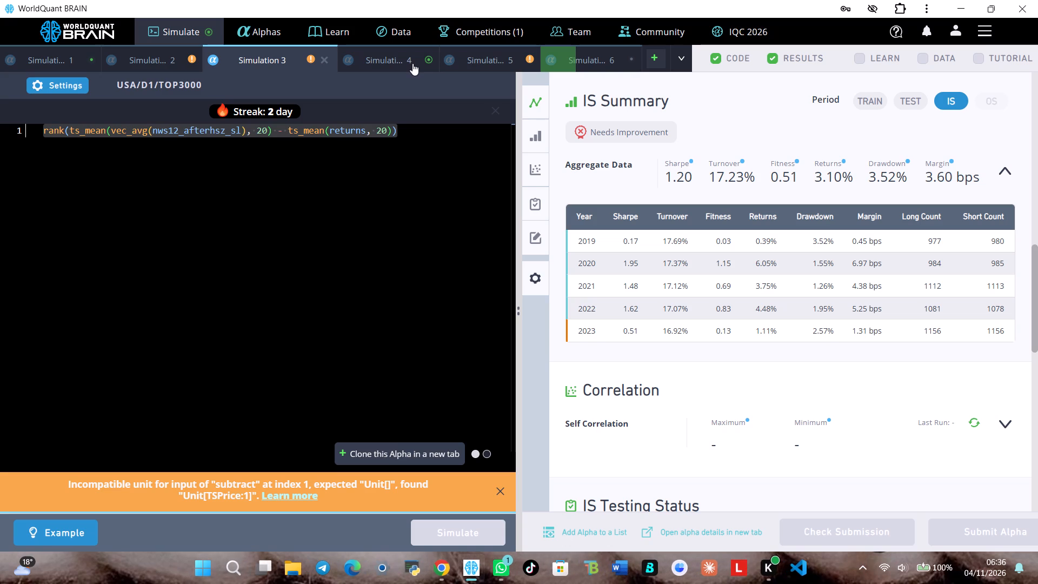
{"action": "left_click", "coordinate": [412, 63]}
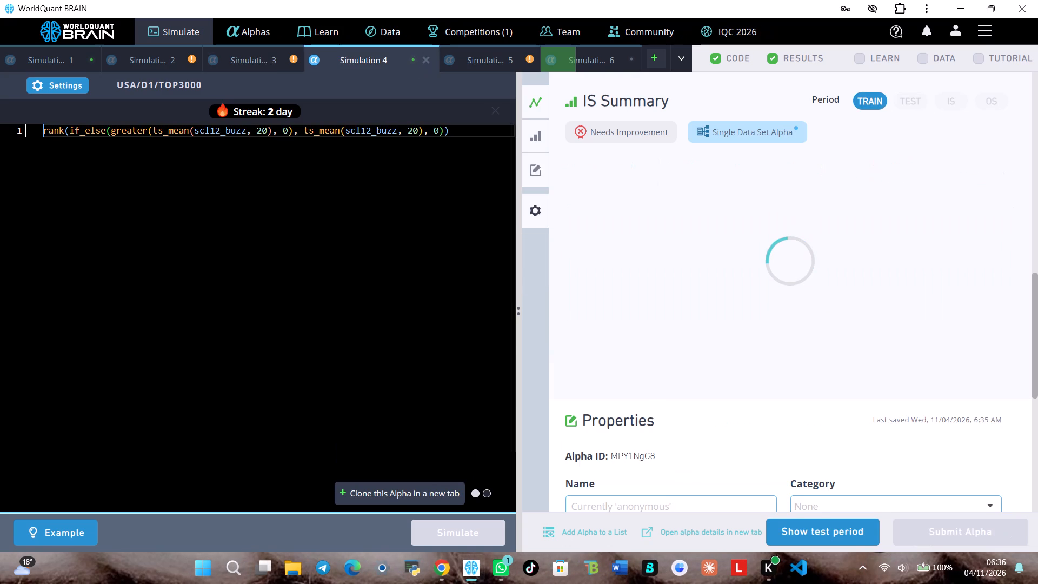
{"action": "left_click", "coordinate": [789, 529]}
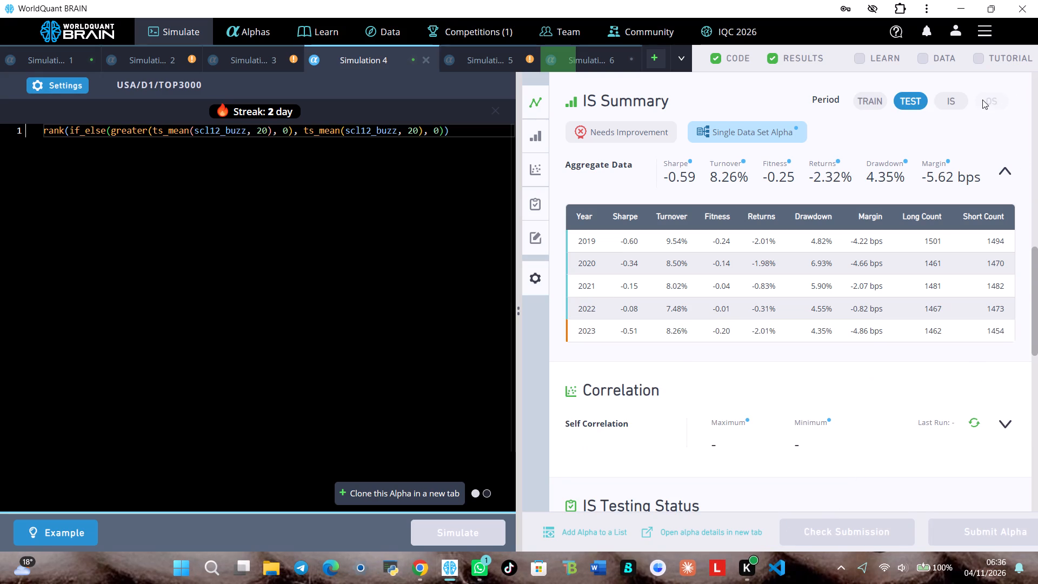
{"action": "left_click", "coordinate": [950, 104]}
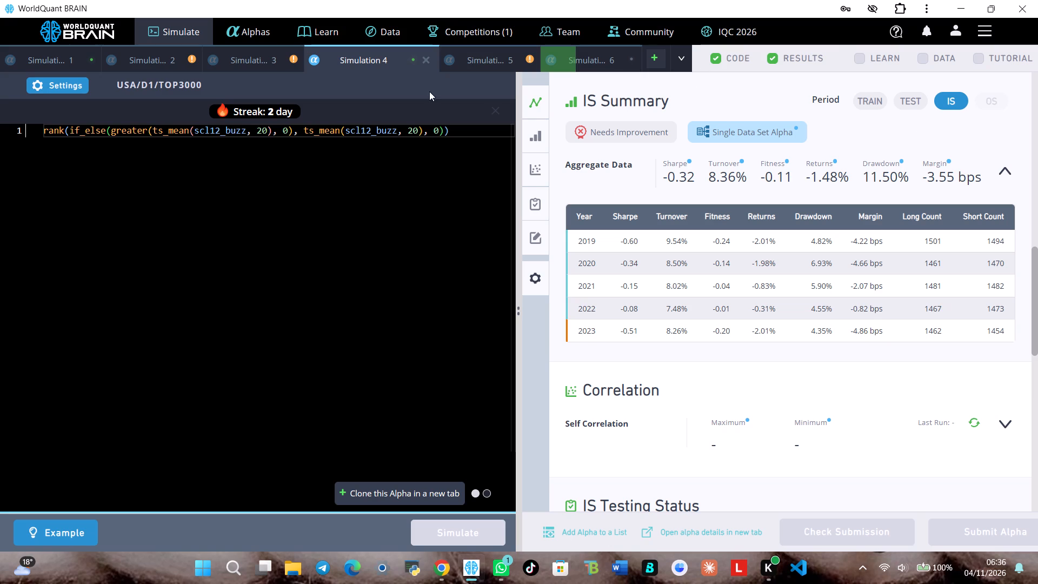
Reveal the test period for Simulation 5, examine its IS-period summary, and check the progress of Simulation 6.
{"action": "left_click", "coordinate": [462, 57]}
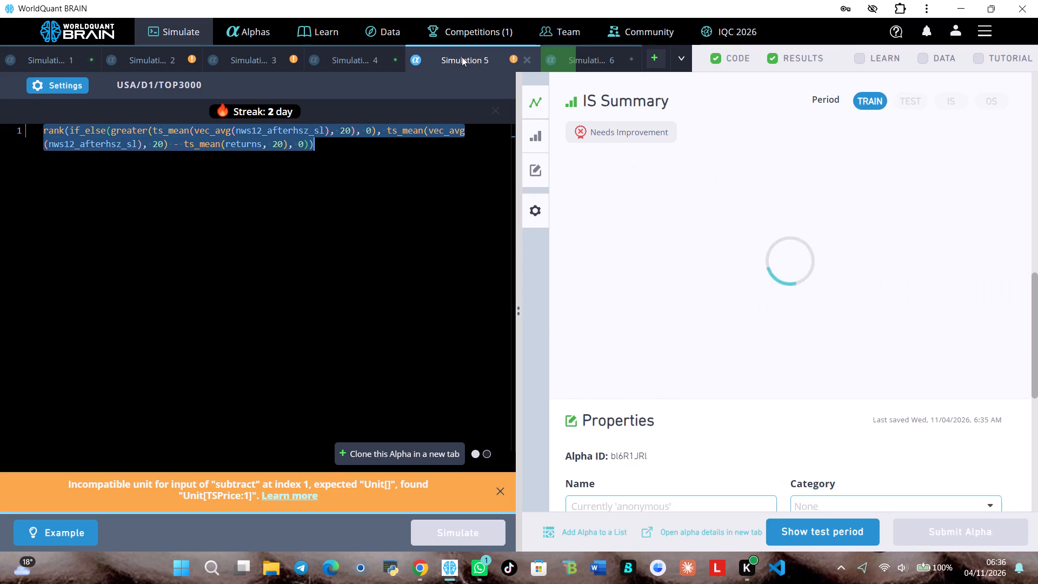
{"action": "left_click", "coordinate": [800, 530]}
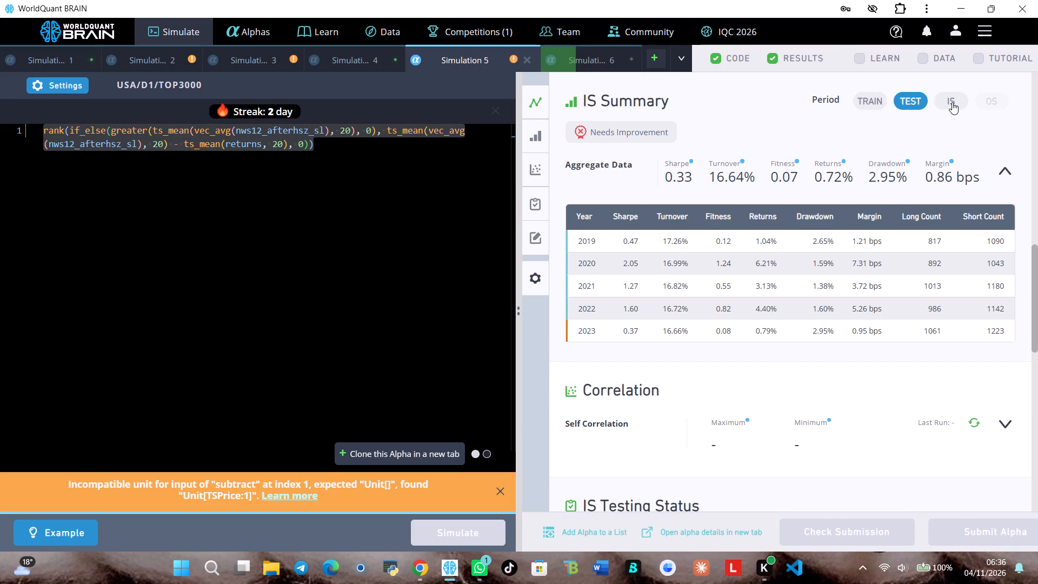
{"action": "left_click", "coordinate": [952, 102]}
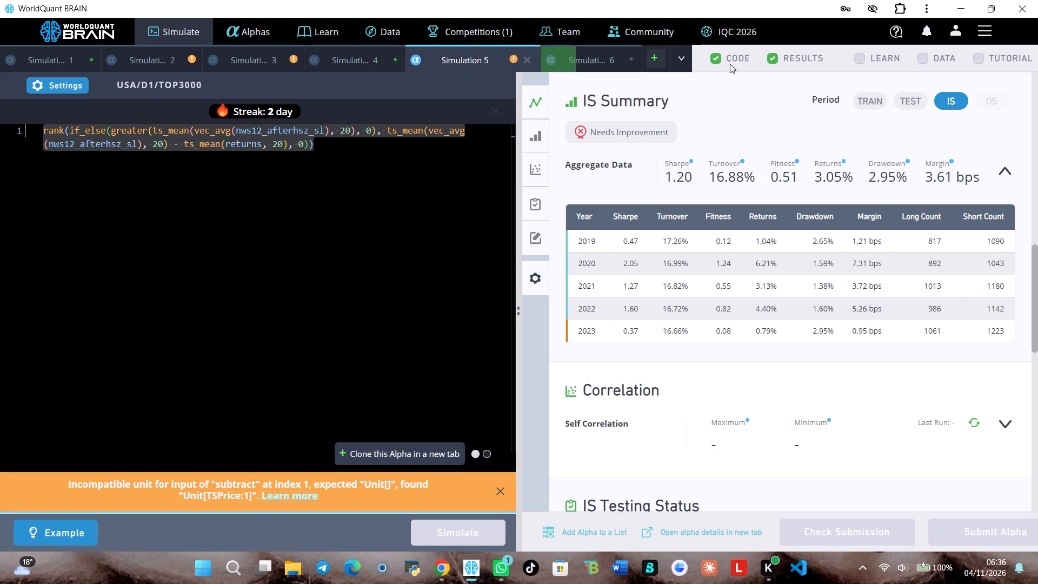
{"action": "left_click", "coordinate": [578, 62]}
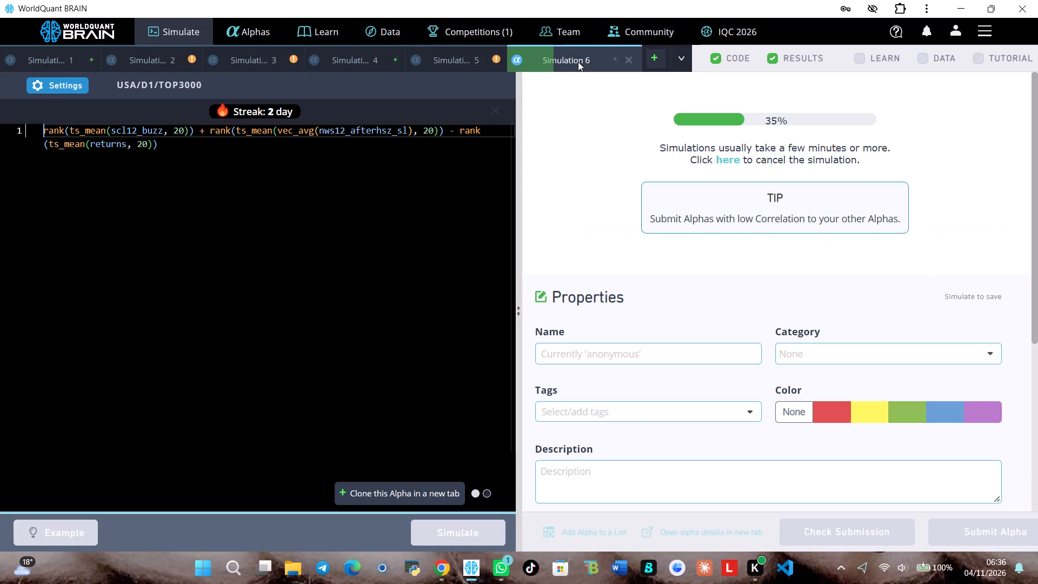
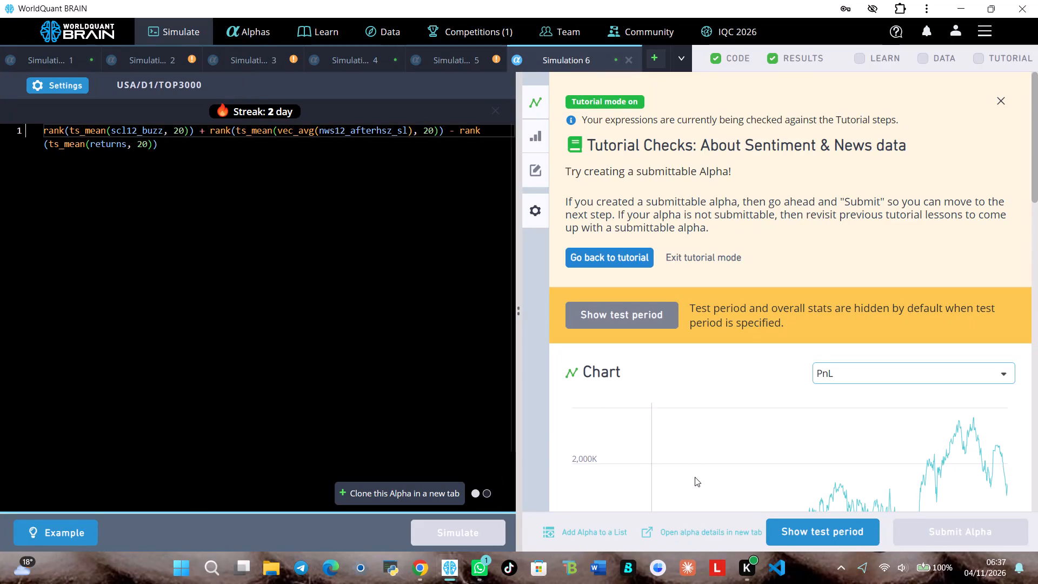
Reveal the test period for Simulation 6 and examine its IS Summary for the IS period.
{"action": "left_click", "coordinate": [798, 527]}
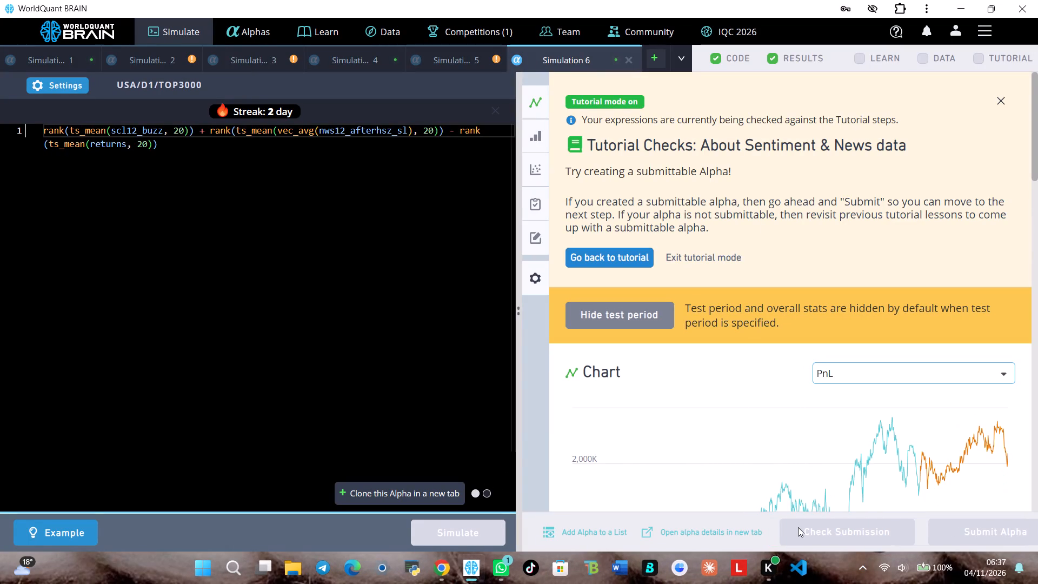
{"action": "scroll", "coordinate": [803, 413], "scroll_direction": "down", "scroll_amount": 6}
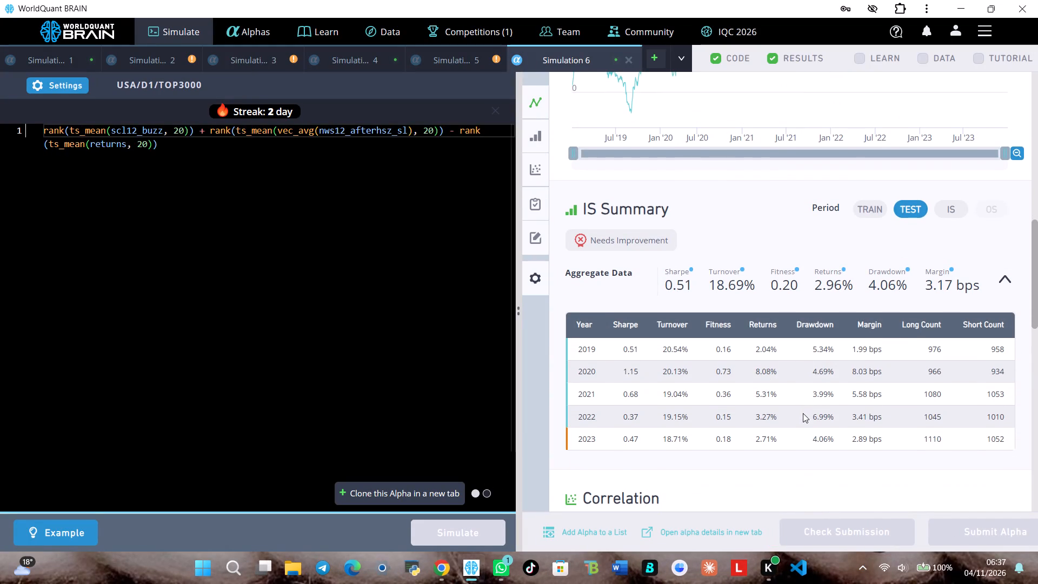
{"action": "left_click", "coordinate": [955, 211]}
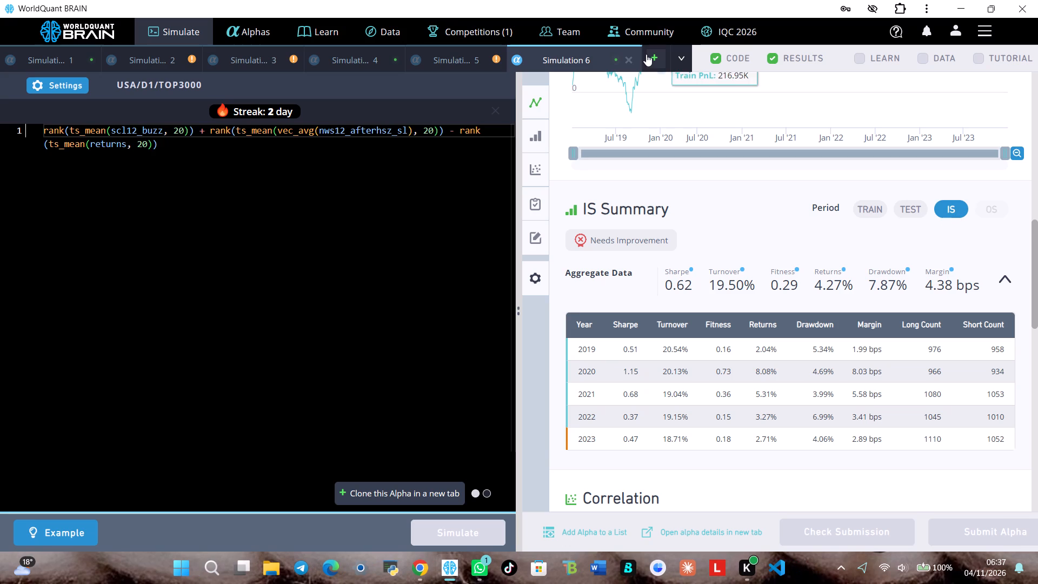
Compare the IS Summaries of Simulations 3, 4 and 5 for the IS period.
{"action": "left_click", "coordinate": [459, 60]}
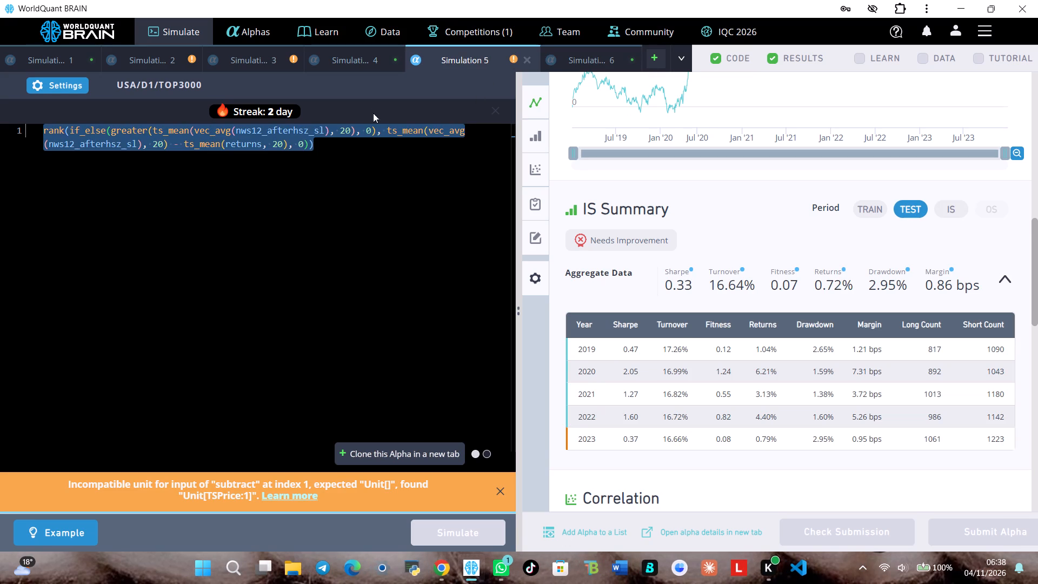
{"action": "left_click", "coordinate": [382, 56]}
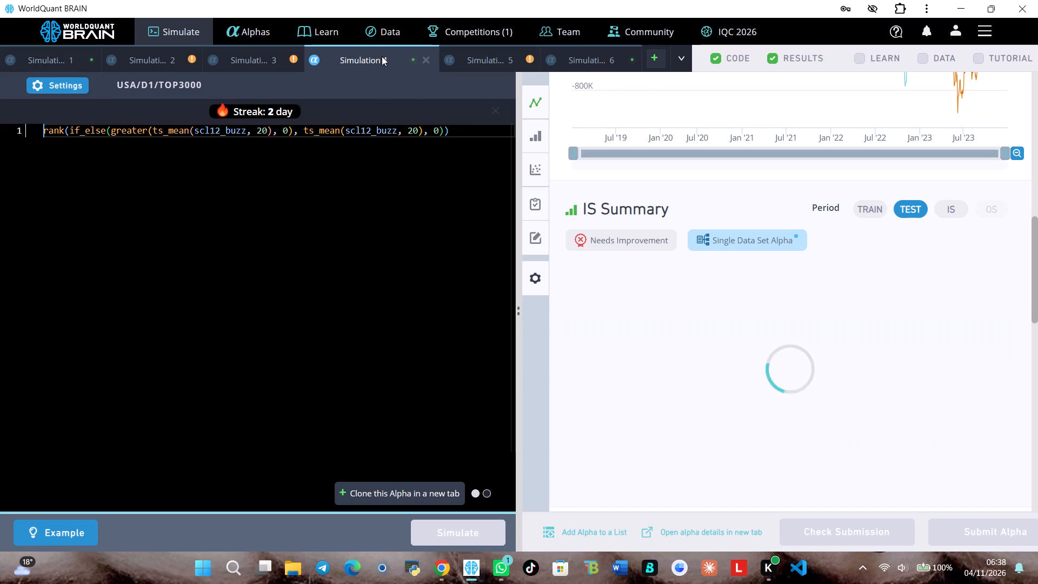
{"action": "left_click", "coordinate": [946, 208]}
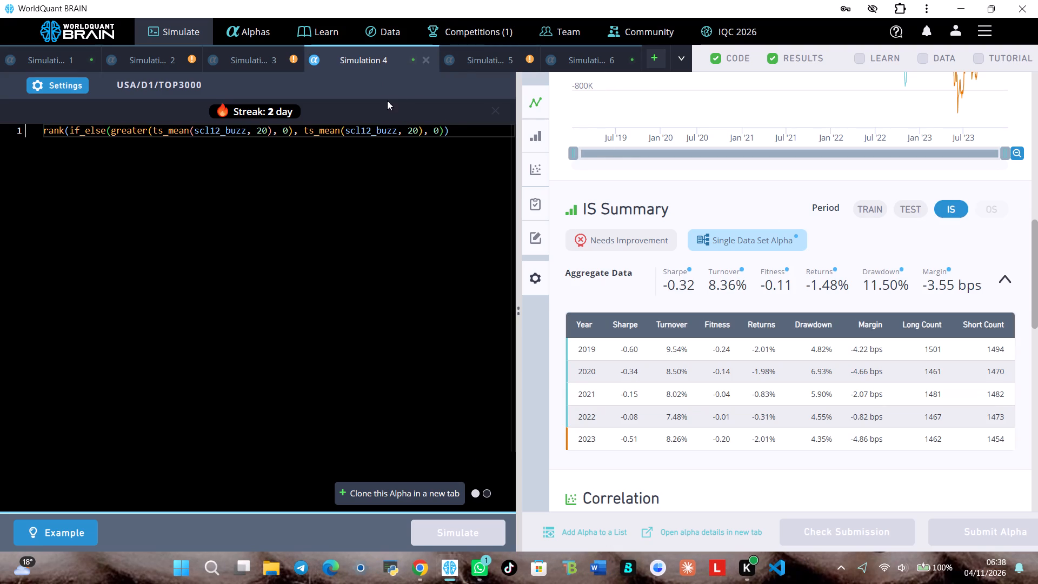
{"action": "left_click", "coordinate": [460, 60]}
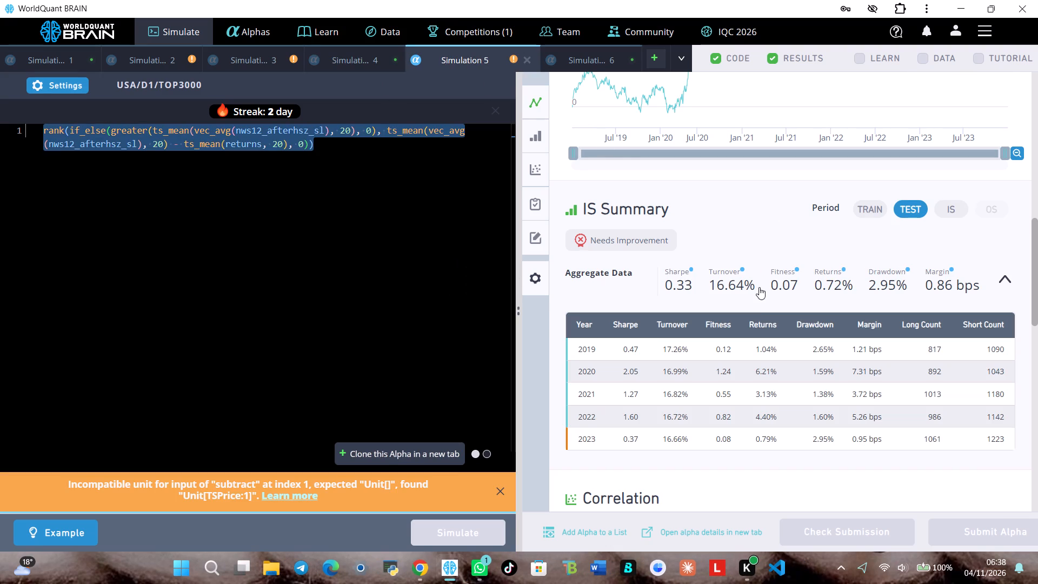
{"action": "left_click", "coordinate": [810, 272]}
{"action": "left_click", "coordinate": [954, 207]}
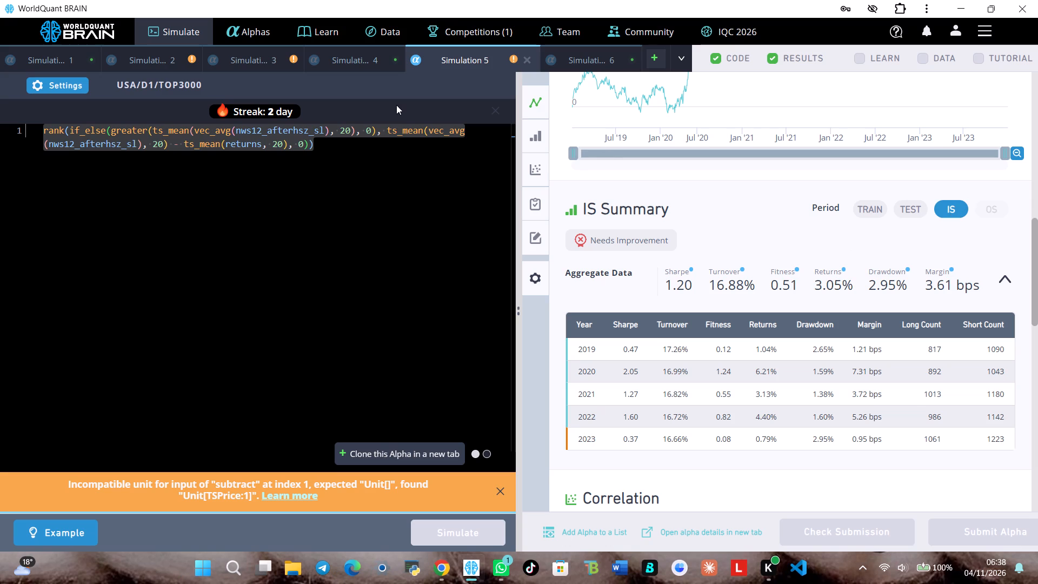
{"action": "left_click", "coordinate": [270, 56]}
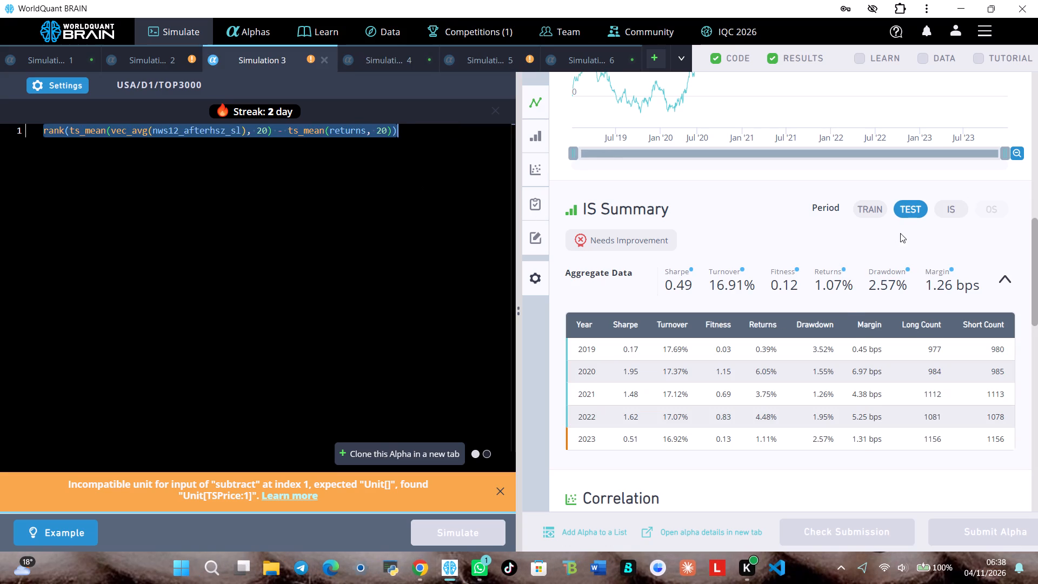
{"action": "left_click", "coordinate": [952, 214]}
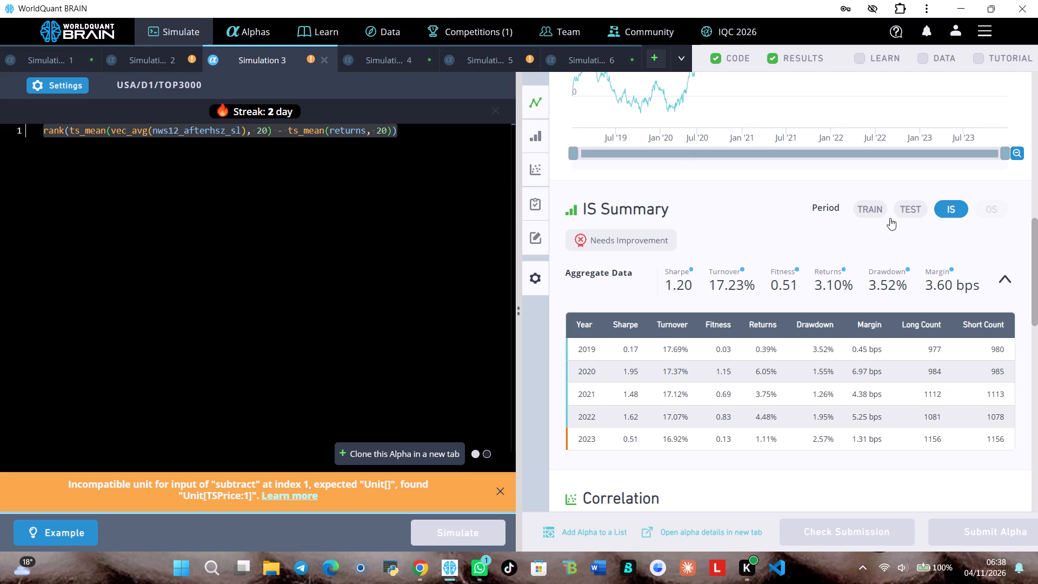
{"action": "left_click", "coordinate": [466, 59]}
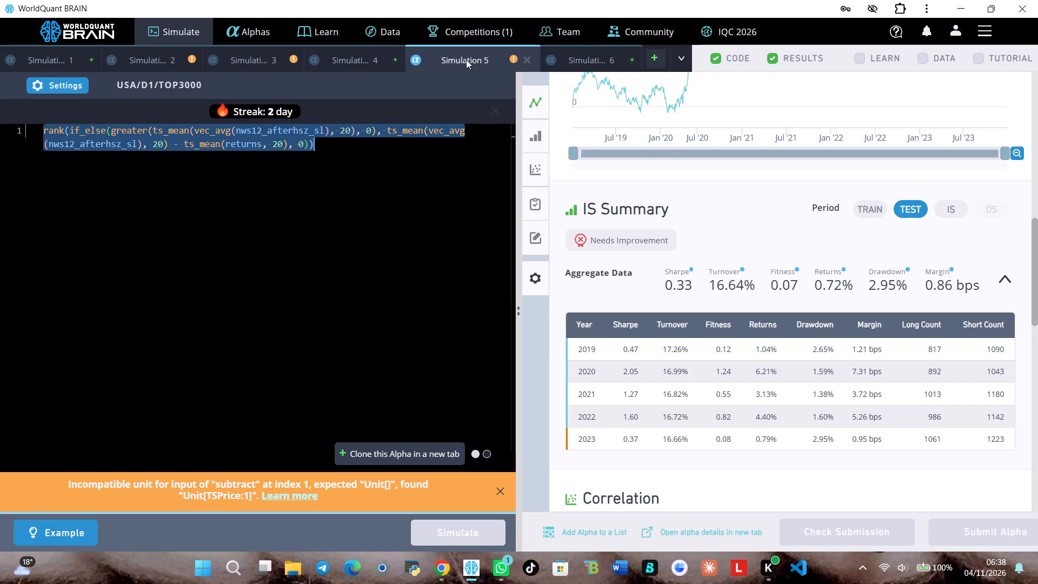
In Simulation 3's expression, replace the ts_mean operator applied to returns with ts_scale and simulate the revised Alpha.
{"action": "left_click", "coordinate": [285, 55]}
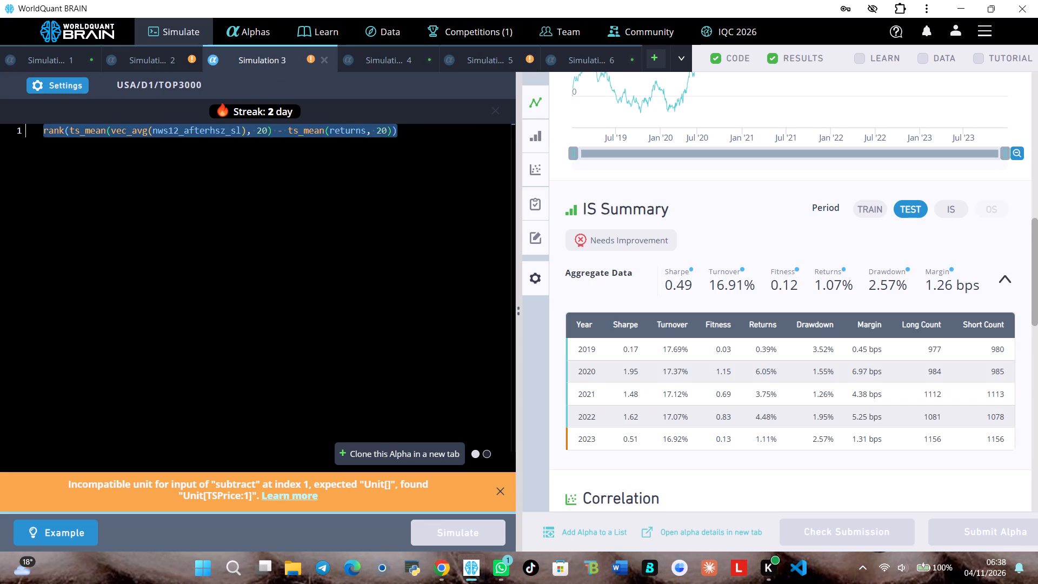
{"action": "left_click", "coordinate": [324, 134]}
{"action": "key", "text": "BackSpace"}
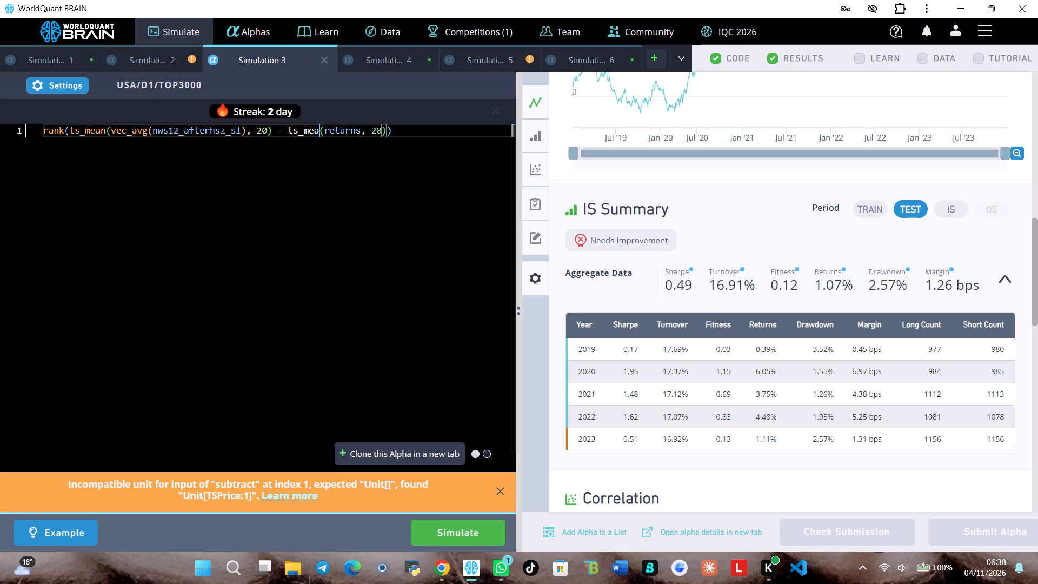
{"action": "key", "text": "BackSpace"}
{"action": "key", "text": "BackSpace"}
{"action": "key", "text": "BackSpace"}
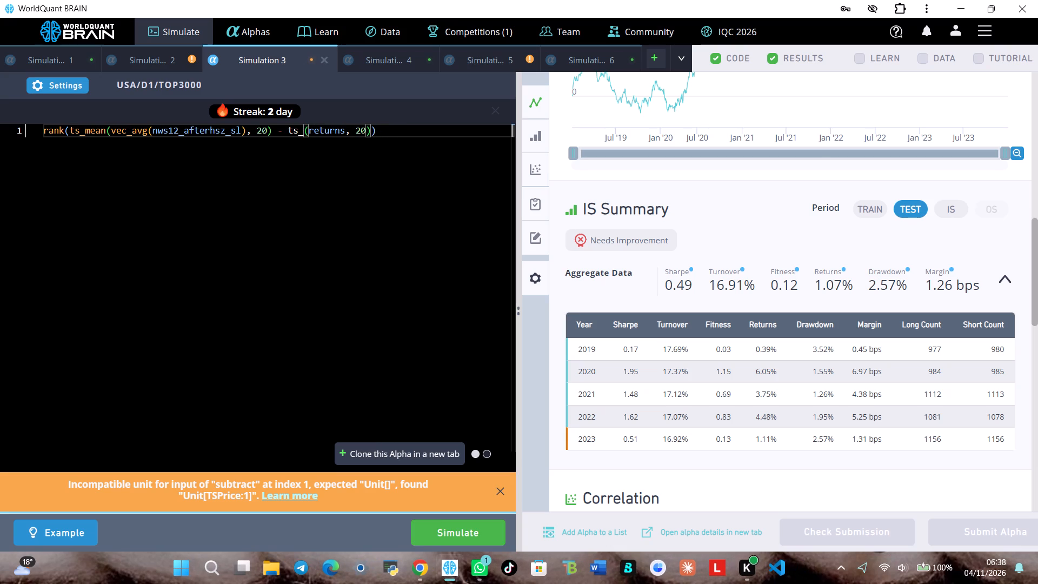
{"action": "type", "text": "scale"}
{"action": "key", "text": "Return"}
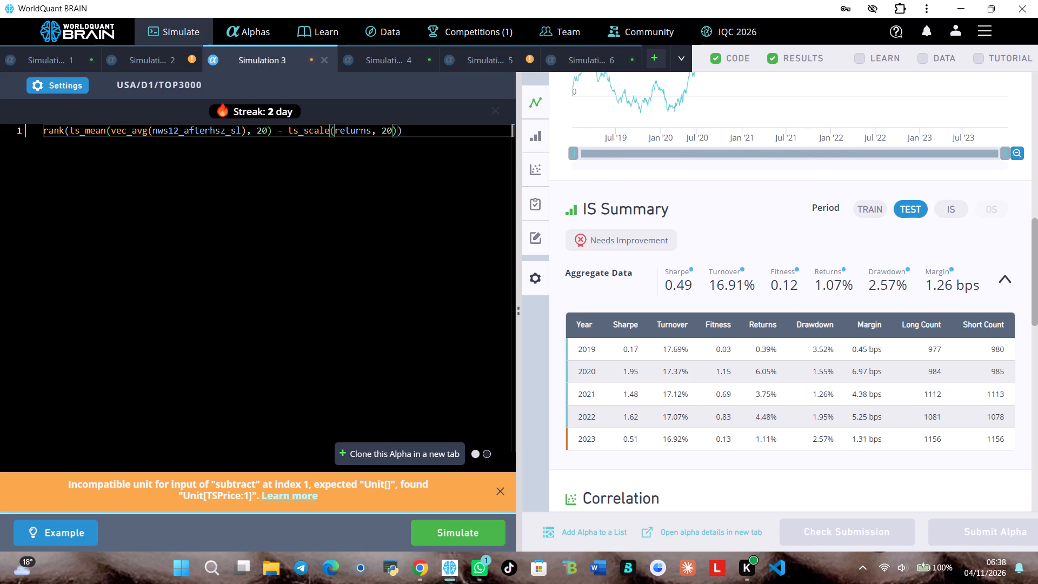
{"action": "left_click", "coordinate": [436, 529]}
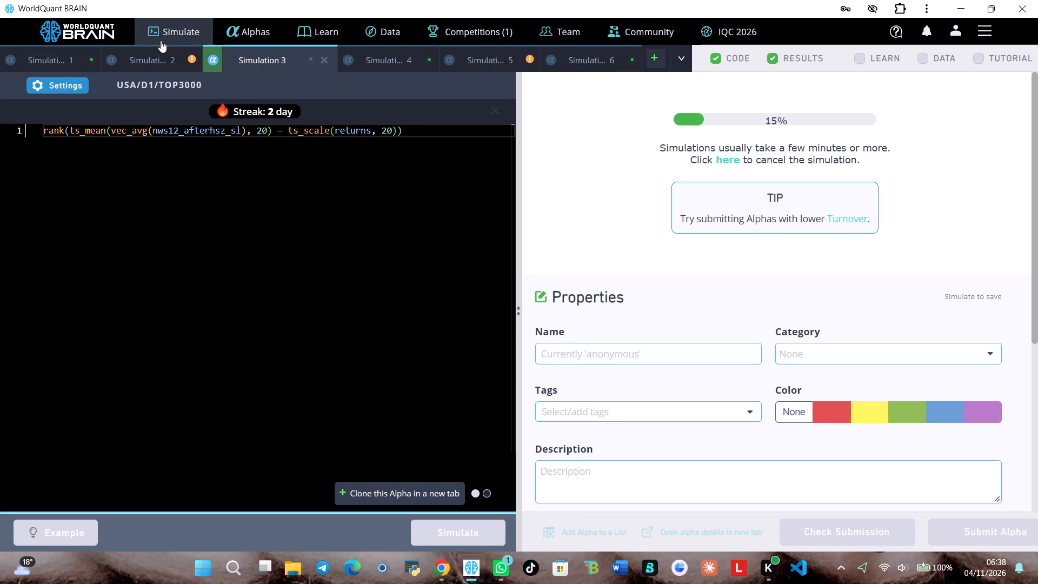
Examine Simulation 2's PnL chart and IS Summary.
{"action": "left_click", "coordinate": [161, 62]}
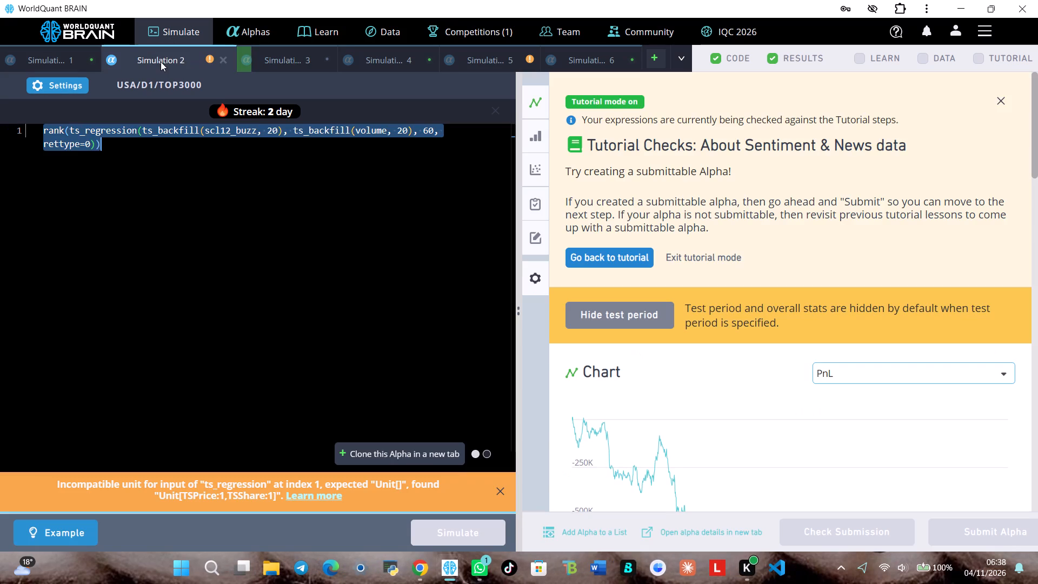
{"action": "scroll", "coordinate": [681, 386], "scroll_direction": "down", "scroll_amount": 1}
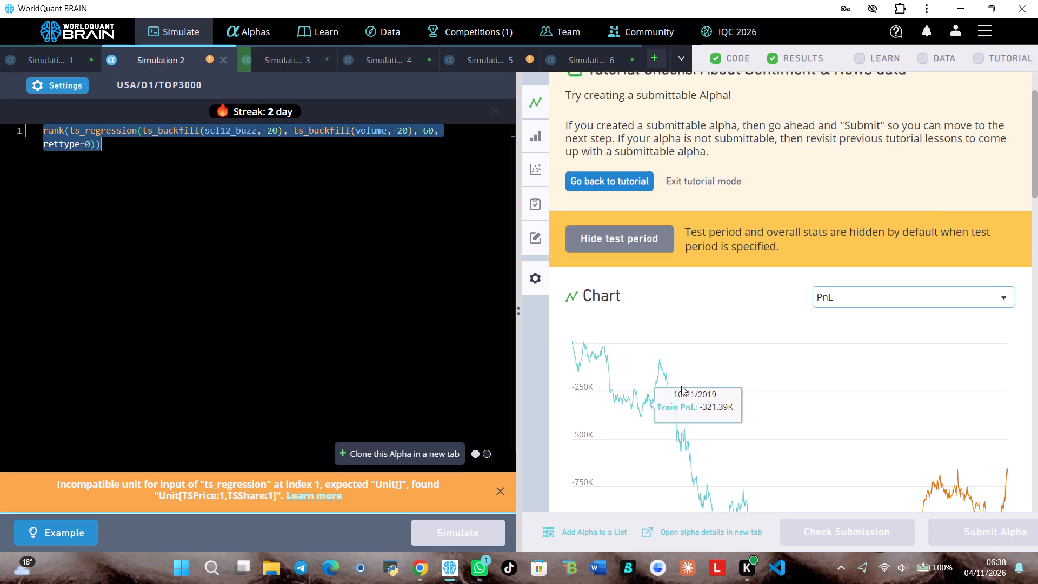
{"action": "scroll", "coordinate": [681, 386], "scroll_direction": "down", "scroll_amount": 2}
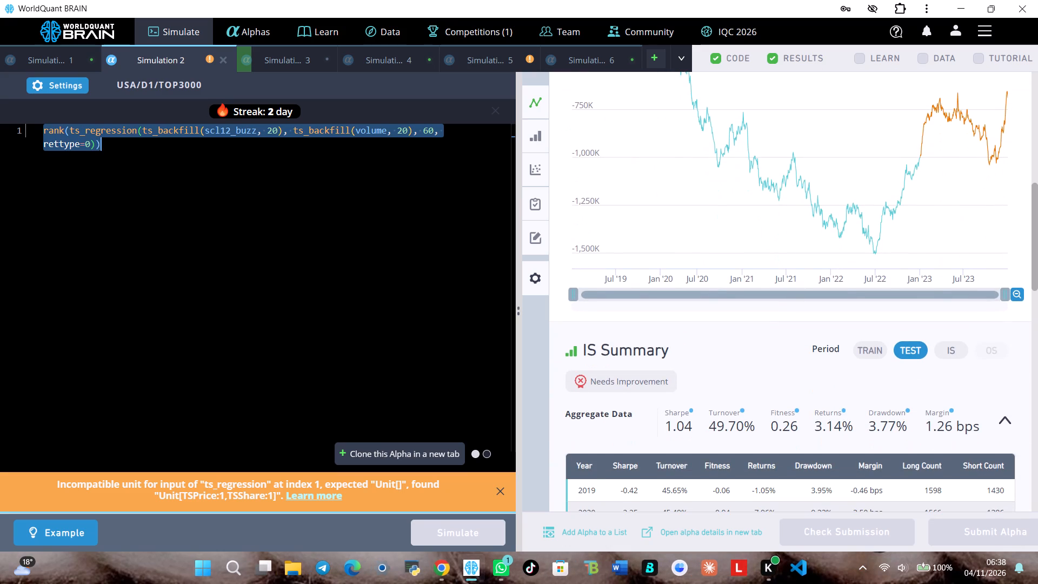
Set Simulation 5's neutralization to None and apply the settings.
{"action": "left_click", "coordinate": [475, 64]}
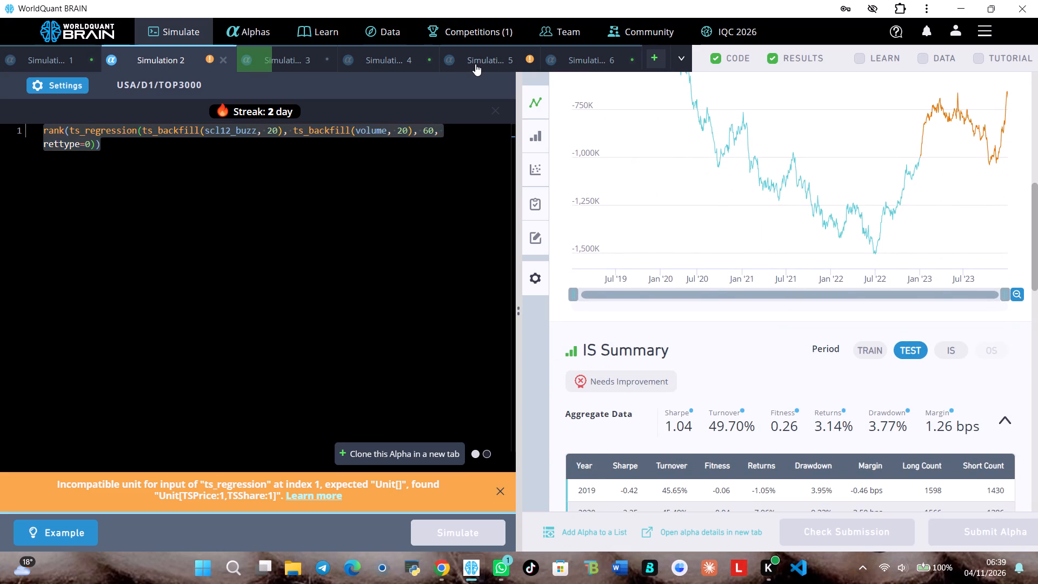
{"action": "left_click", "coordinate": [72, 82]}
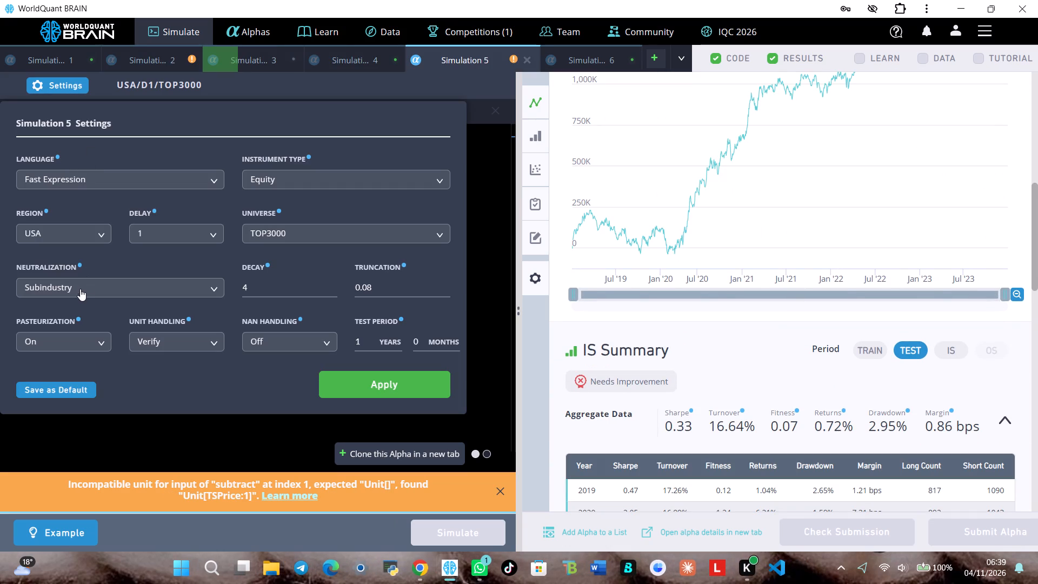
{"action": "left_click", "coordinate": [76, 295]}
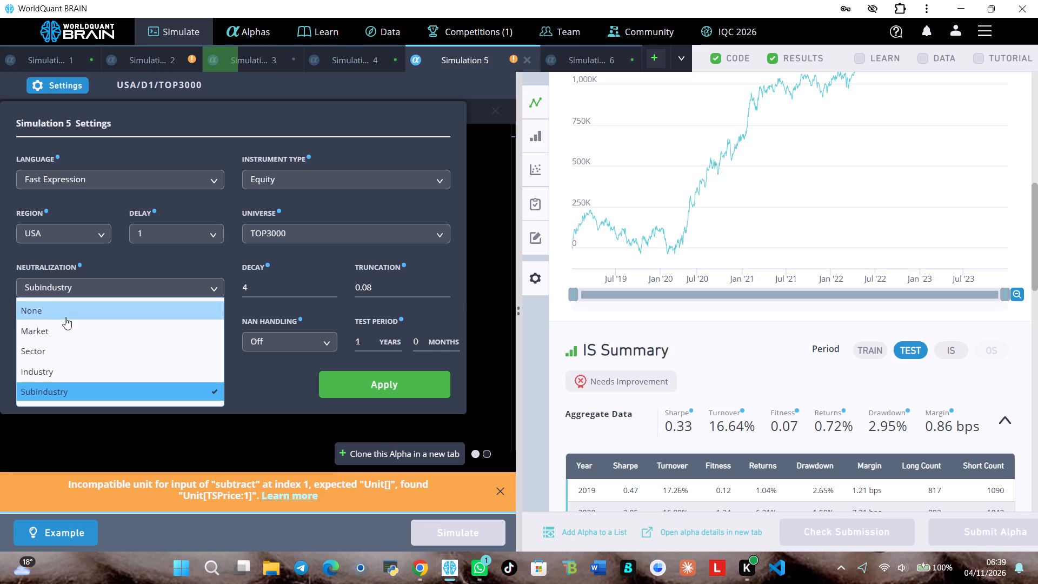
{"action": "left_click", "coordinate": [67, 317]}
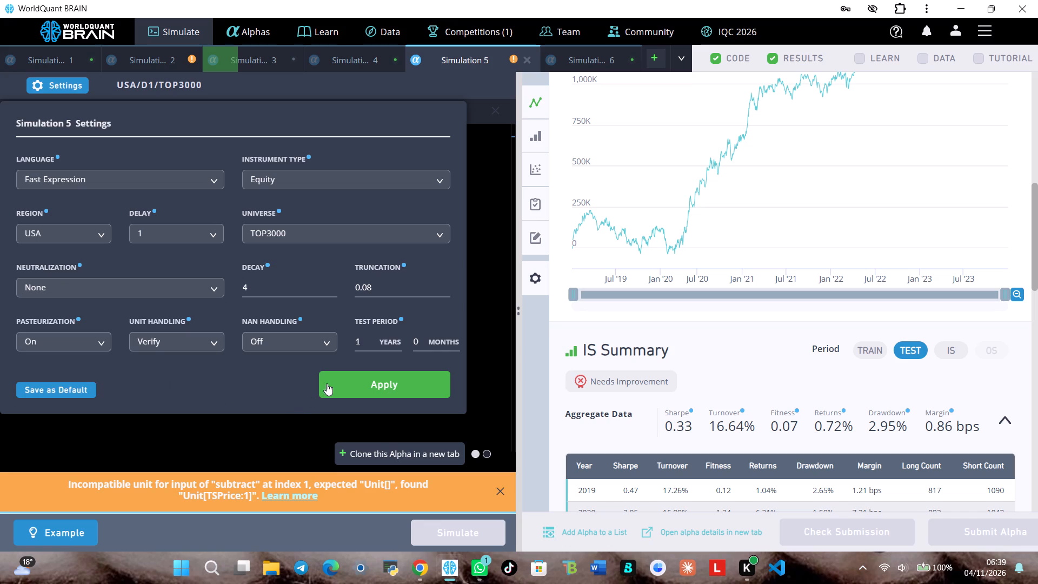
{"action": "left_click", "coordinate": [327, 383]}
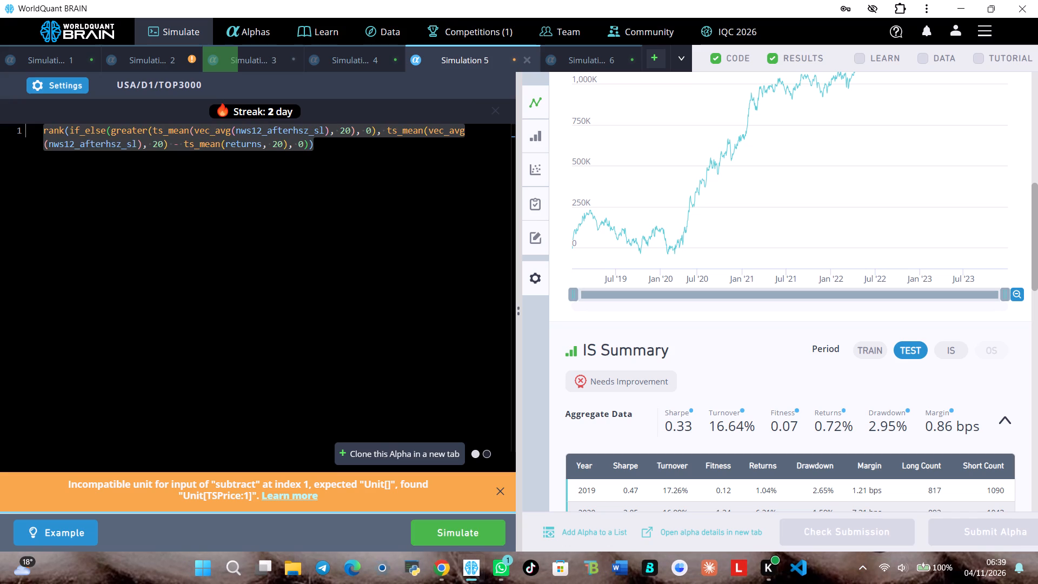
Wrap Simulation 5's whole rank expression in group_neutralize with industry as the group argument.
{"action": "left_click", "coordinate": [333, 148]}
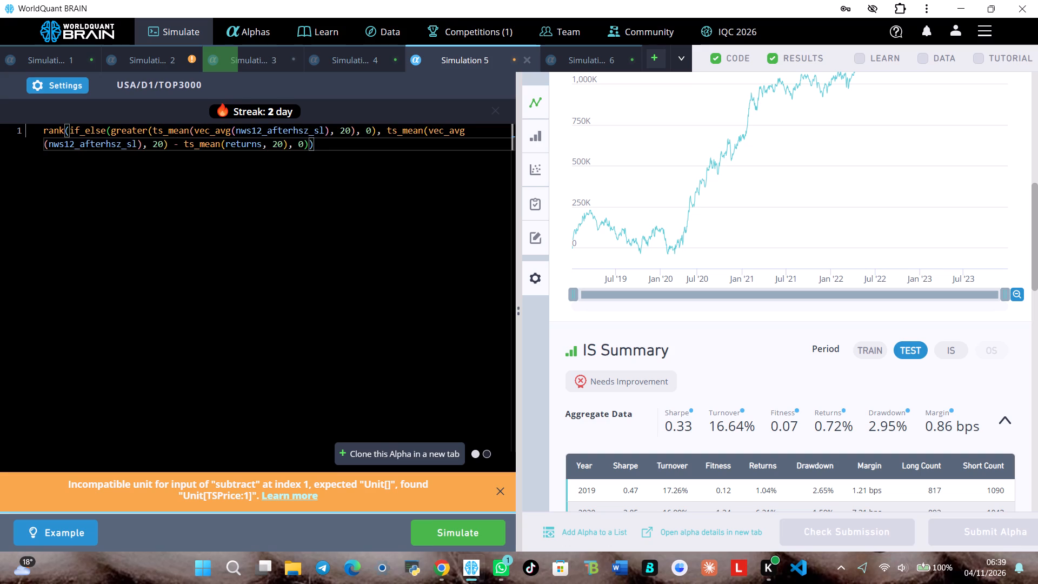
{"action": "key", "text": "comma"}
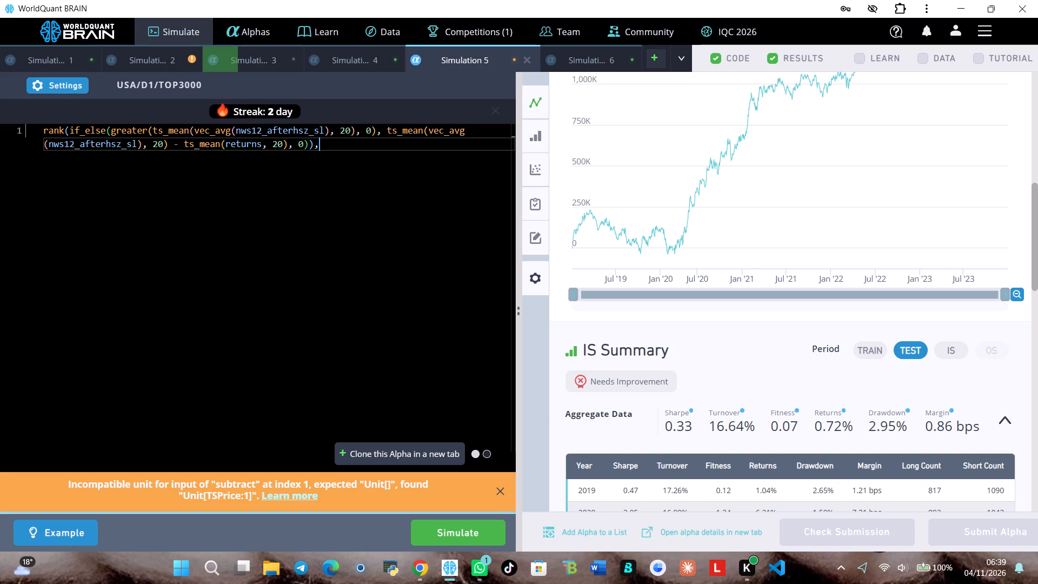
{"action": "key", "text": "s"}
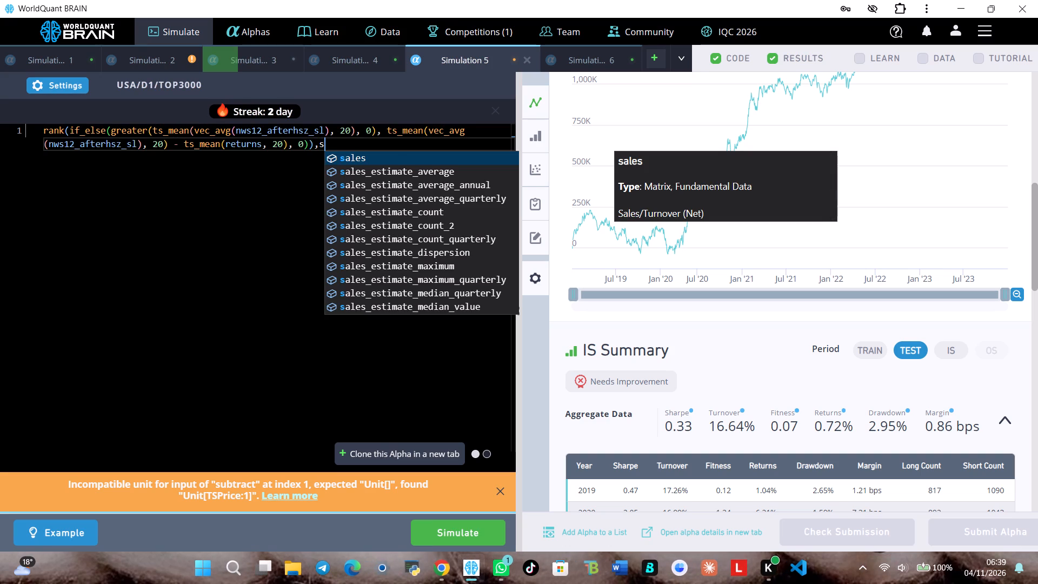
{"action": "key", "text": "BackSpace"}
{"action": "type", "text": "in"}
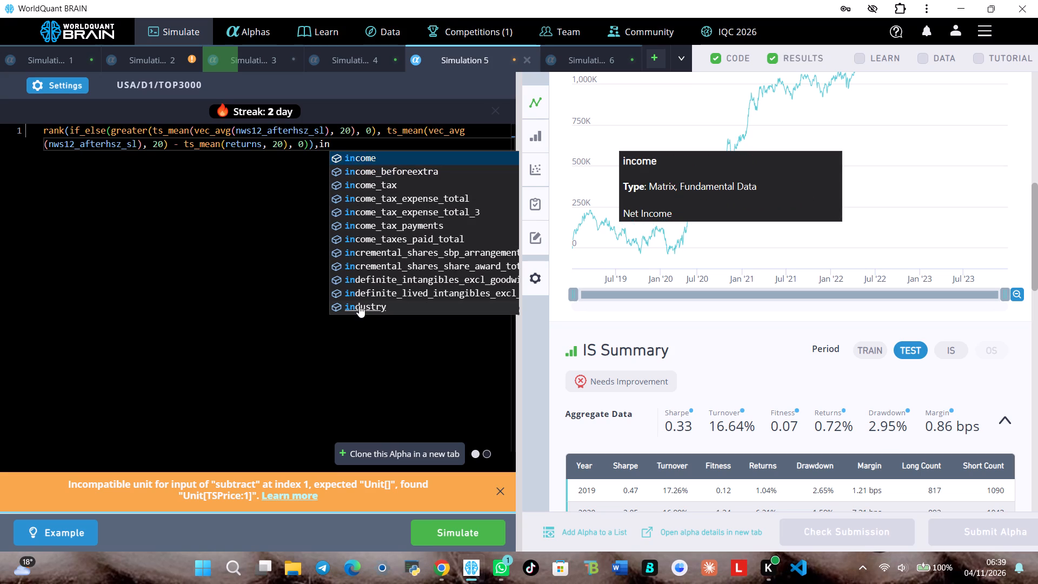
{"action": "left_click", "coordinate": [359, 306]}
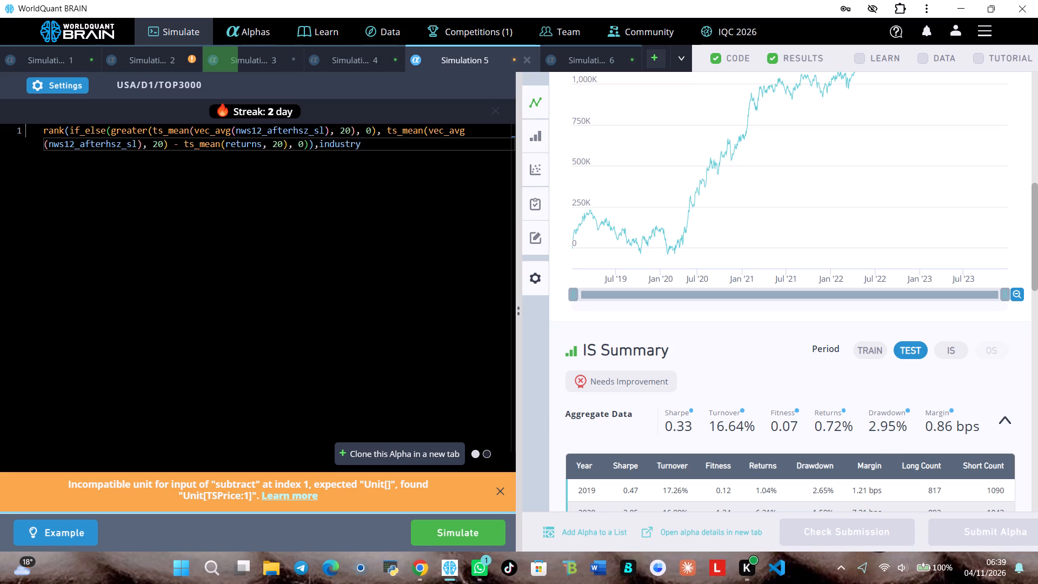
{"action": "key", "text": "shift+parenright"}
{"action": "left_click", "coordinate": [43, 130]}
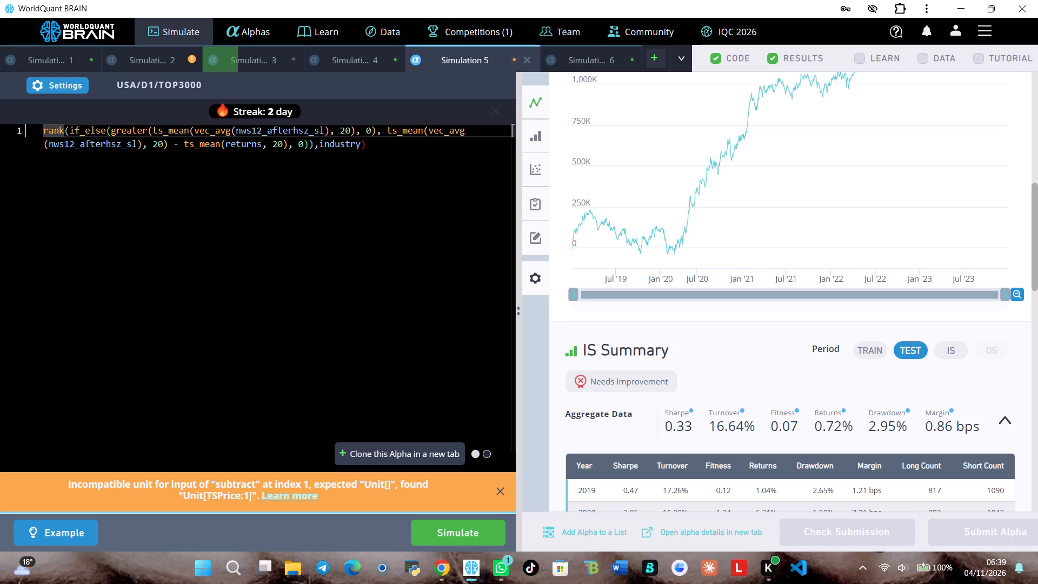
{"action": "key", "text": "shift+parenleft"}
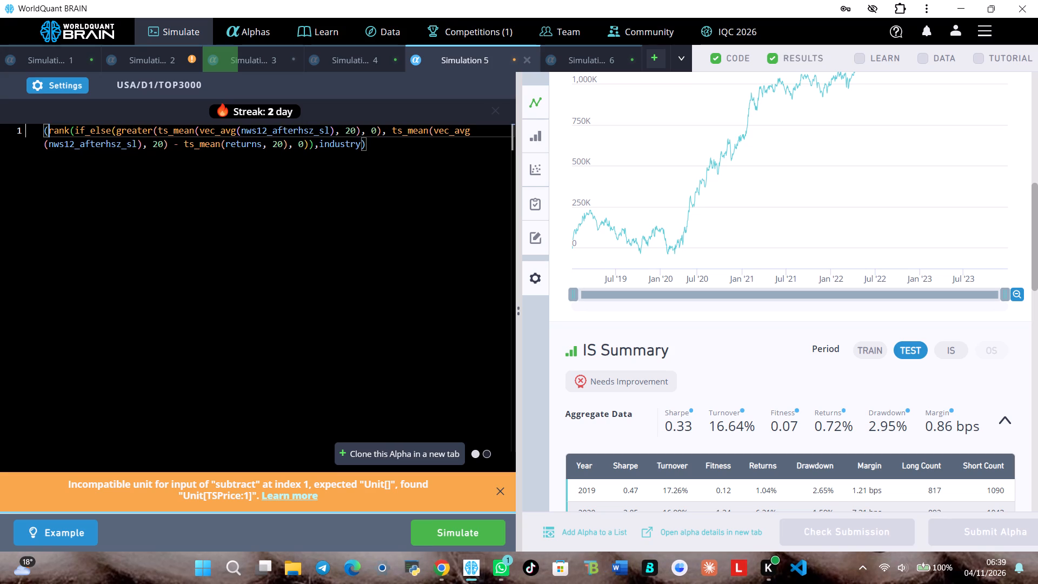
{"action": "key", "text": "Left"}
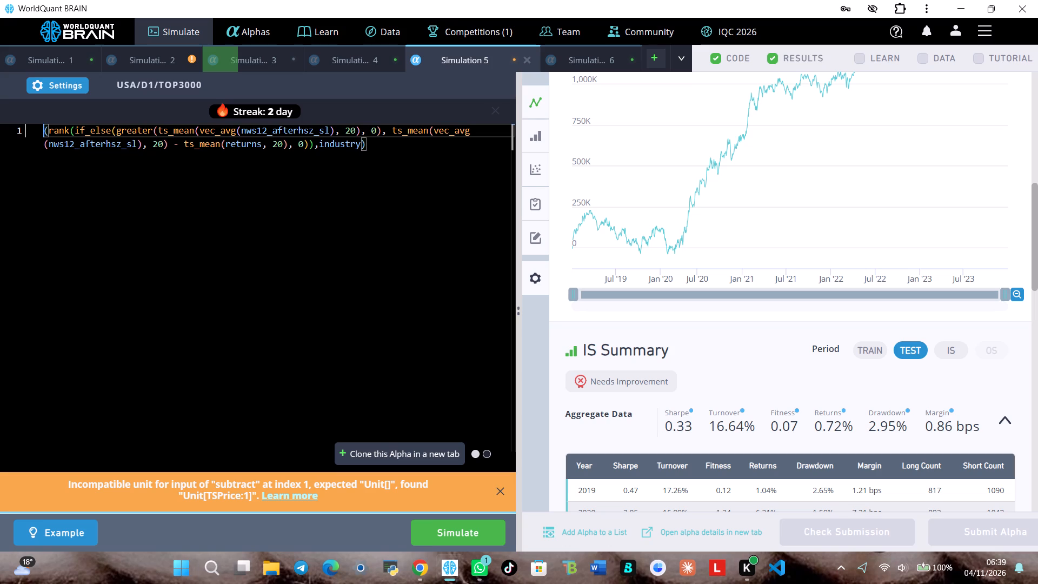
{"action": "type", "text": "gr"}
{"action": "type", "text": "ou"}
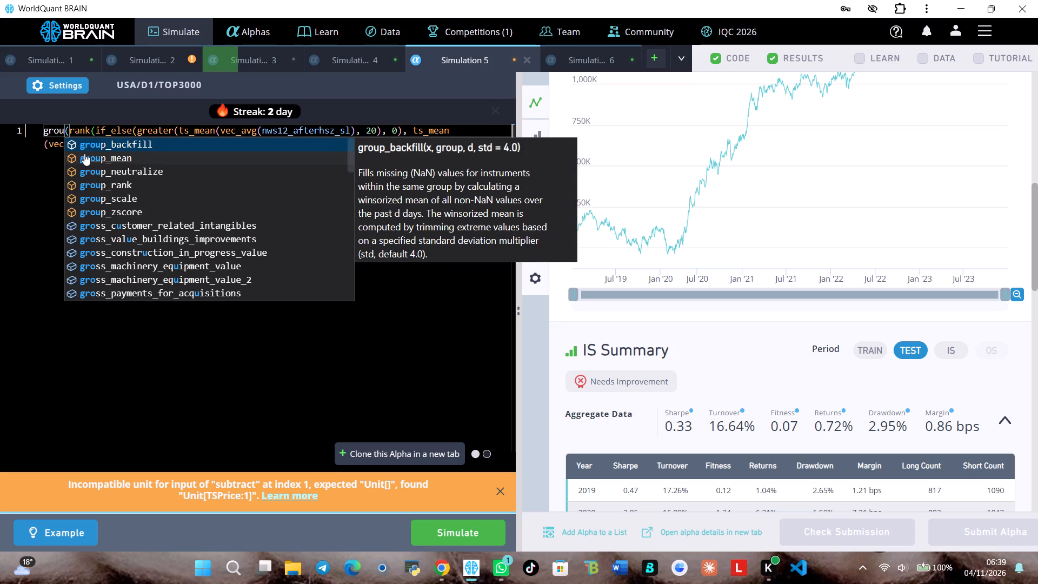
{"action": "left_click", "coordinate": [96, 170]}
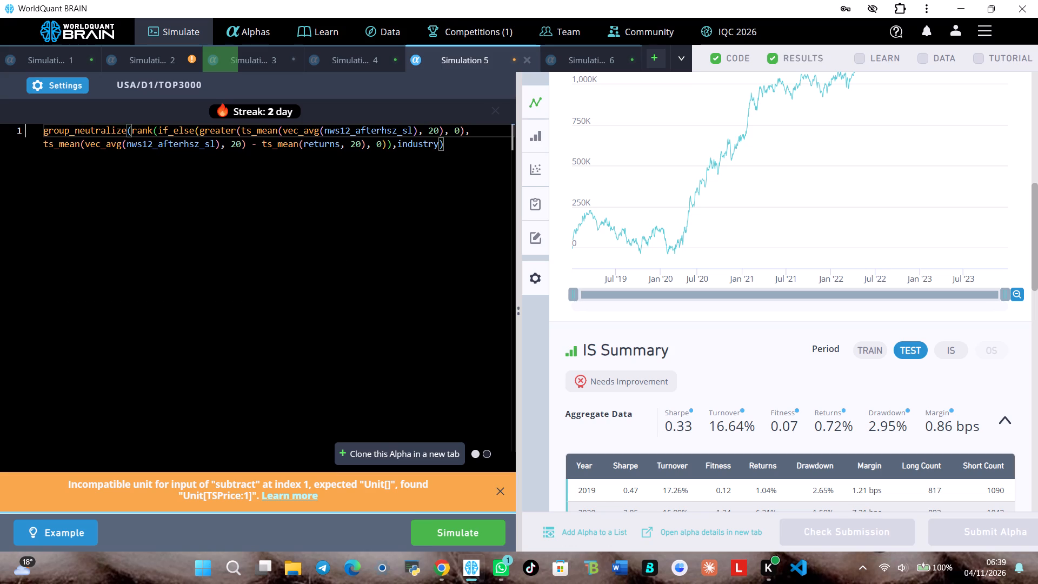
Simulate Simulation 5's industry-neutralized expression.
{"action": "left_click", "coordinate": [440, 529]}
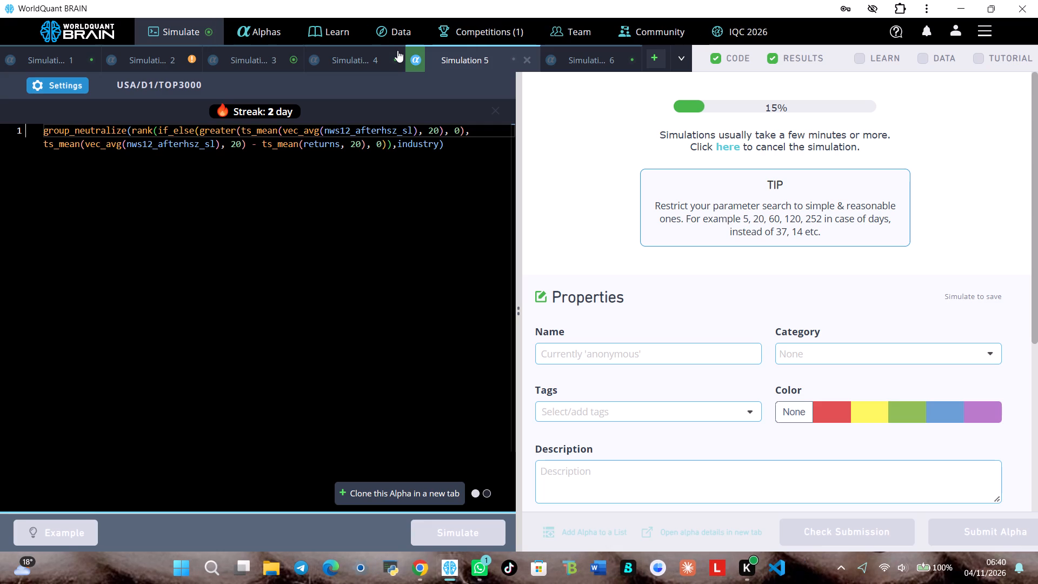
Show Simulation 3's test period and review its IS Summary for the IS period.
{"action": "left_click", "coordinate": [251, 57]}
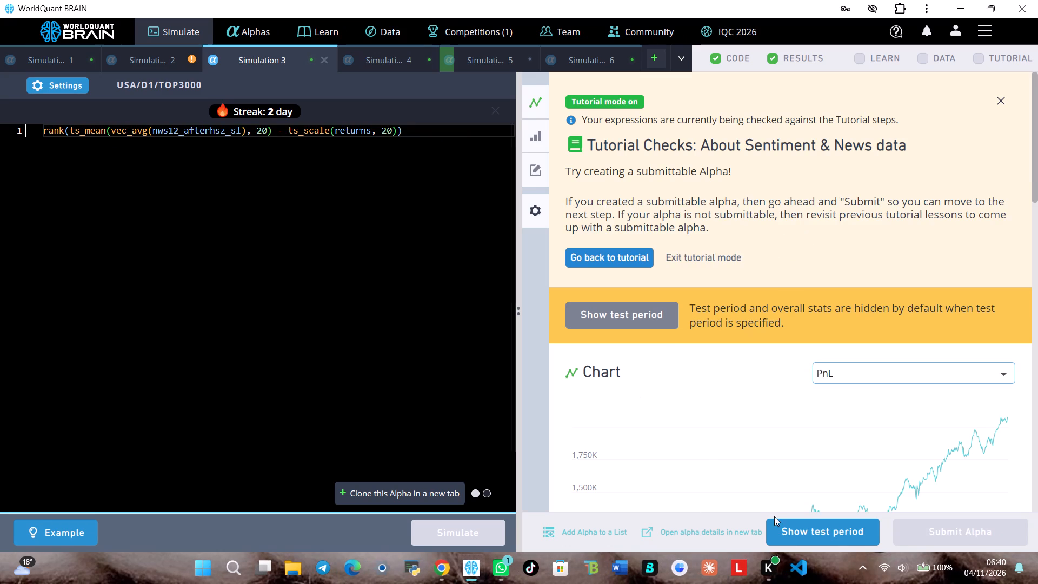
{"action": "left_click", "coordinate": [794, 530]}
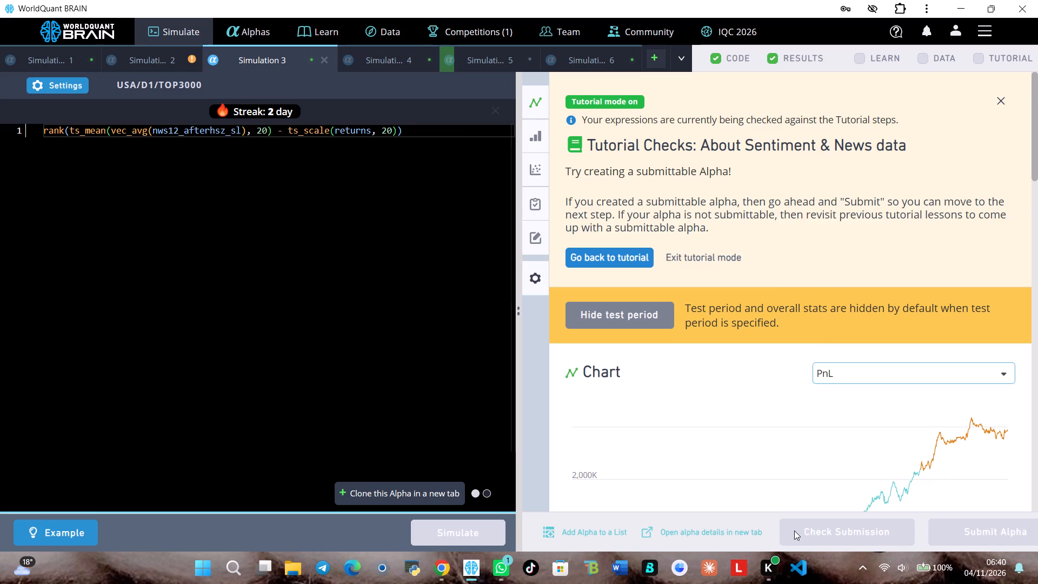
{"action": "scroll", "coordinate": [807, 426], "scroll_direction": "down", "scroll_amount": 5}
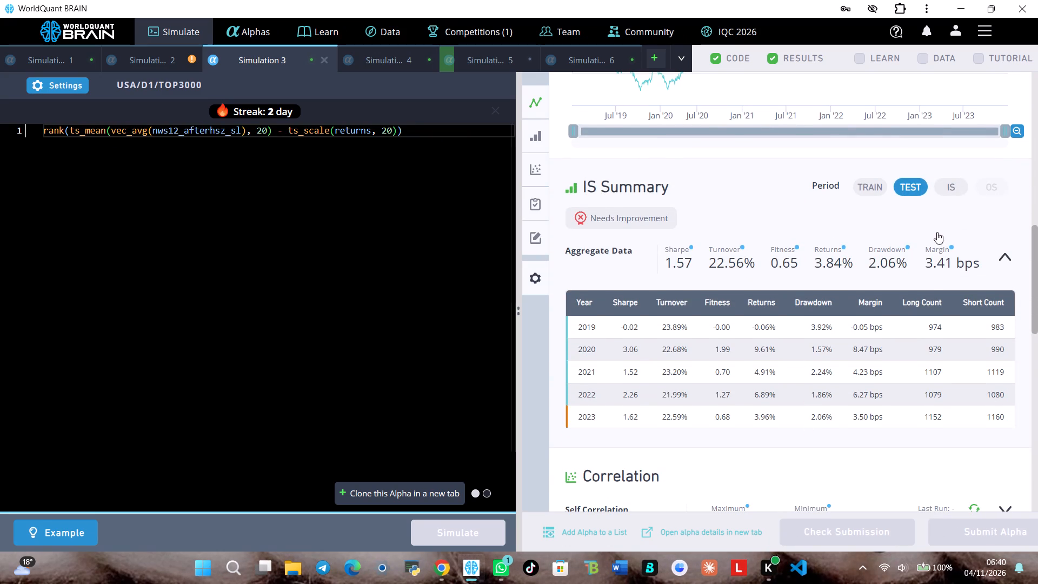
{"action": "left_click", "coordinate": [956, 191]}
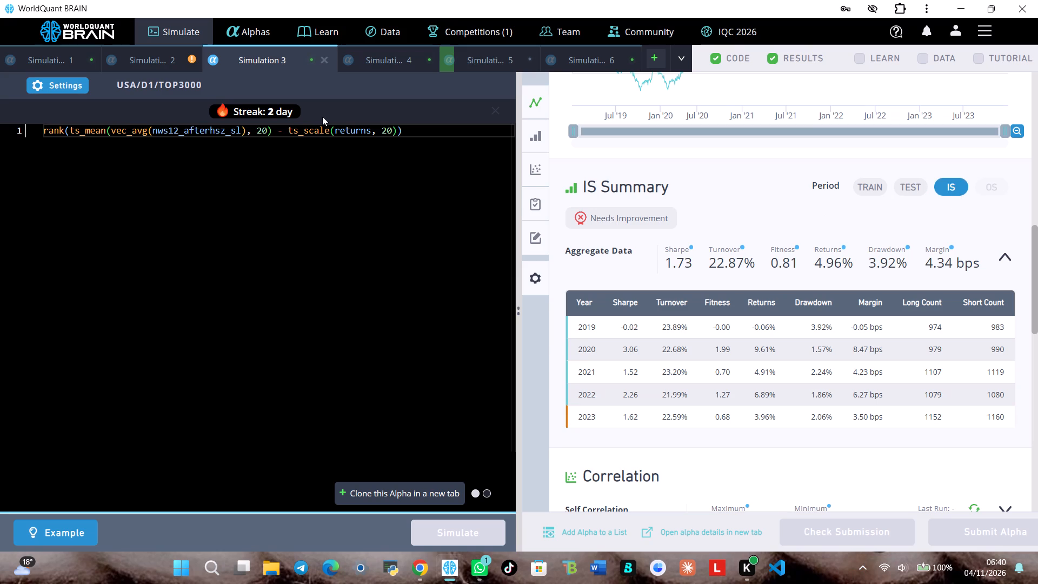
In Simulation 3's expression, set the ts_scale lookback on returns to 5 and simulate the revised Alpha.
{"action": "left_click", "coordinate": [392, 130]}
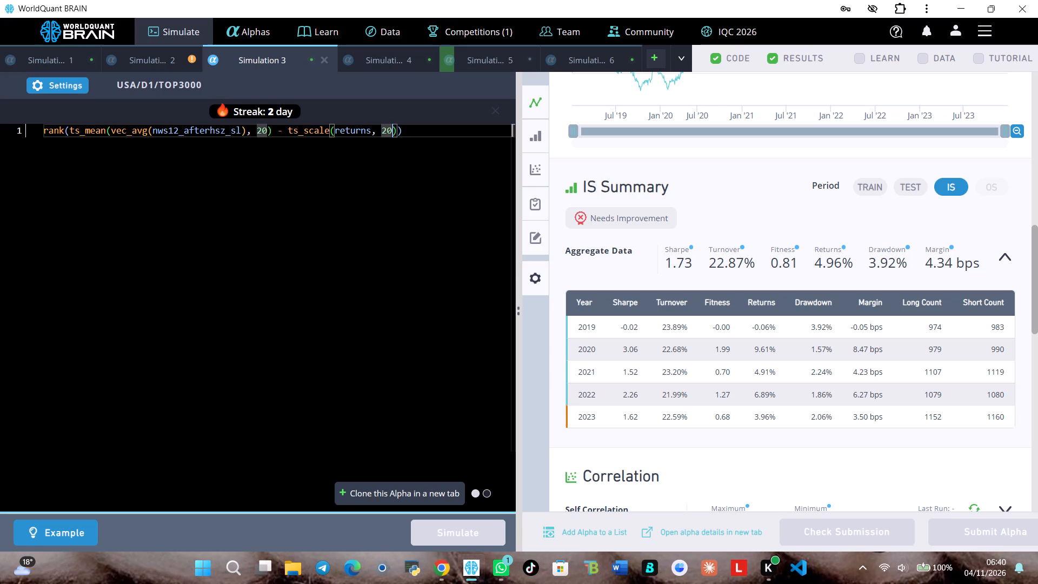
{"action": "key", "text": "BackSpace"}
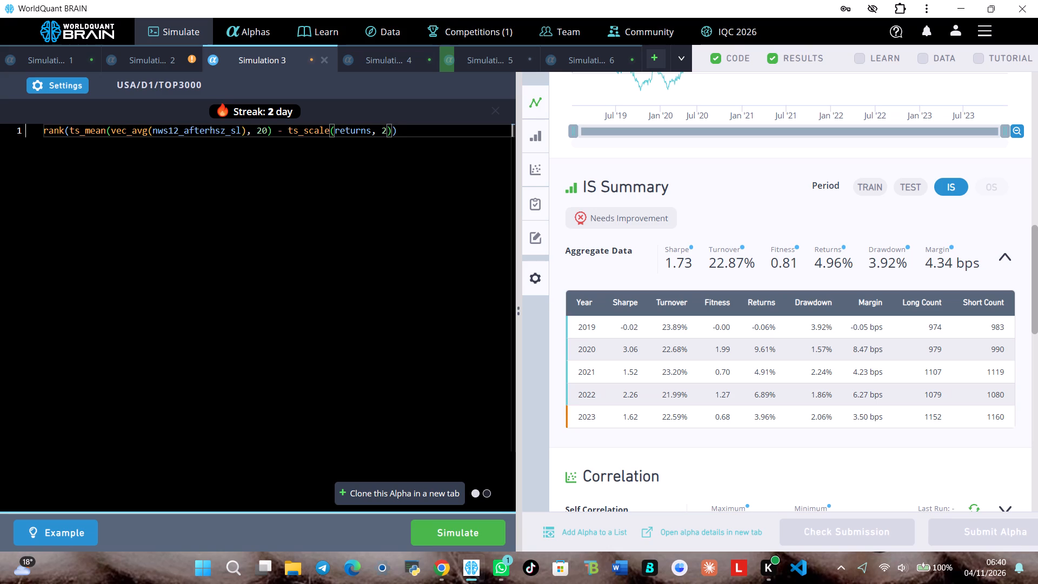
{"action": "key", "text": "BackSpace"}
{"action": "key", "text": "5"}
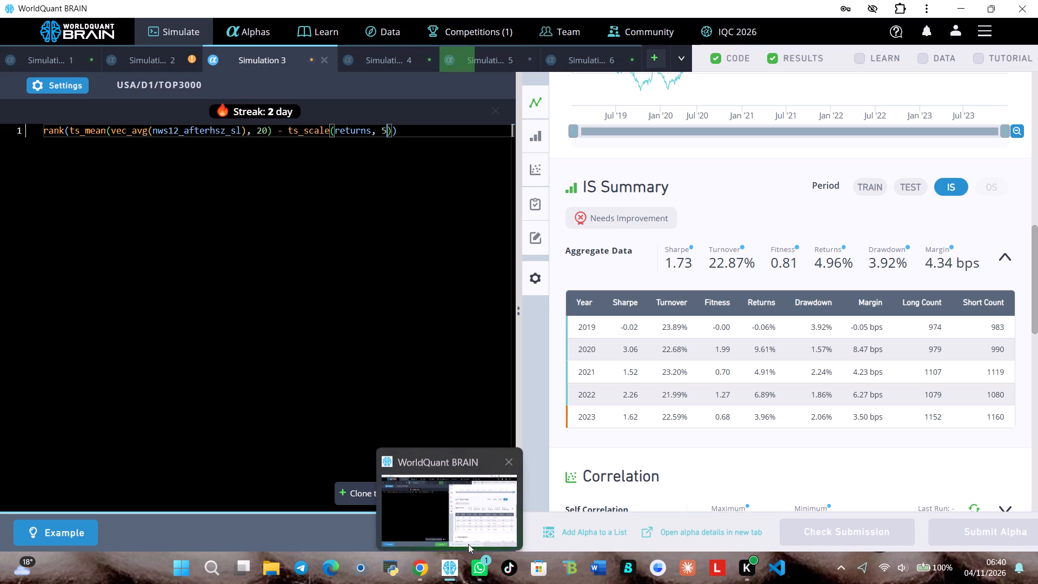
{"action": "left_click", "coordinate": [350, 517]}
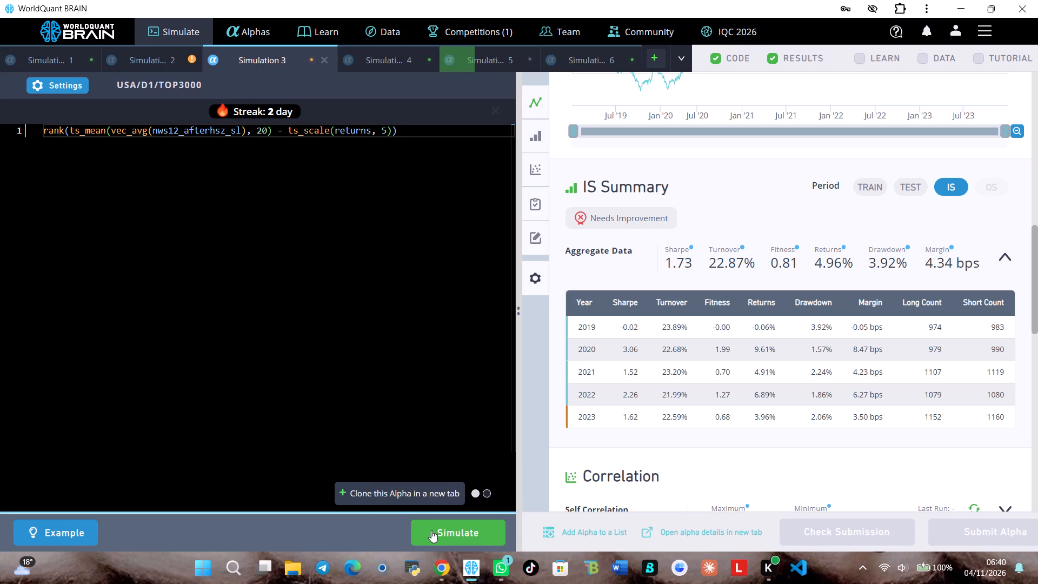
{"action": "left_click", "coordinate": [431, 530]}
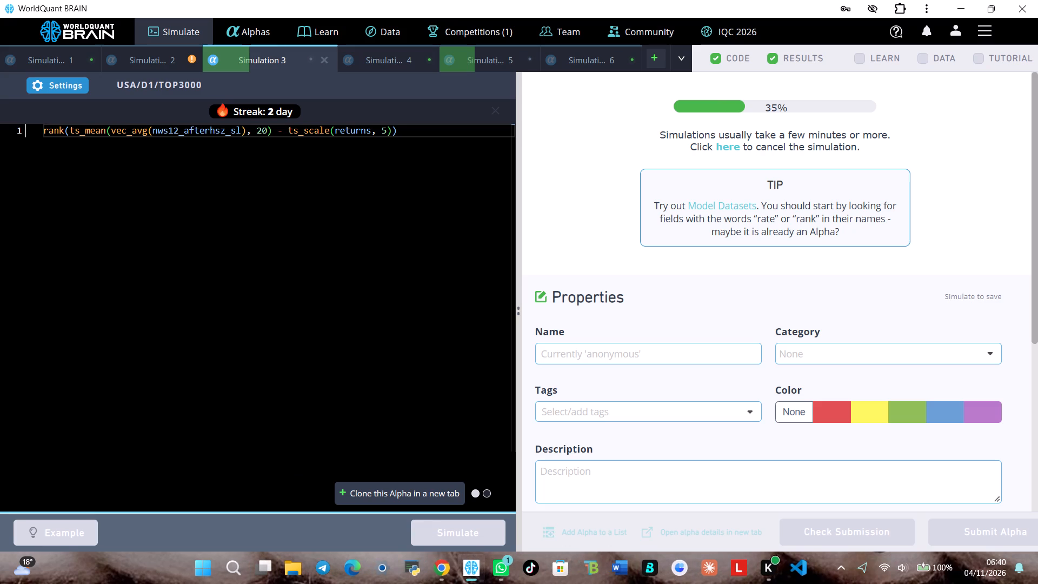
Examine Simulation 2's PnL chart and its IS Summary for the IS period.
{"action": "left_click", "coordinate": [181, 55]}
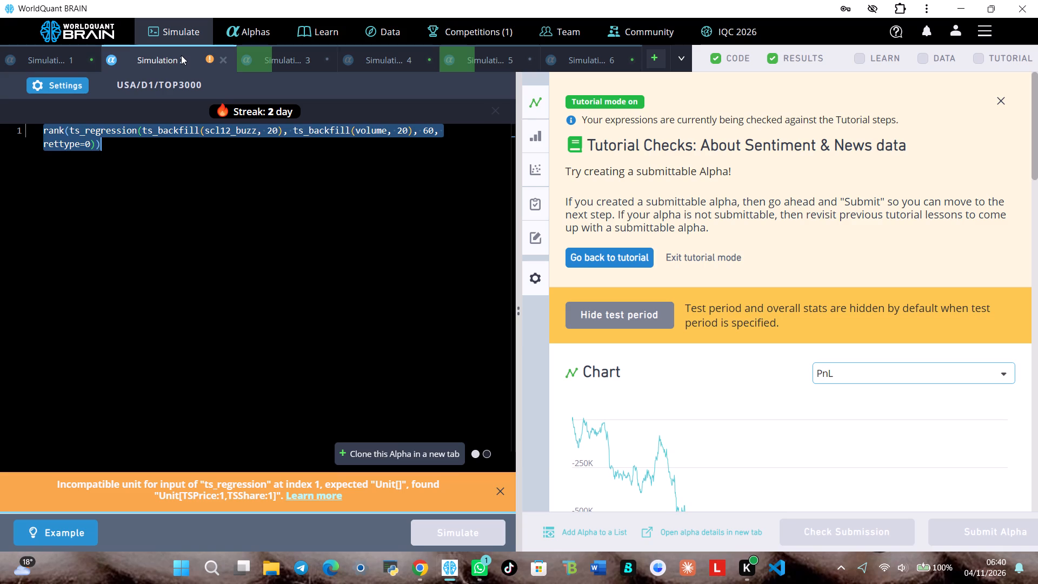
{"action": "scroll", "coordinate": [603, 454], "scroll_direction": "down", "scroll_amount": 2}
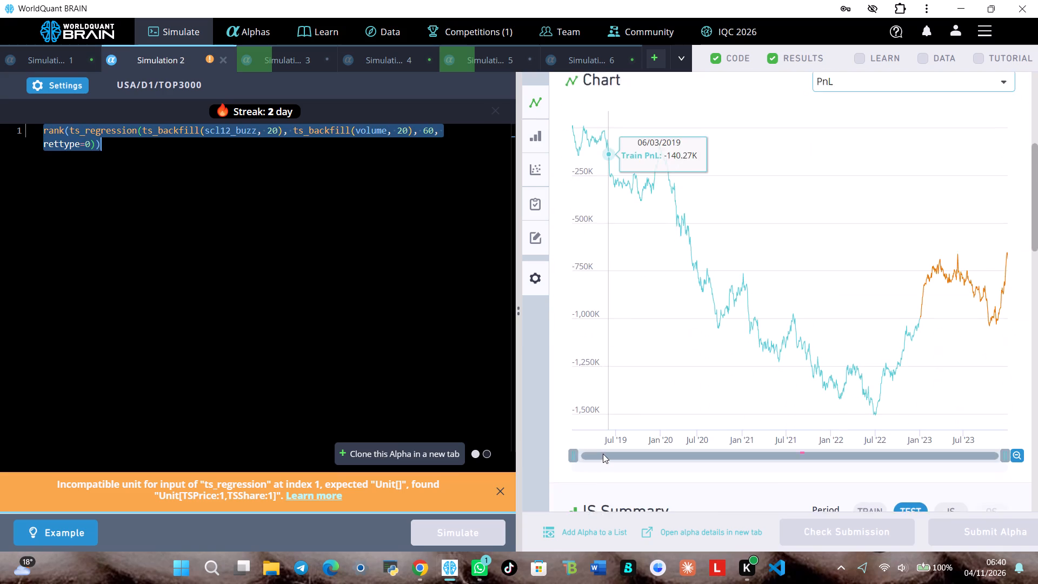
{"action": "scroll", "coordinate": [603, 454], "scroll_direction": "down", "scroll_amount": 2}
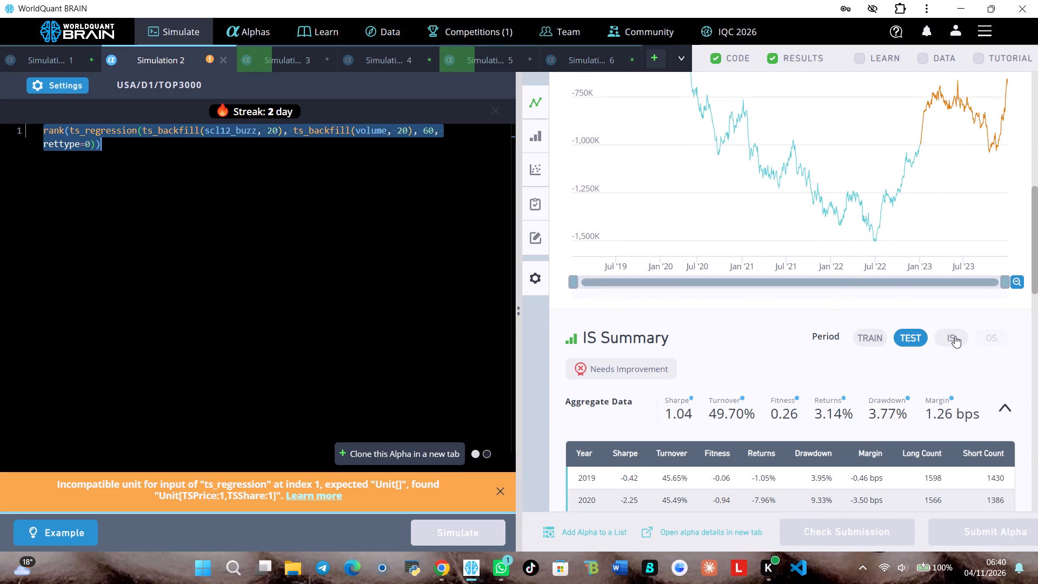
{"action": "left_click", "coordinate": [955, 336]}
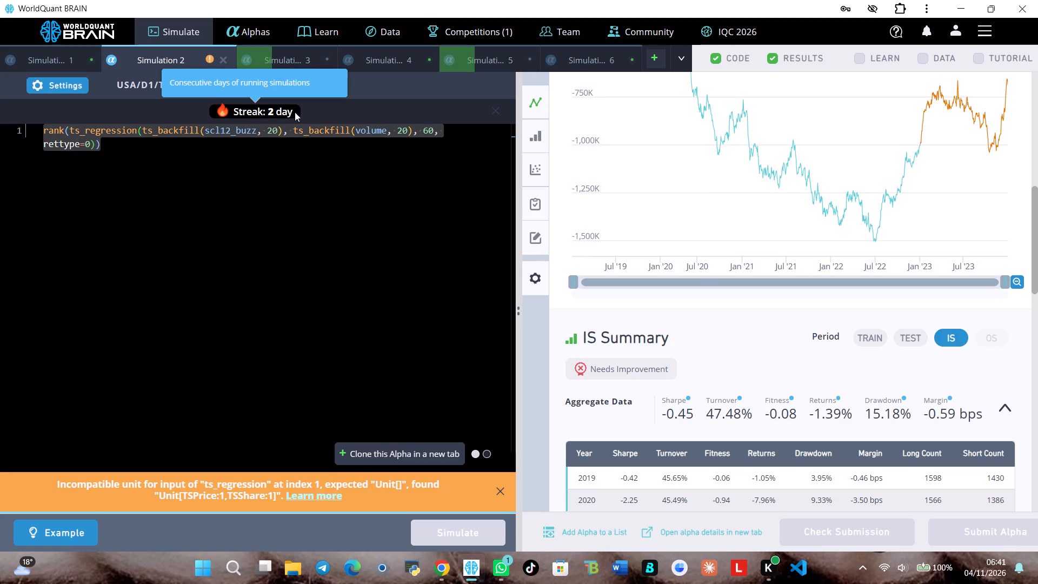
Set both ts_backfill lookbacks in Simulation 2's expression, for scl12_buzz and volume, to 240 and simulate the Alpha.
{"action": "left_click", "coordinate": [270, 127]}
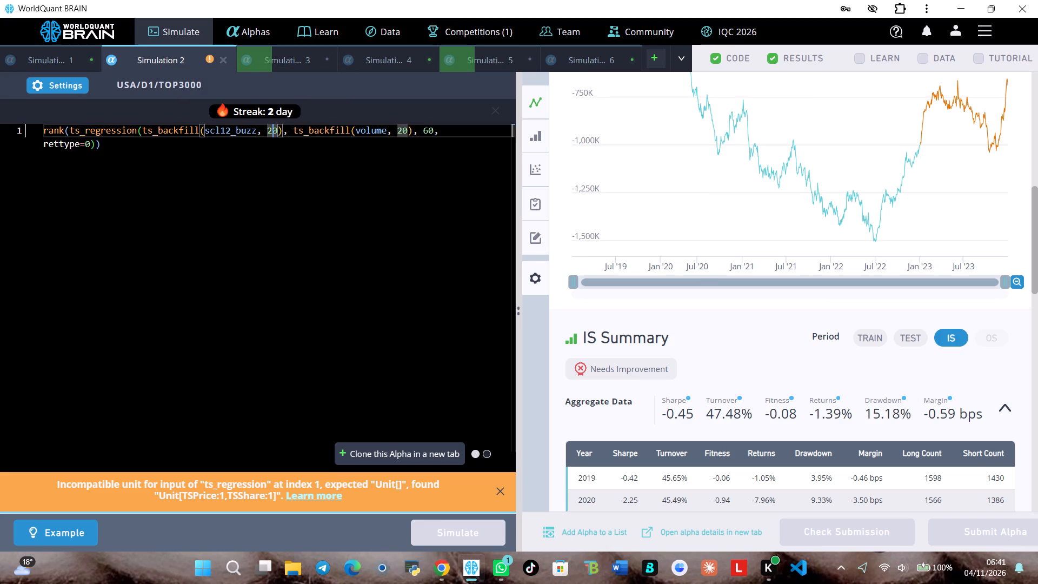
{"action": "key", "text": "4"}
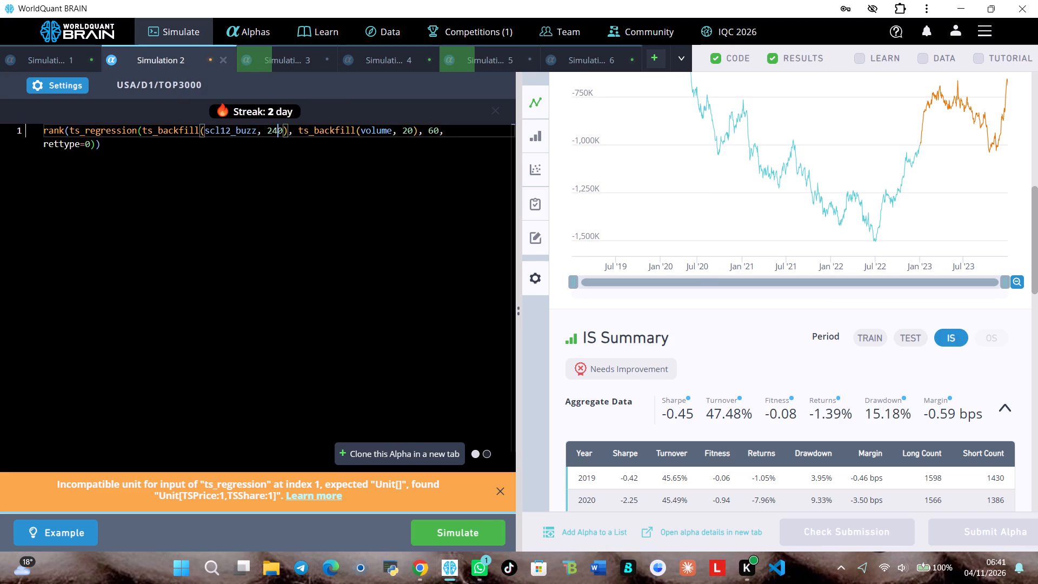
{"action": "left_click", "coordinate": [408, 127]}
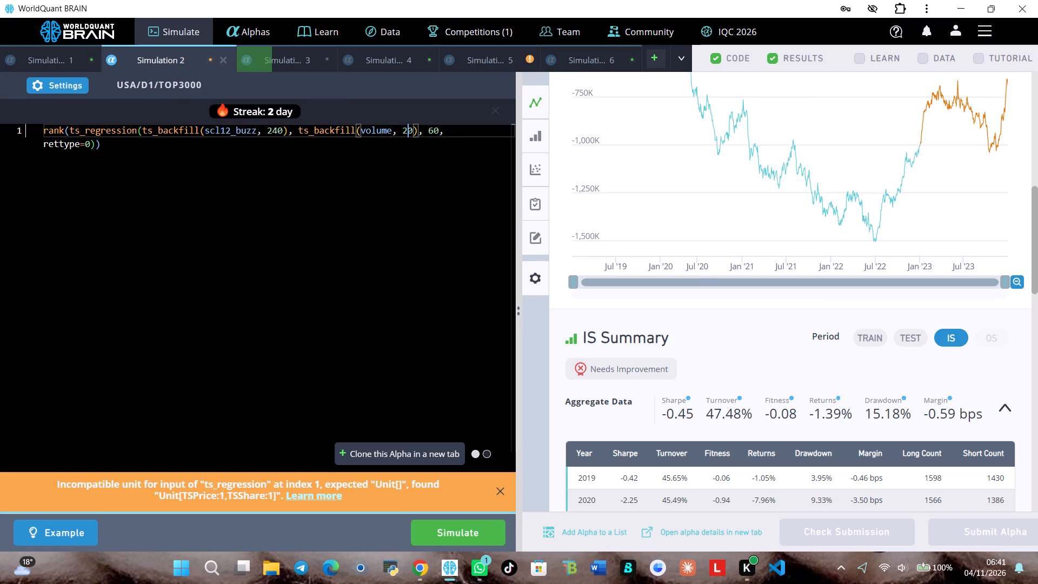
{"action": "key", "text": "4"}
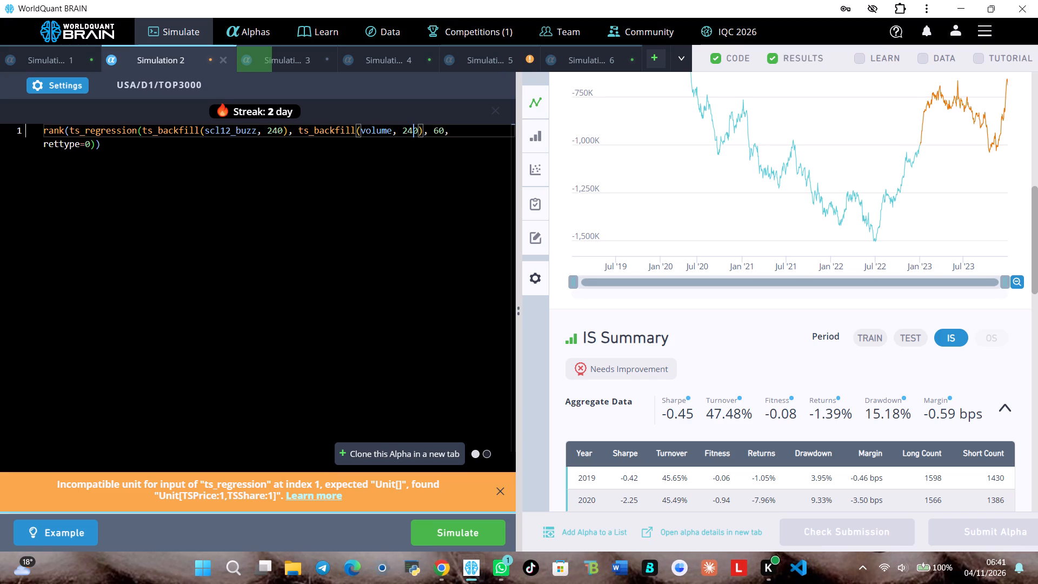
{"action": "left_click", "coordinate": [445, 535]}
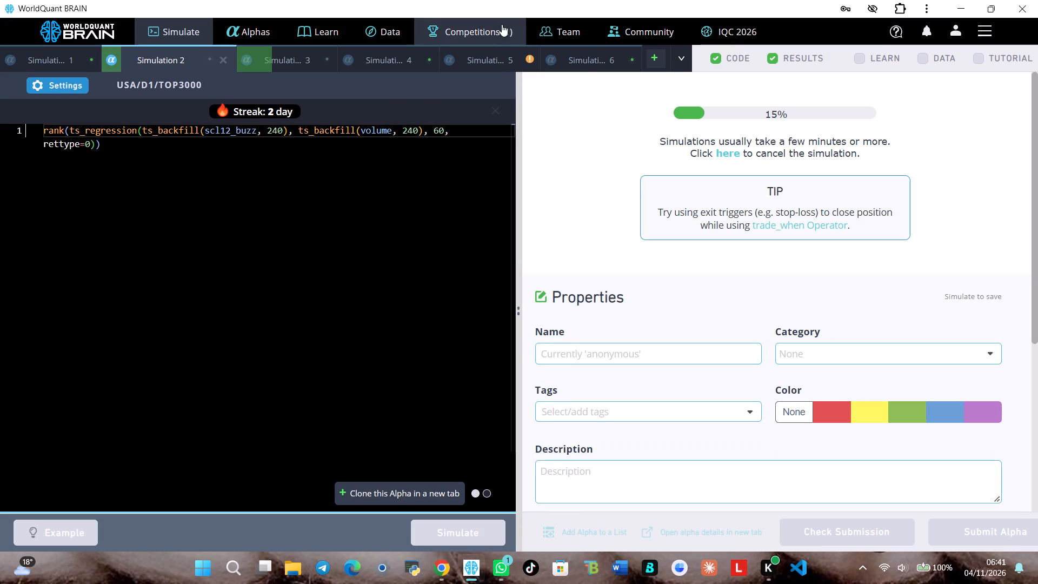
Show Simulation 5's test period, then review its IS-period summary and its simulation settings.
{"action": "left_click", "coordinate": [491, 59]}
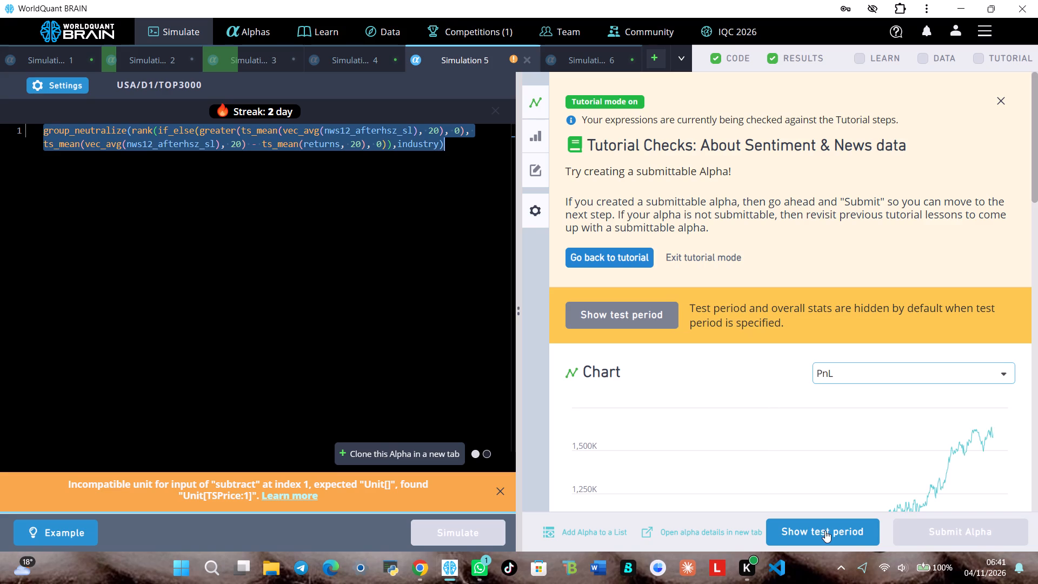
{"action": "left_click", "coordinate": [825, 530]}
{"action": "scroll", "coordinate": [839, 412], "scroll_direction": "down", "scroll_amount": 4}
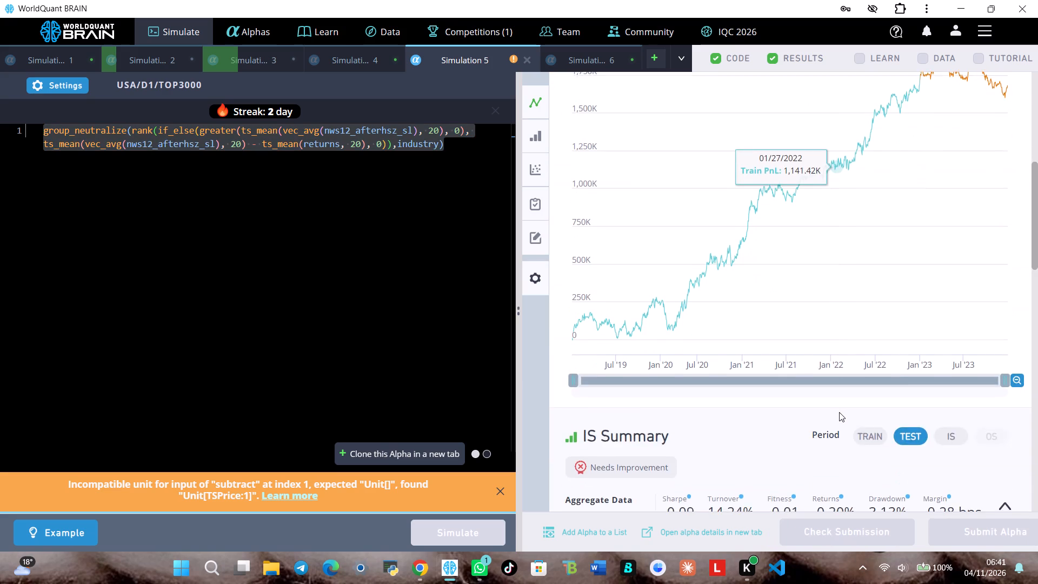
{"action": "scroll", "coordinate": [839, 412], "scroll_direction": "down", "scroll_amount": 2}
{"action": "left_click", "coordinate": [950, 315]}
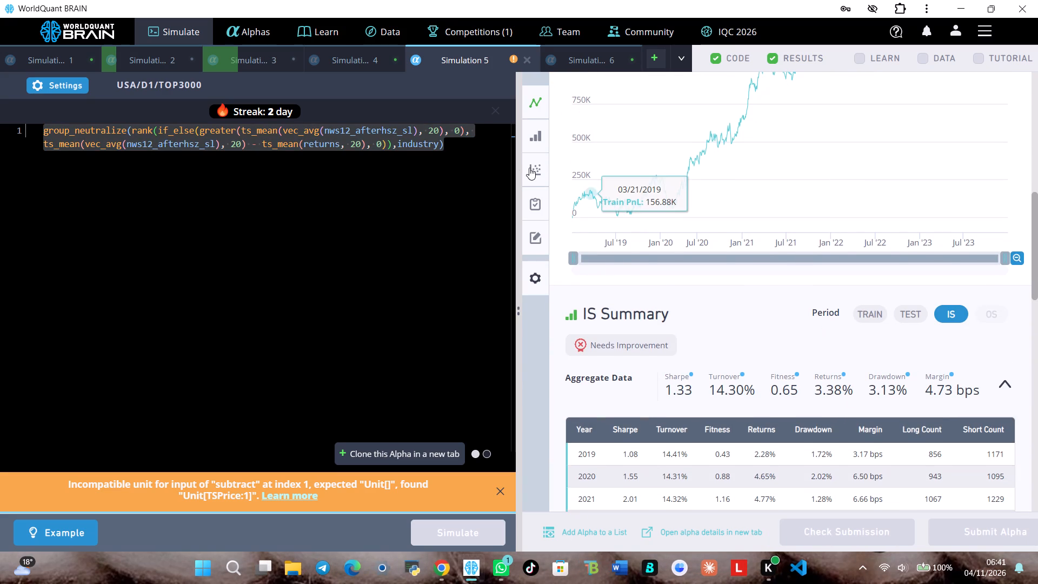
{"action": "left_click", "coordinate": [59, 86]}
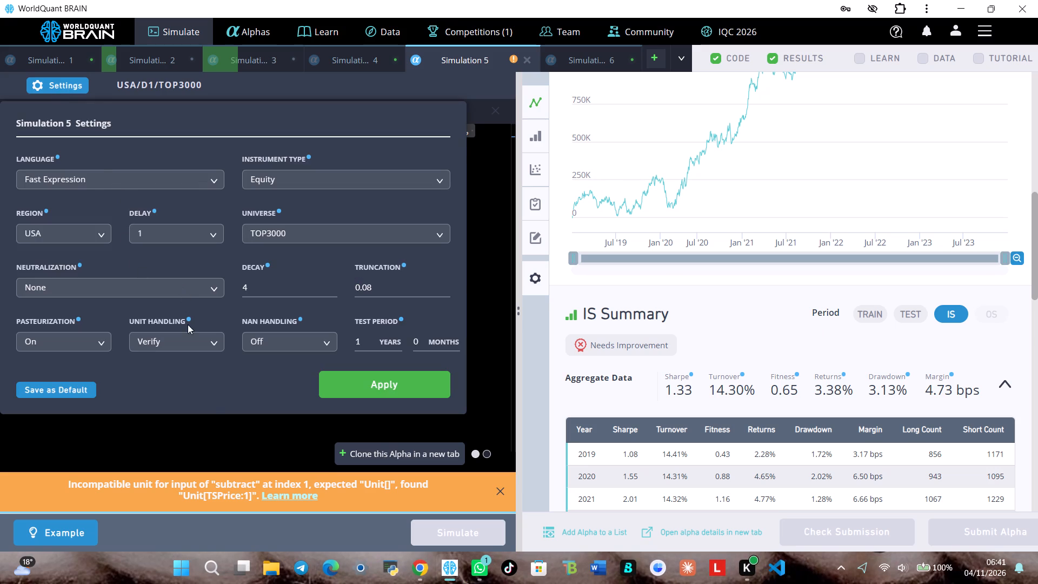
{"action": "left_click", "coordinate": [214, 449]}
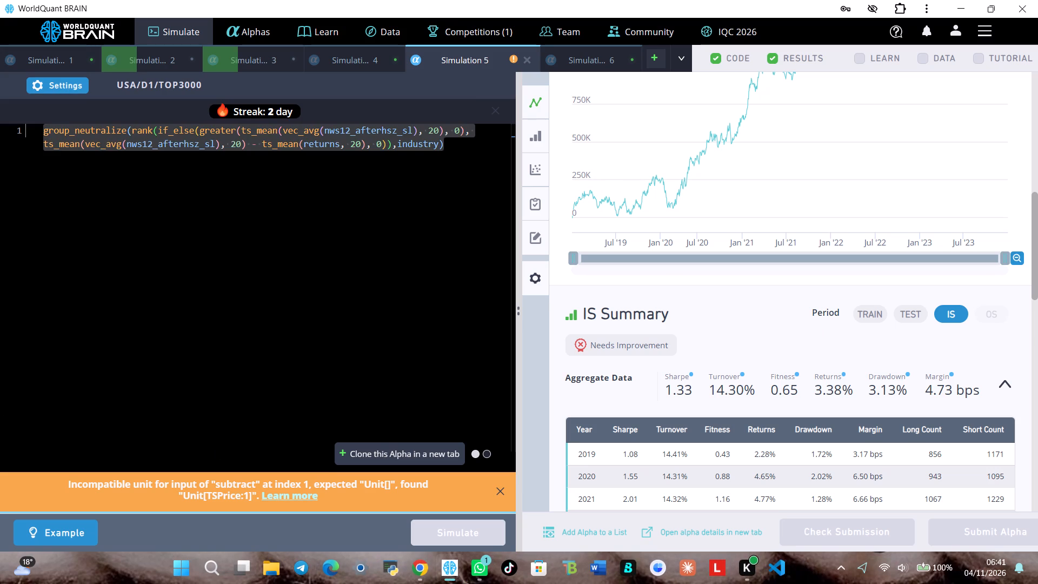
Replace the group argument of group_neutralize in Simulation 5's expression with market.
{"action": "left_click", "coordinate": [439, 143]}
{"action": "key", "text": "BackSpace"}
{"action": "key", "text": "BackSpace"}
{"action": "key", "text": "BackSpace"}
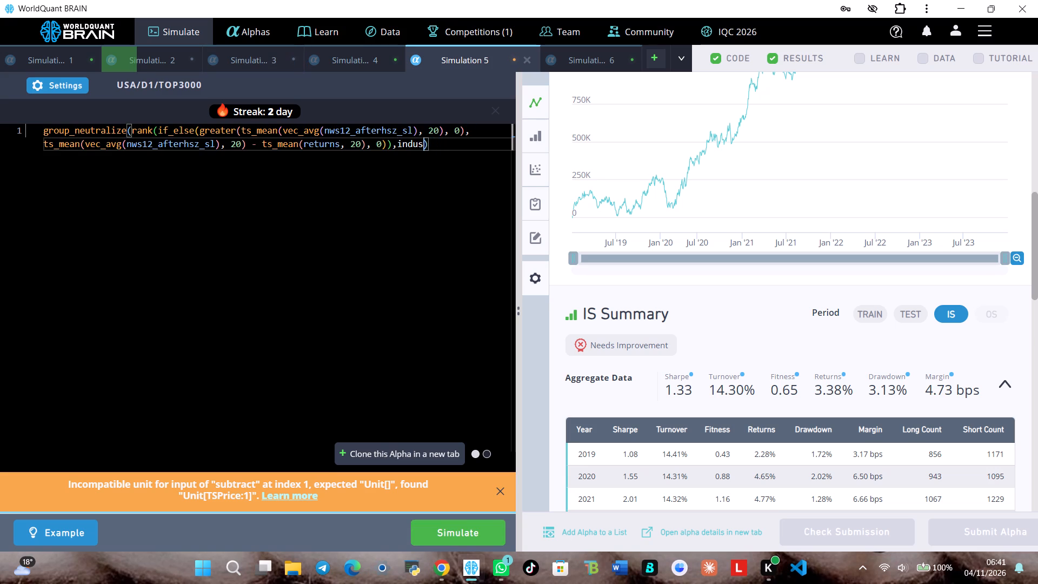
{"action": "key", "text": "BackSpace"}
{"action": "key", "text": "BackSpace"}
{"action": "key", "text": "BackSpace"}
{"action": "key", "text": "BackSpace"}
{"action": "key", "text": "BackSpace"}
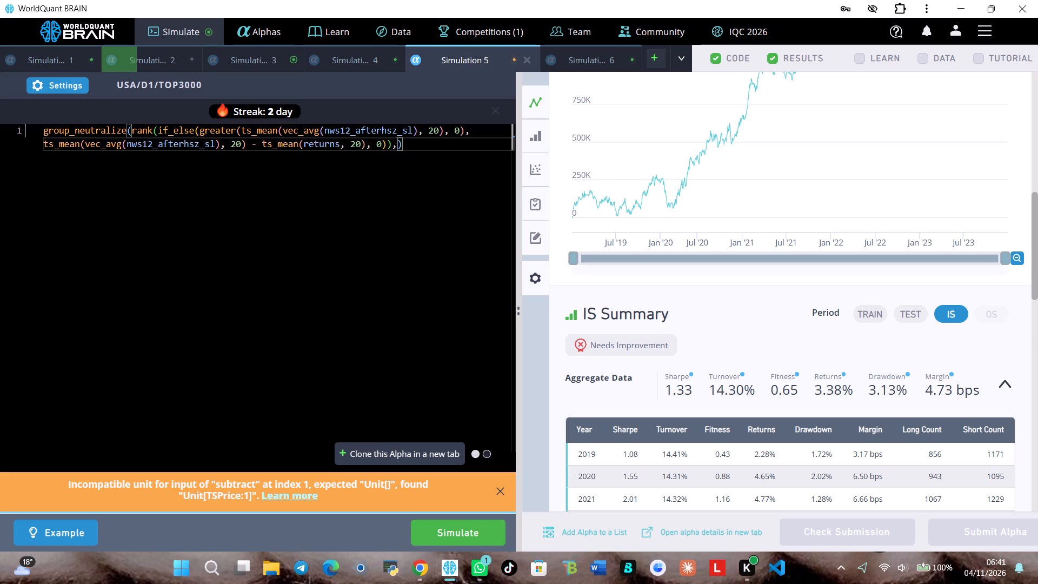
{"action": "key", "text": "m"}
{"action": "type", "text": "arket"}
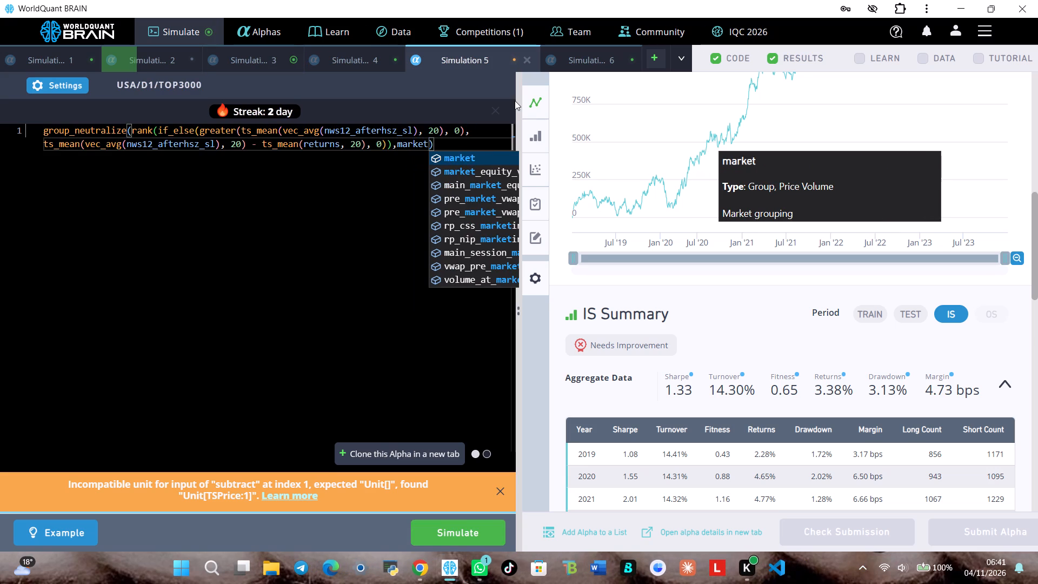
Set the ts_mean lookback inside Simulation 5's greater condition to 240 and simulate the revised Alpha.
{"action": "left_click", "coordinate": [436, 129]}
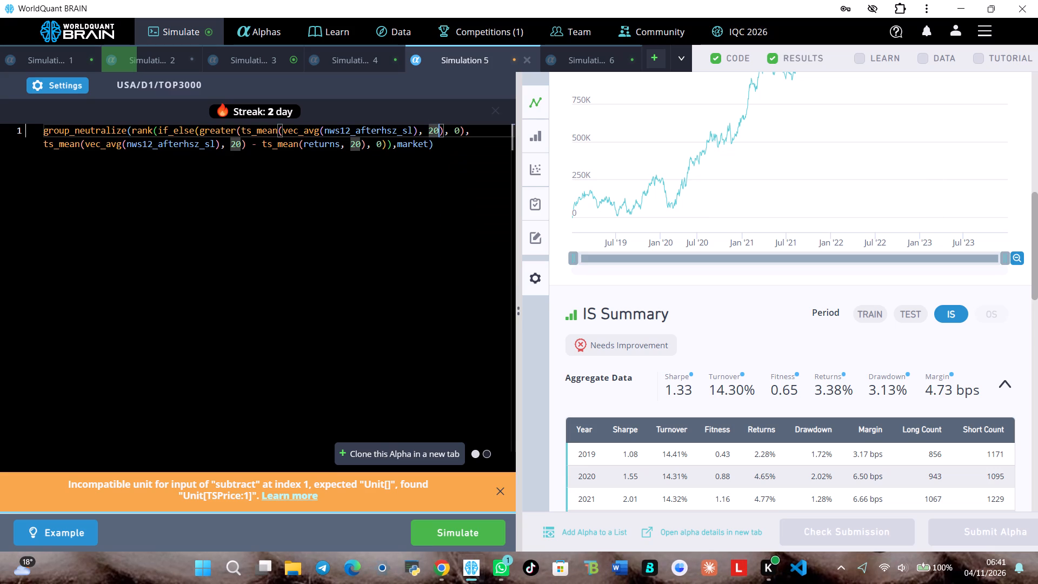
{"action": "key", "text": "Left"}
{"action": "key", "text": "4"}
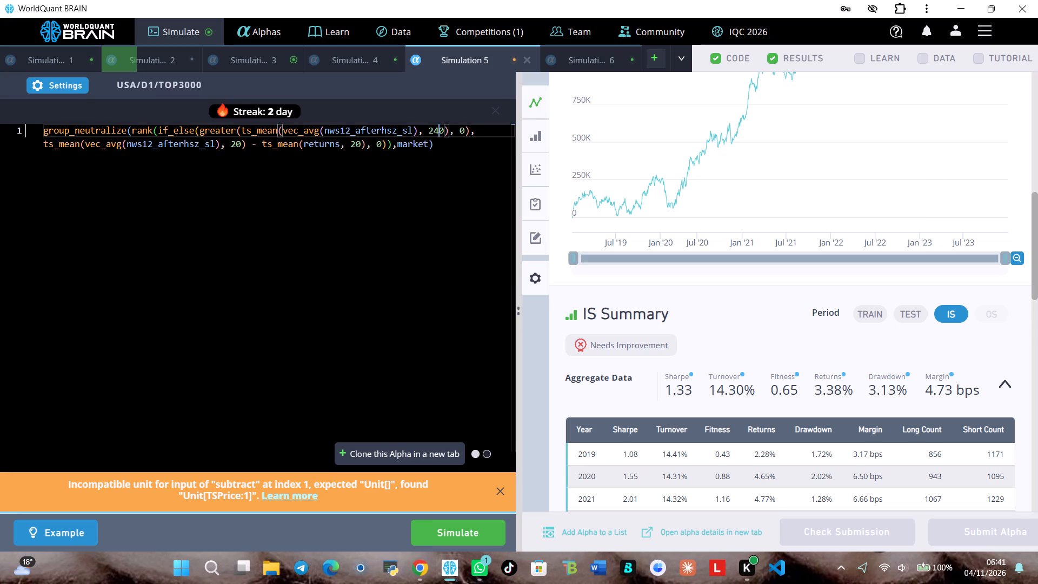
{"action": "left_click", "coordinate": [475, 540]}
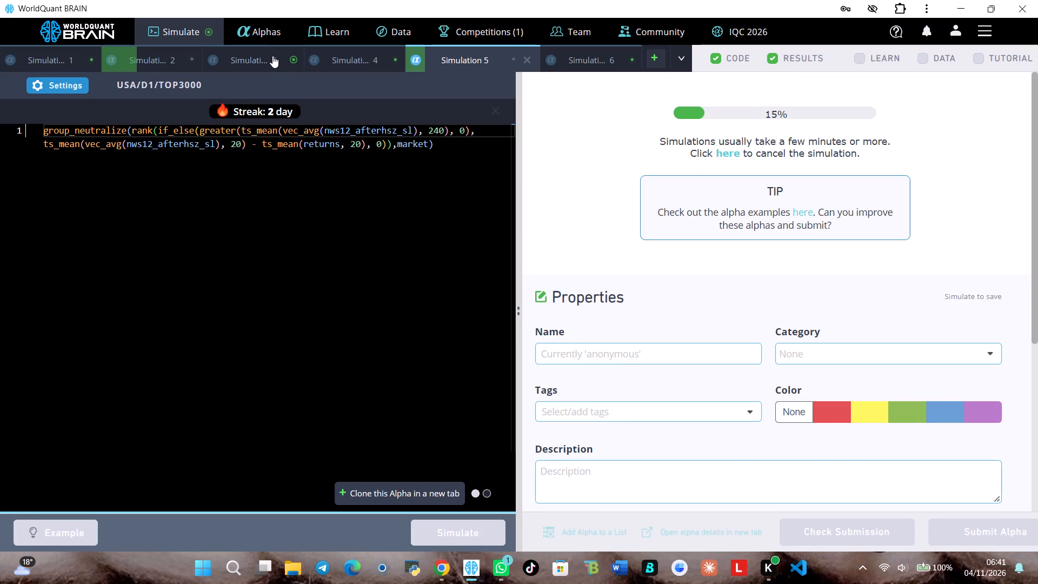
Show the test period of Simulation 3's new results and review its IS Summary for the IS period.
{"action": "left_click", "coordinate": [272, 56]}
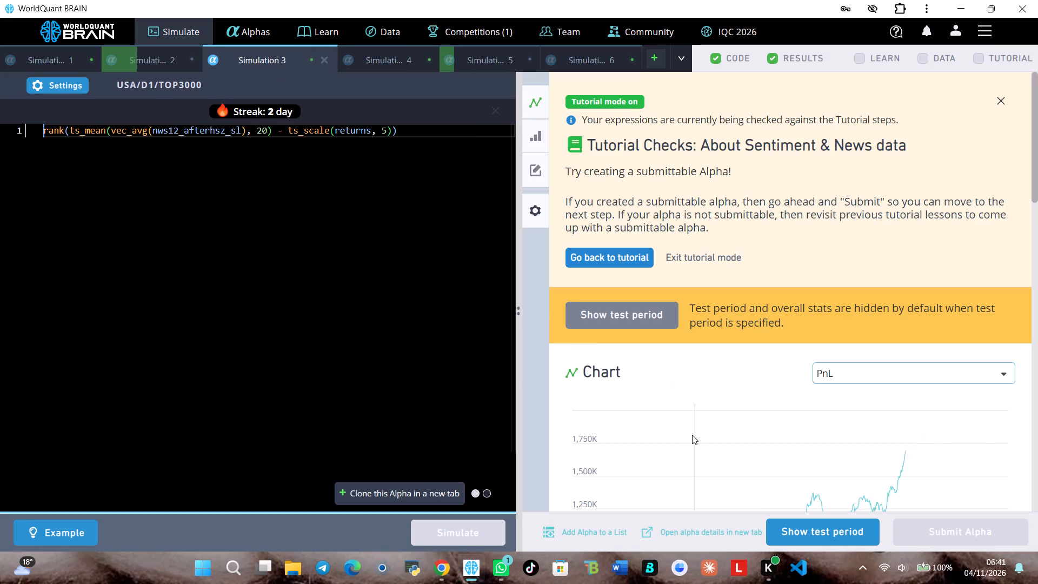
{"action": "left_click", "coordinate": [819, 528]}
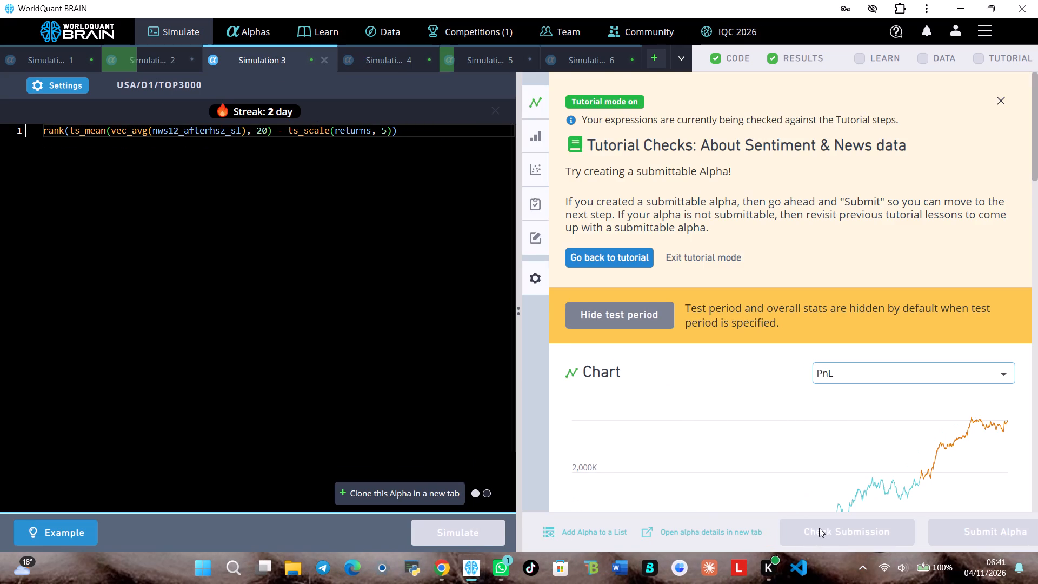
{"action": "scroll", "coordinate": [836, 432], "scroll_direction": "down", "scroll_amount": 5}
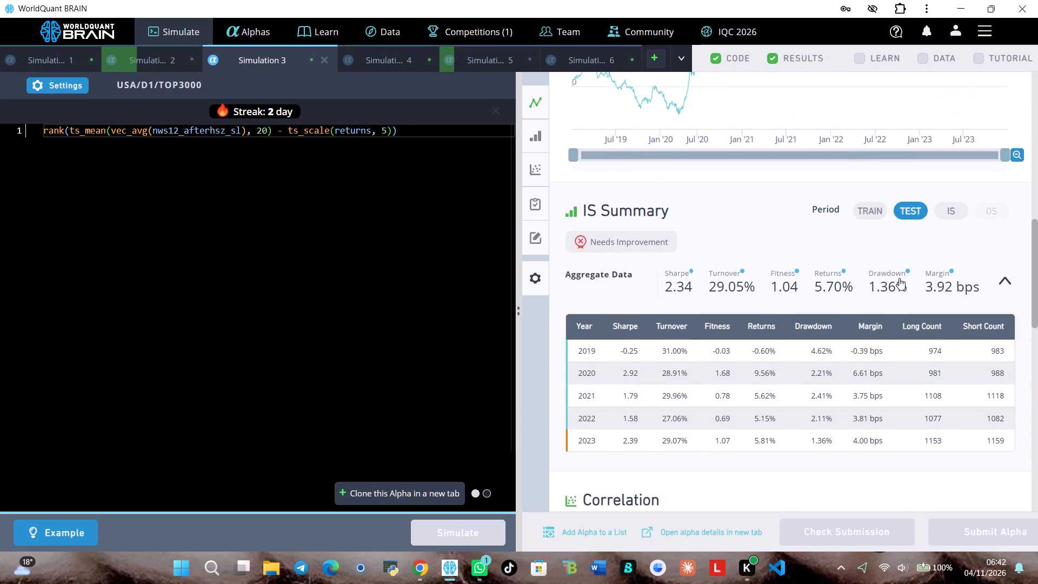
{"action": "left_click", "coordinate": [954, 217]}
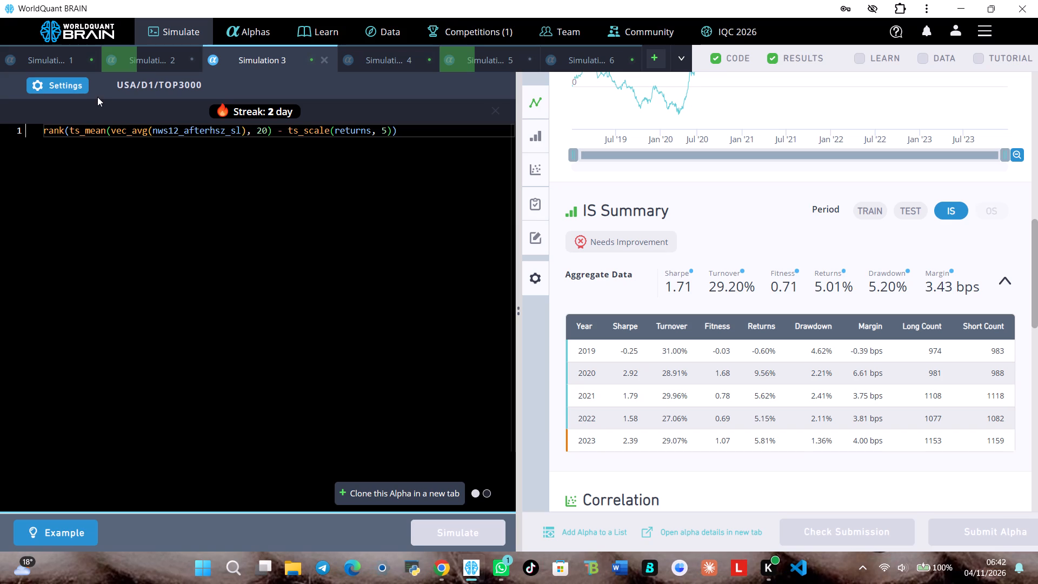
Set Simulation 3's decay to 100 in its simulation settings and simulate the Alpha again.
{"action": "left_click", "coordinate": [76, 85]}
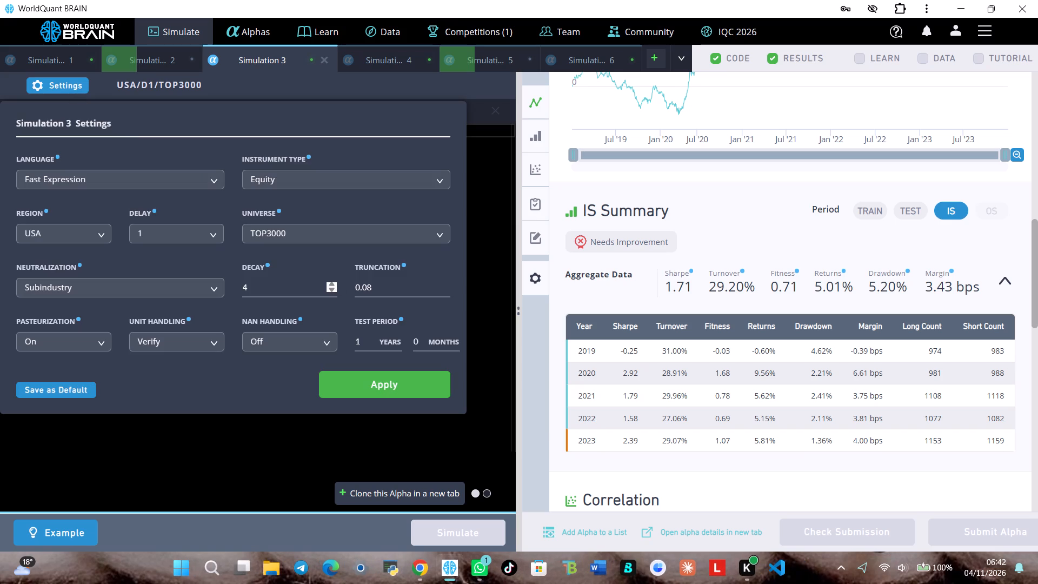
{"action": "left_click", "coordinate": [264, 290]}
{"action": "key", "text": "BackSpace"}
{"action": "type", "text": "10"}
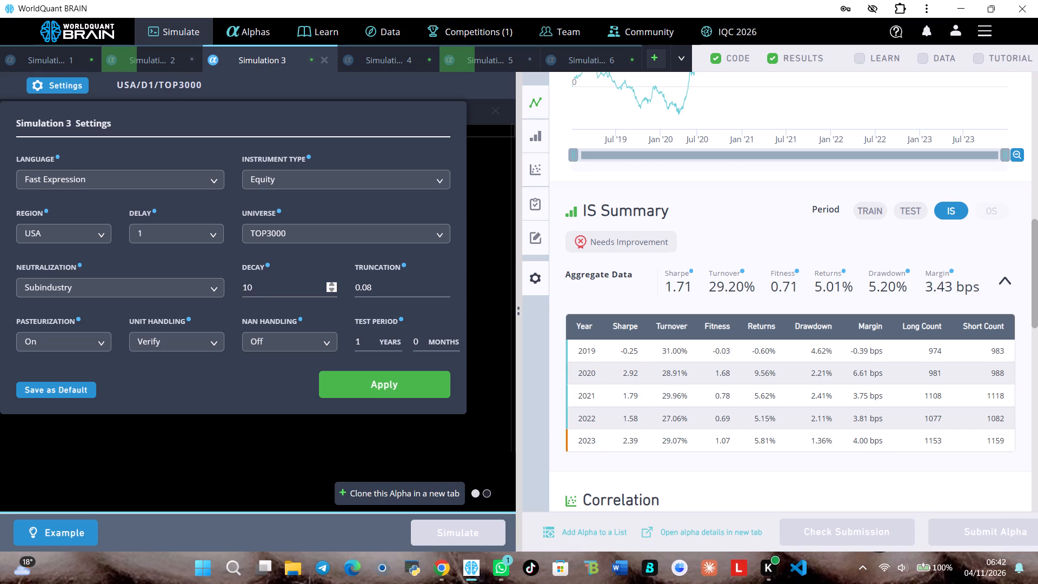
{"action": "key", "text": "0"}
{"action": "left_click", "coordinate": [342, 379]}
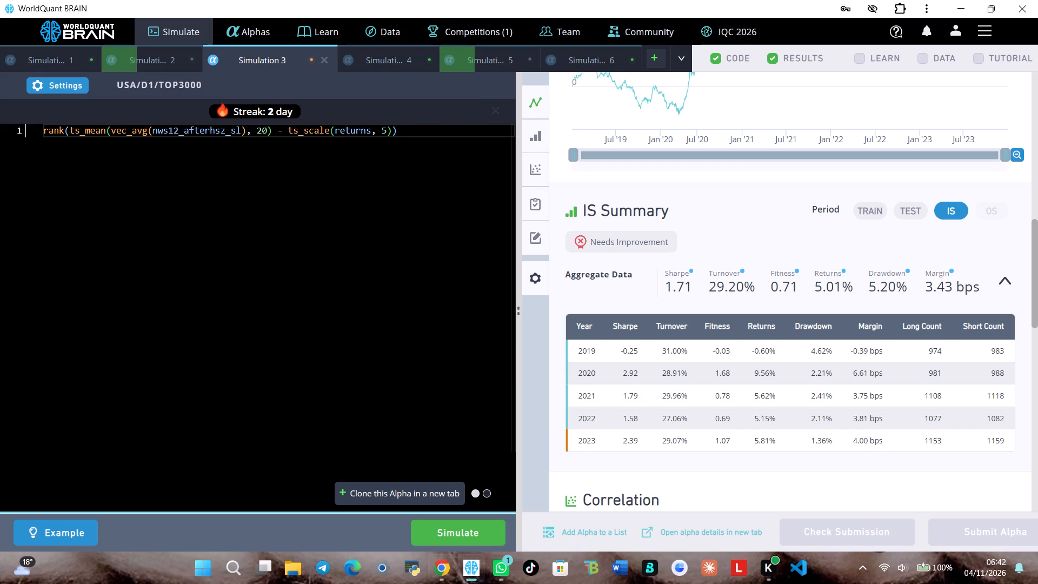
{"action": "left_click", "coordinate": [431, 528]}
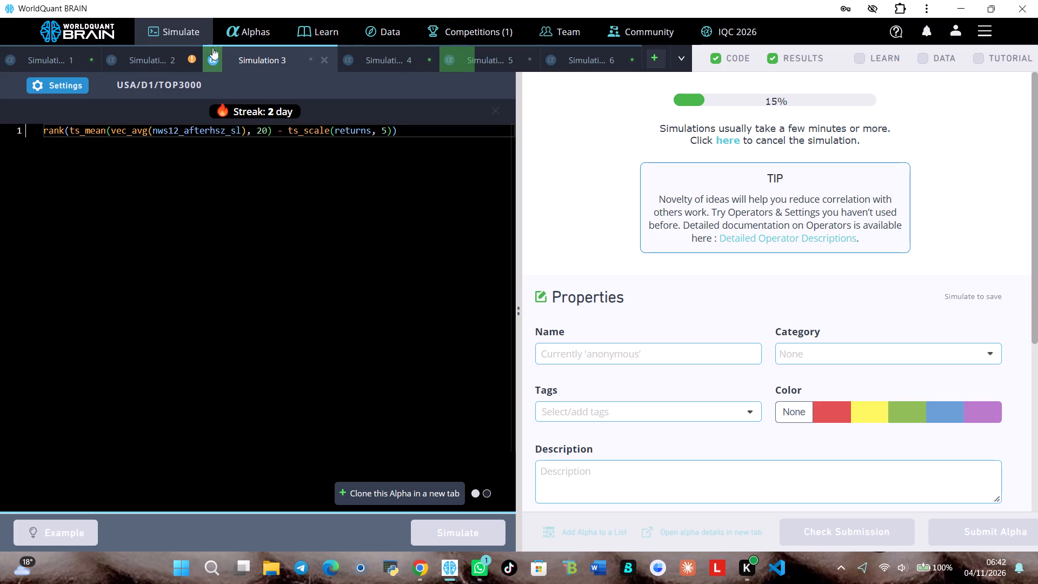
Show Simulation 2's test period and review its IS Summary for the IS period.
{"action": "left_click", "coordinate": [174, 61]}
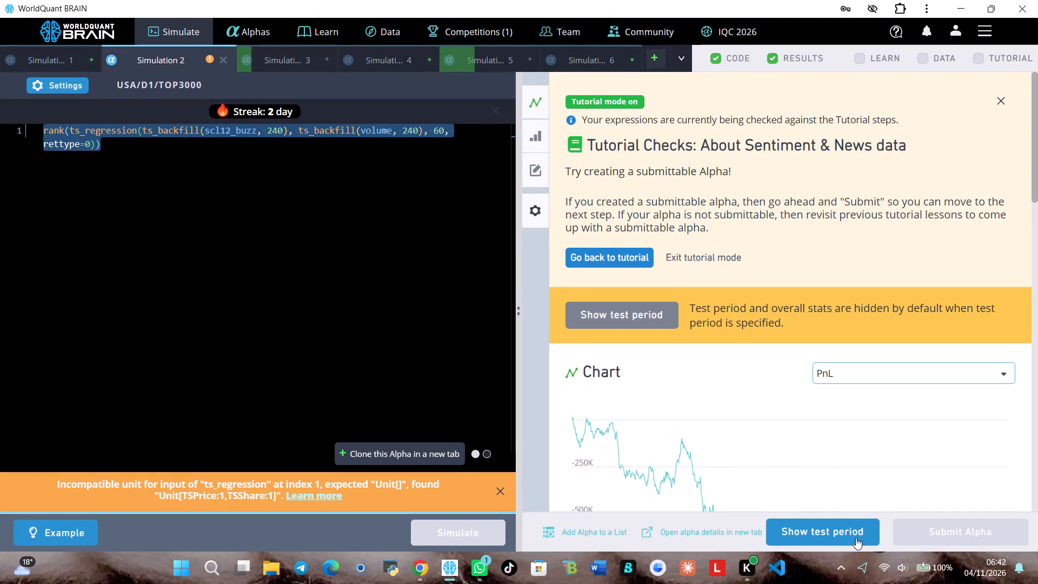
{"action": "left_click", "coordinate": [839, 533]}
{"action": "scroll", "coordinate": [845, 384], "scroll_direction": "down", "scroll_amount": 1}
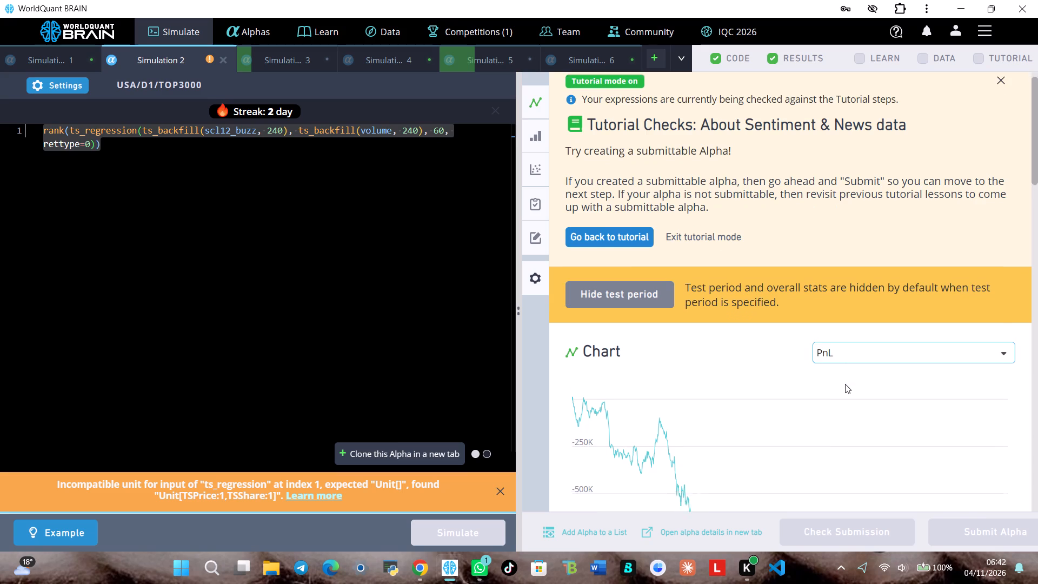
{"action": "scroll", "coordinate": [845, 384], "scroll_direction": "down", "scroll_amount": 4}
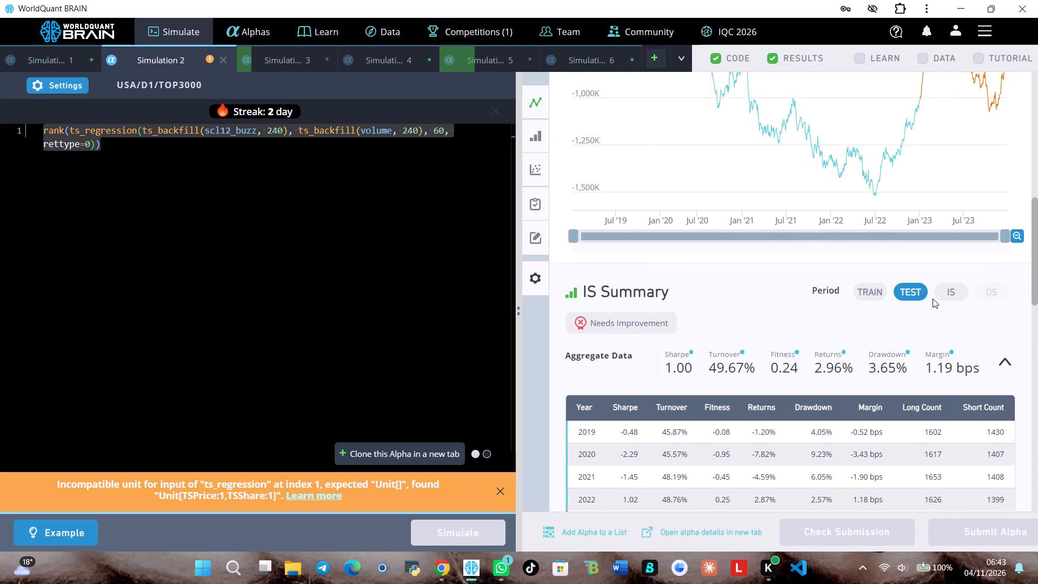
{"action": "left_click", "coordinate": [950, 288]}
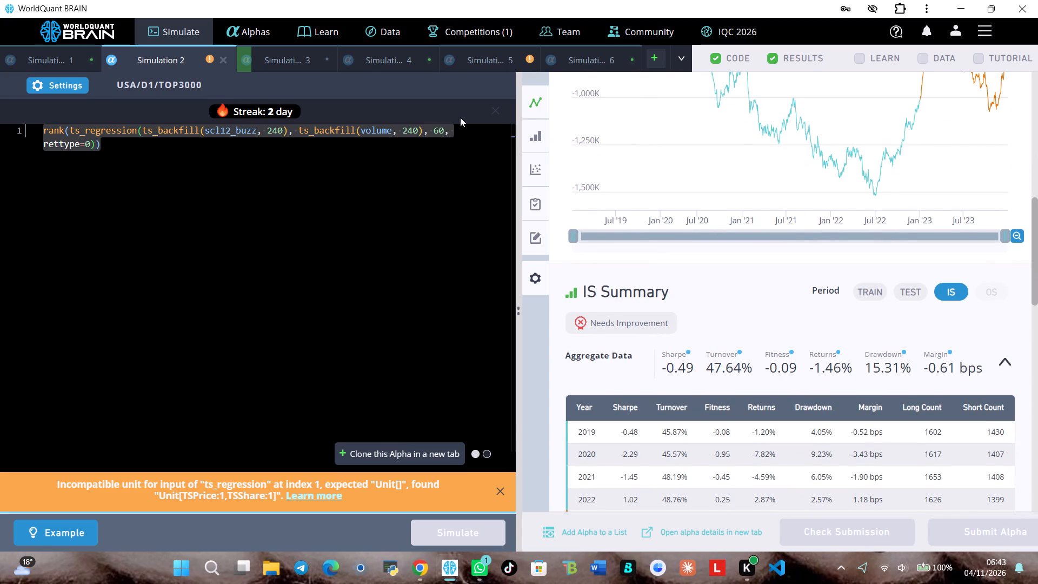
Replace the ts_backfill operator around scl12_buzz in Simulation 2's expression with ts_rank.
{"action": "left_click", "coordinate": [198, 131]}
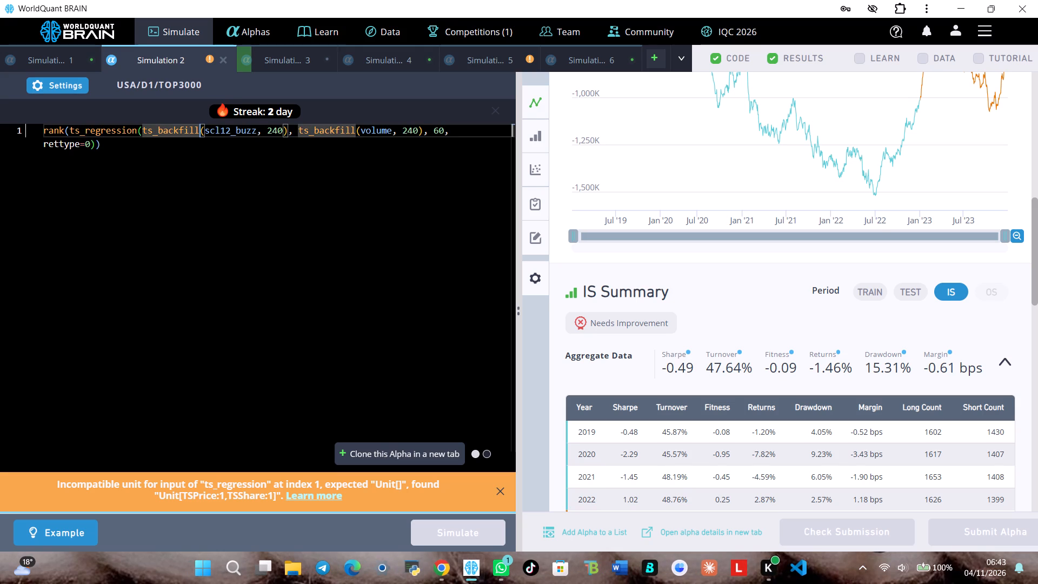
{"action": "key", "text": "BackSpace"}
{"action": "key", "text": "BackSpace"}
{"action": "key", "text": "BackSpace"}
{"action": "key", "text": "BackSpace"}
{"action": "key", "text": "BackSpace"}
{"action": "key", "text": "BackSpace"}
{"action": "key", "text": "BackSpace"}
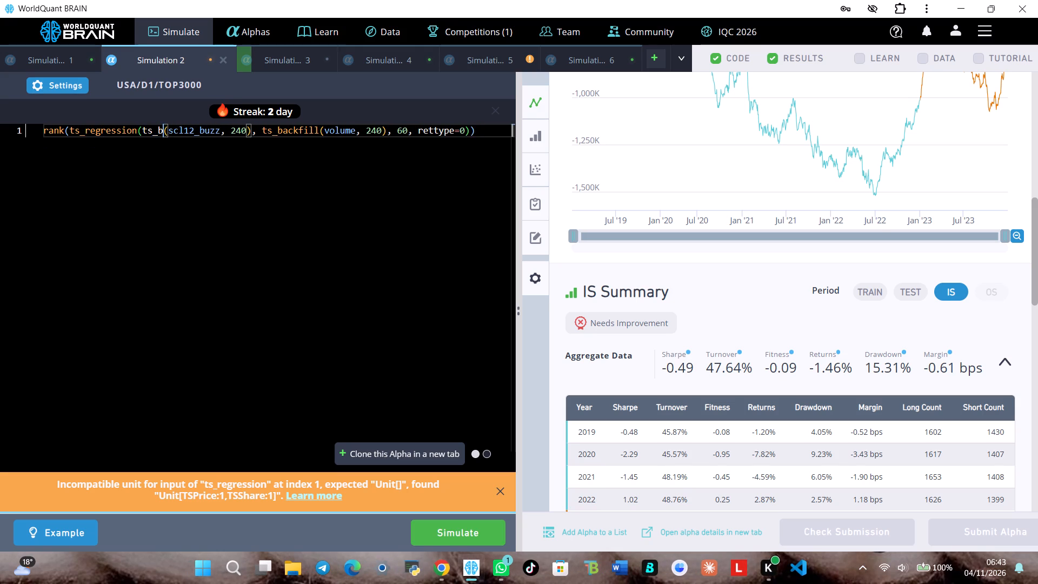
{"action": "key", "text": "BackSpace"}
{"action": "type", "text": "ra"}
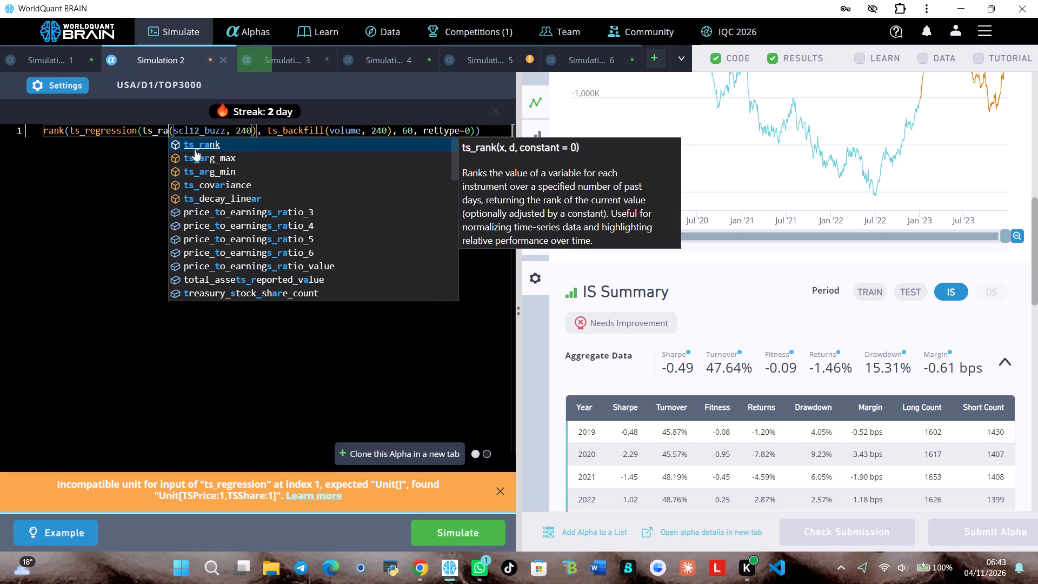
{"action": "left_click", "coordinate": [207, 140]}
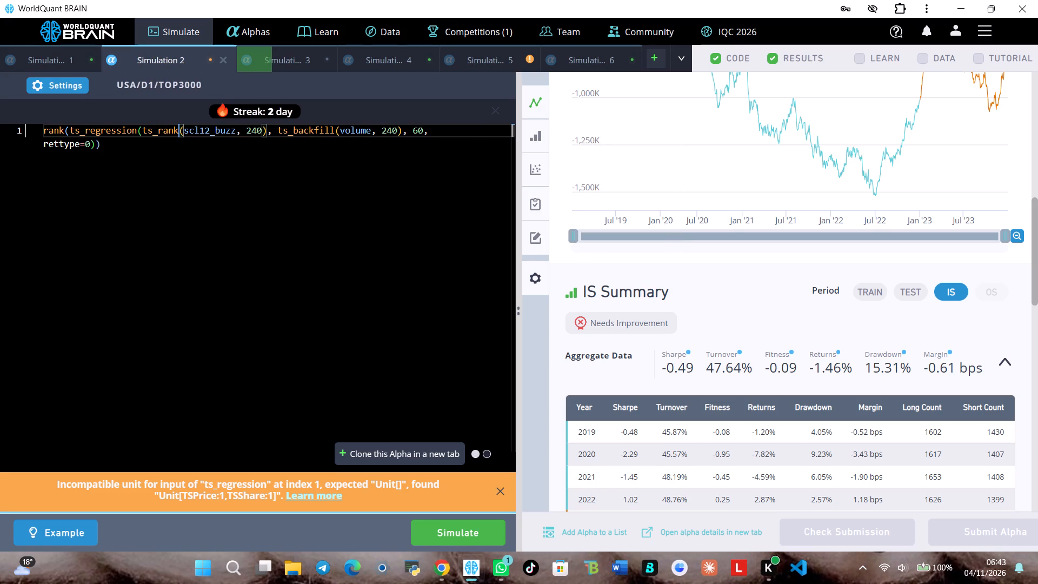
Replace the ts_backfill operator around volume with ts_rank and simulate the revised Simulation 2 Alpha.
{"action": "left_click", "coordinate": [336, 131]}
{"action": "key", "text": "BackSpace"}
{"action": "key", "text": "BackSpace"}
{"action": "key", "text": "BackSpace"}
{"action": "key", "text": "BackSpace"}
{"action": "key", "text": "BackSpace"}
{"action": "key", "text": "BackSpace"}
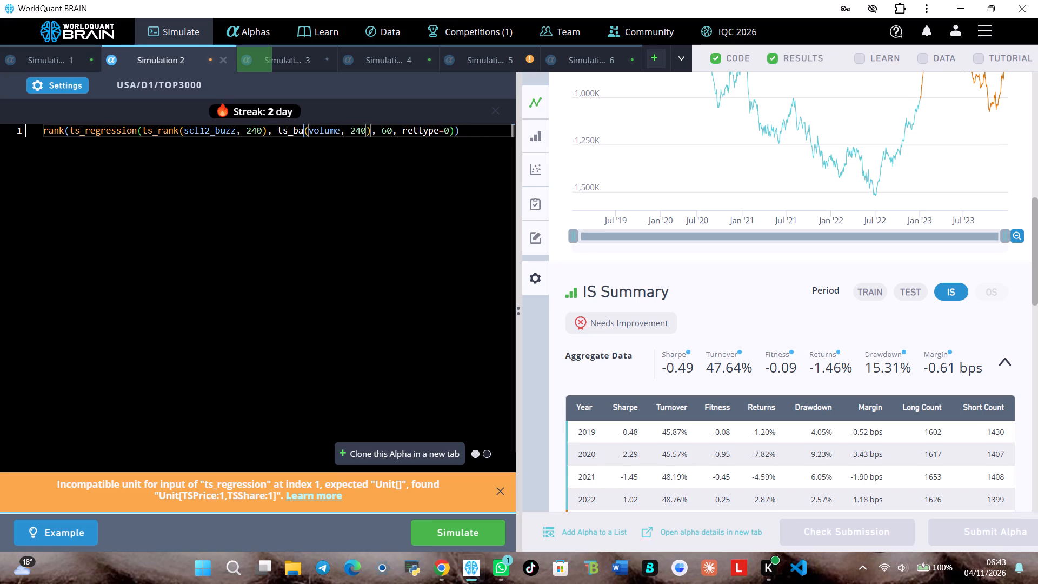
{"action": "key", "text": "BackSpace"}
{"action": "key", "text": "BackSpace"}
{"action": "type", "text": "rank"}
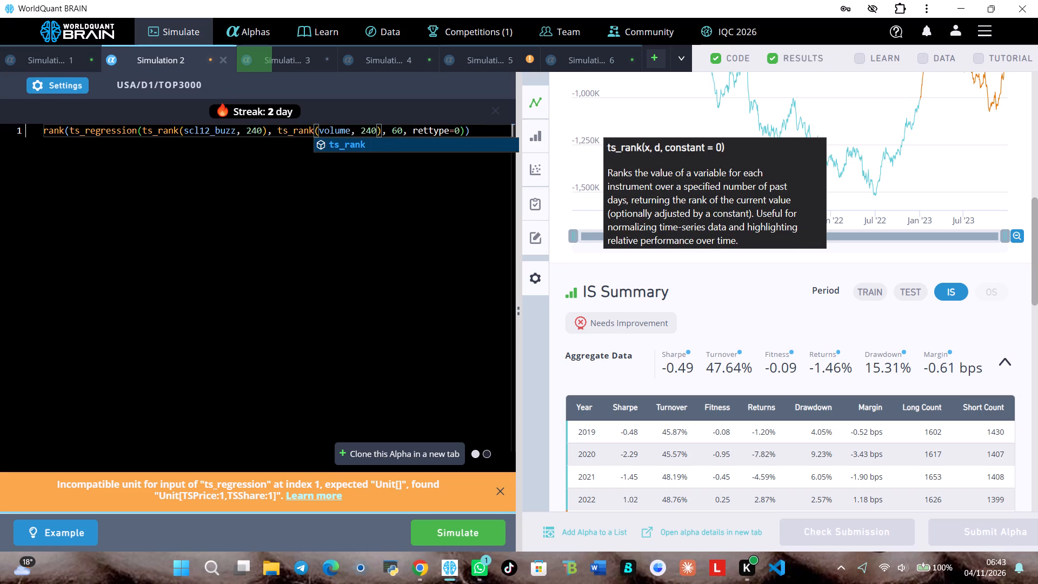
{"action": "left_click", "coordinate": [483, 532]}
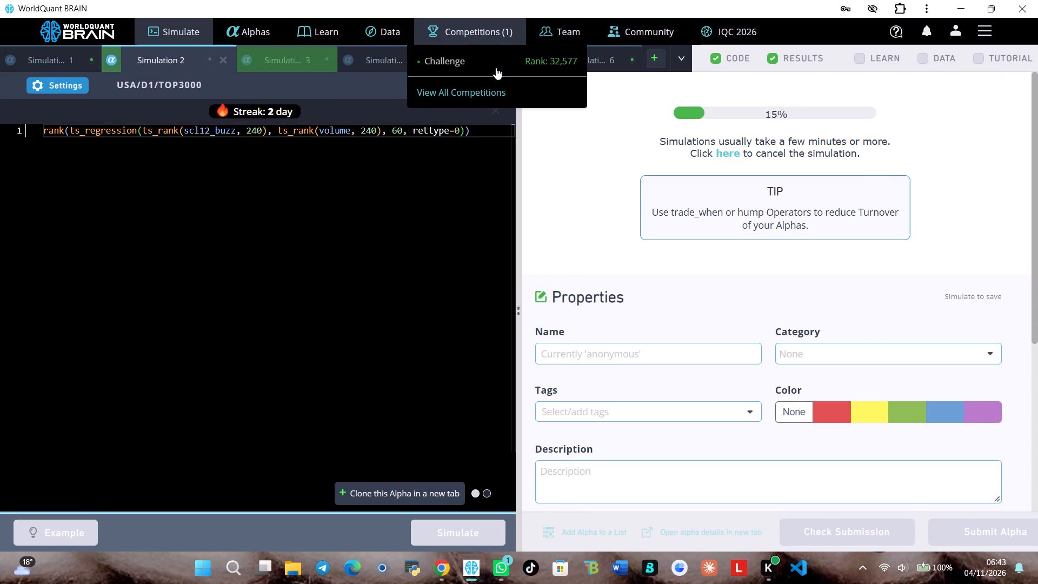
Show the test period of Simulation 5's new results and review its IS Summary for the IS period.
{"action": "left_click", "coordinate": [512, 65]}
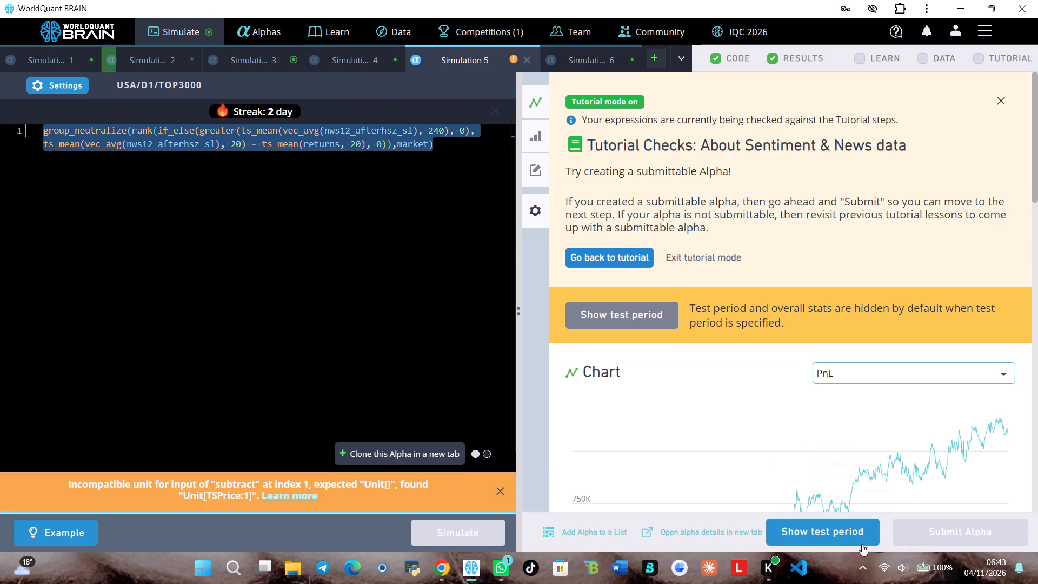
{"action": "left_click", "coordinate": [860, 541]}
{"action": "scroll", "coordinate": [860, 405], "scroll_direction": "down", "scroll_amount": 2}
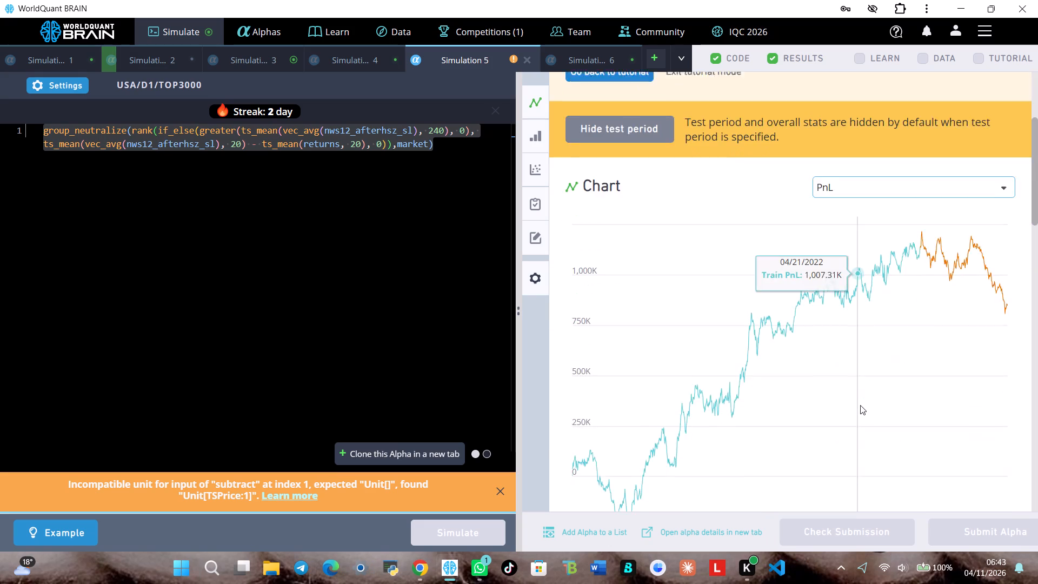
{"action": "scroll", "coordinate": [860, 405], "scroll_direction": "down", "scroll_amount": 3}
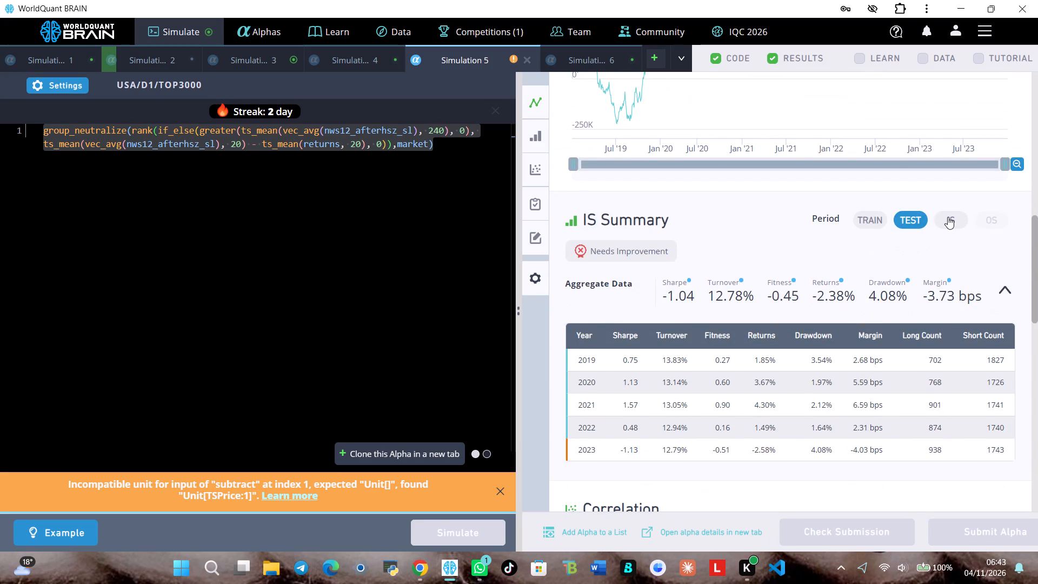
{"action": "left_click", "coordinate": [948, 217]}
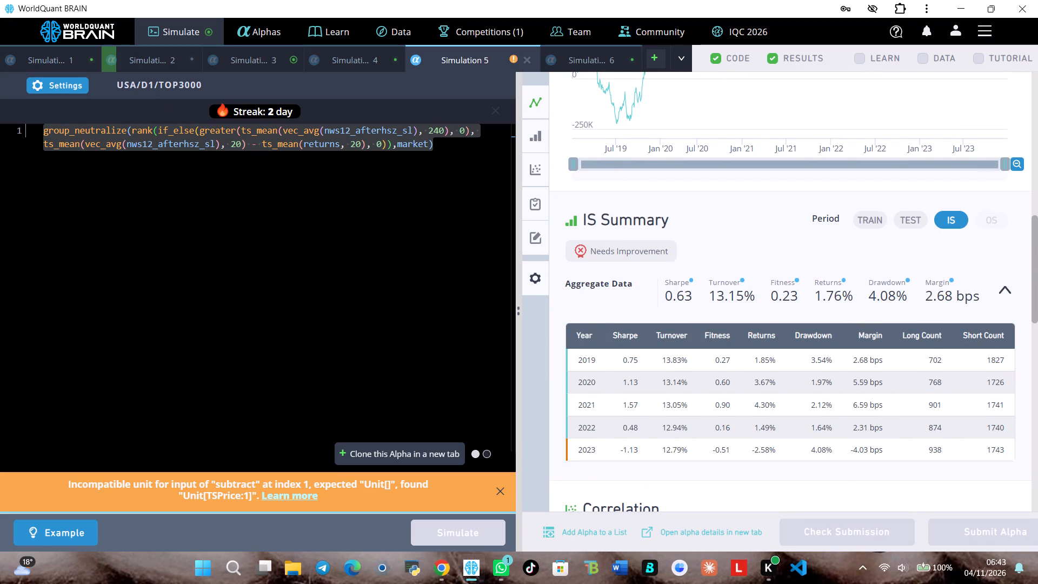
Replace the group argument of group_neutralize in Simulation 5's expression with country.
{"action": "left_click", "coordinate": [428, 143]}
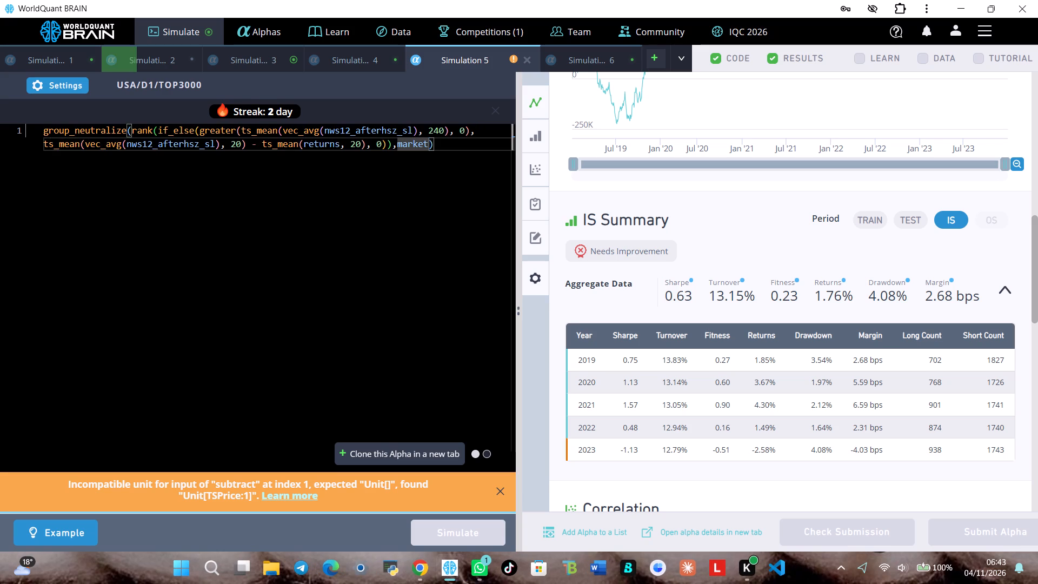
{"action": "key", "text": "BackSpace"}
{"action": "key", "text": "BackSpace"}
{"action": "key", "text": "BackSpace"}
{"action": "key", "text": "BackSpace"}
{"action": "key", "text": "BackSpace"}
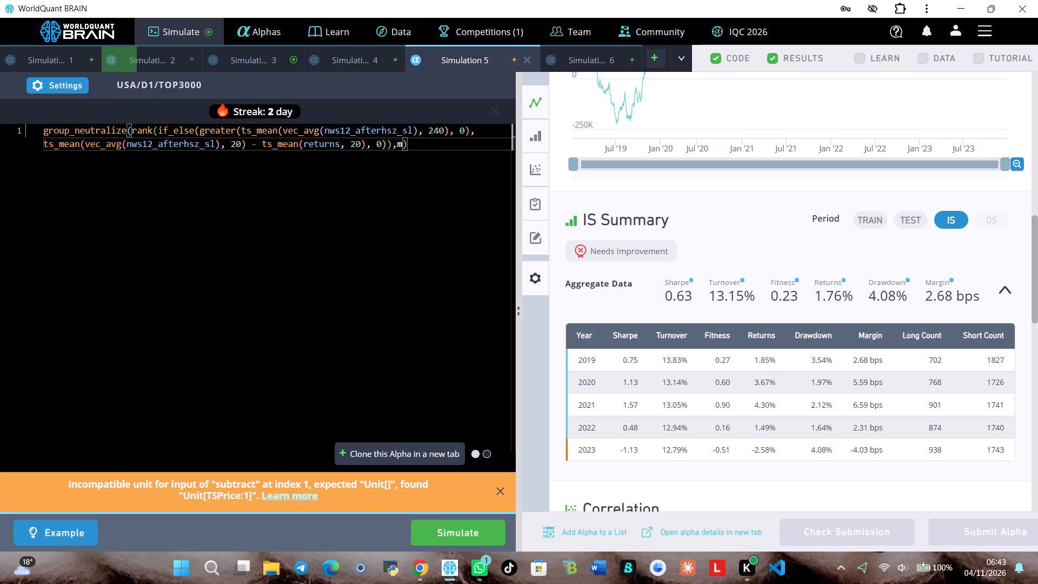
{"action": "key", "text": "BackSpace"}
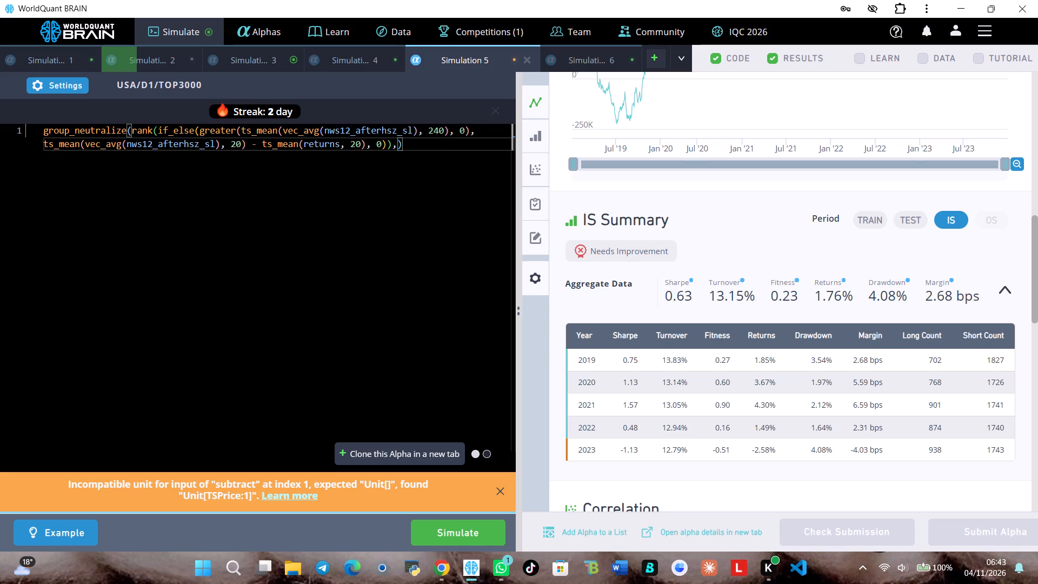
{"action": "type", "text": "co"}
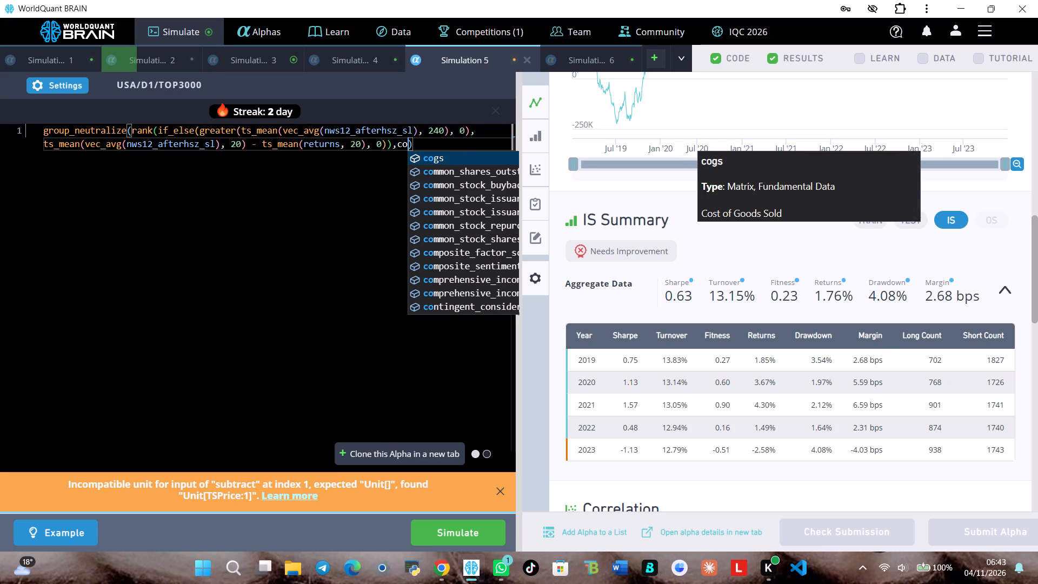
{"action": "type", "text": "un"}
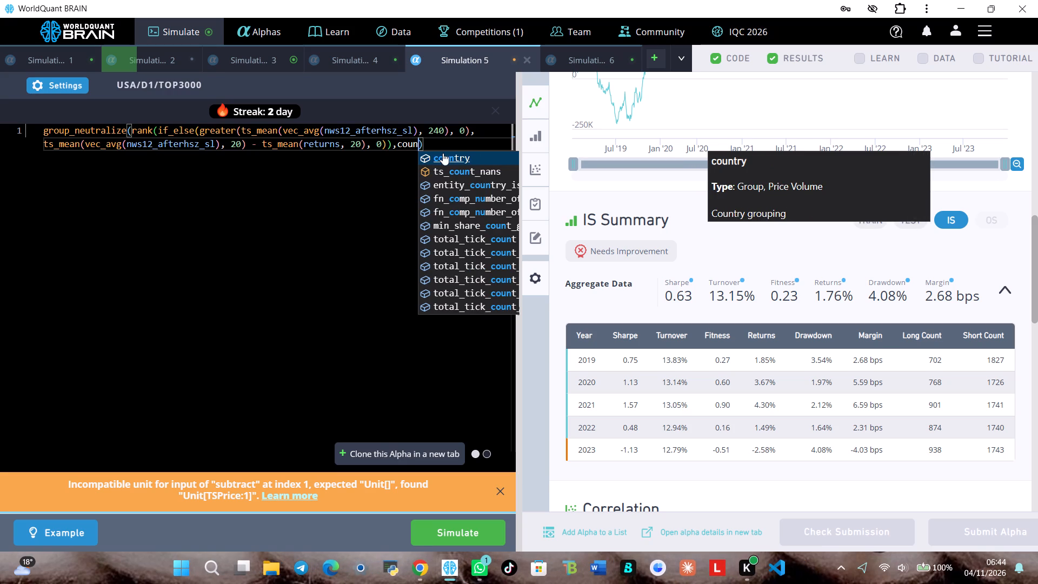
{"action": "left_click", "coordinate": [443, 157]}
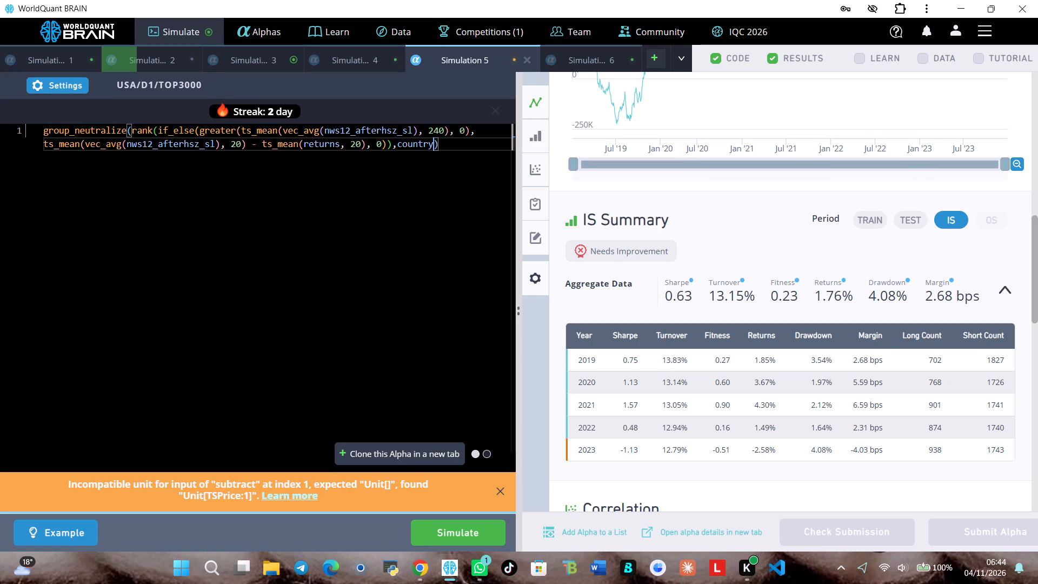
Set both ts_mean lookbacks in Simulation 5's subtraction, for returns and nws12_afterhsz_sl, to 200 and simulate the Alpha.
{"action": "left_click", "coordinate": [356, 148]}
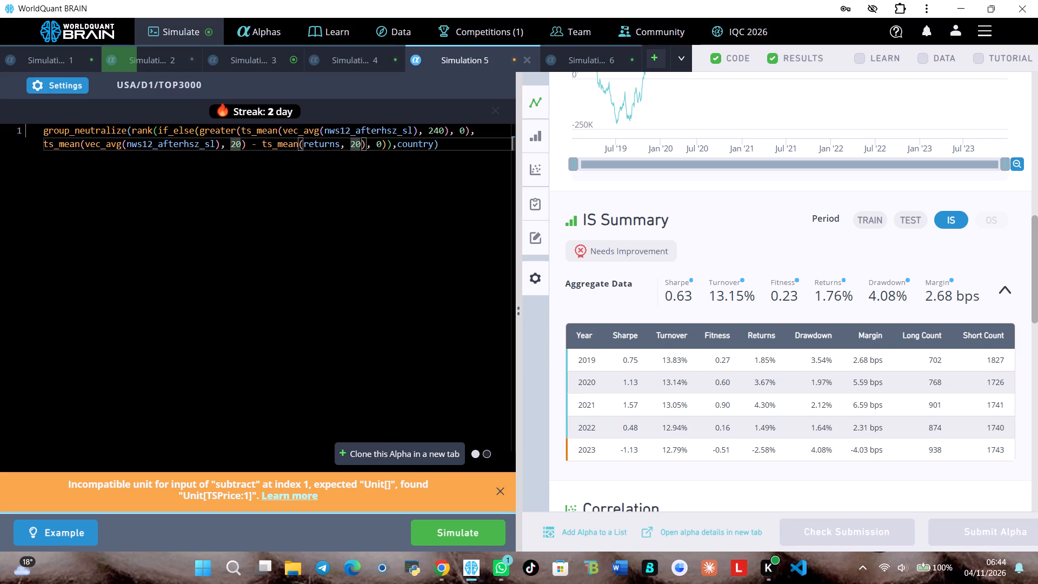
{"action": "key", "text": "0"}
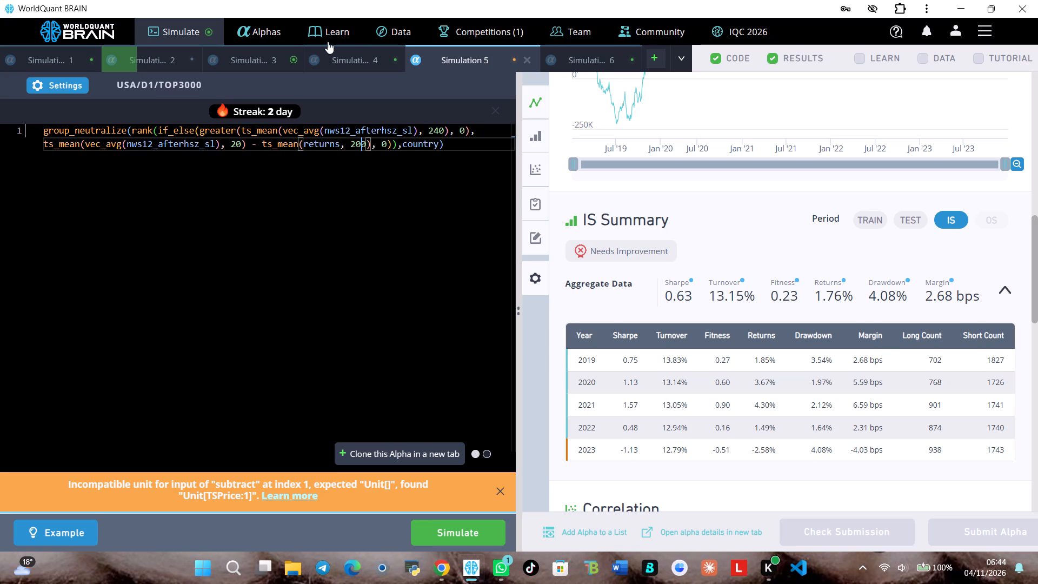
{"action": "left_click", "coordinate": [237, 148]}
{"action": "key", "text": "0"}
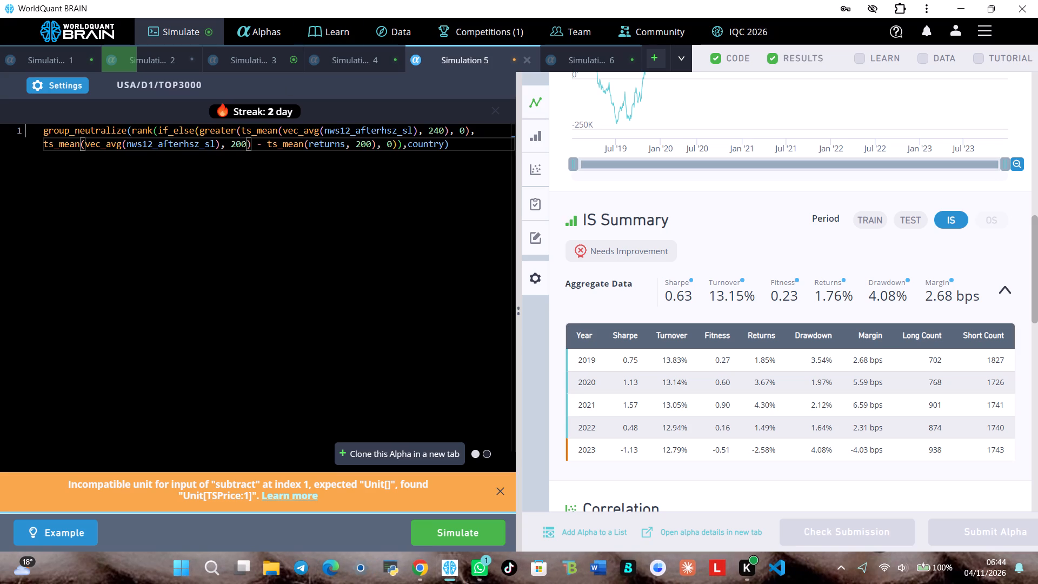
{"action": "left_click", "coordinate": [448, 526]}
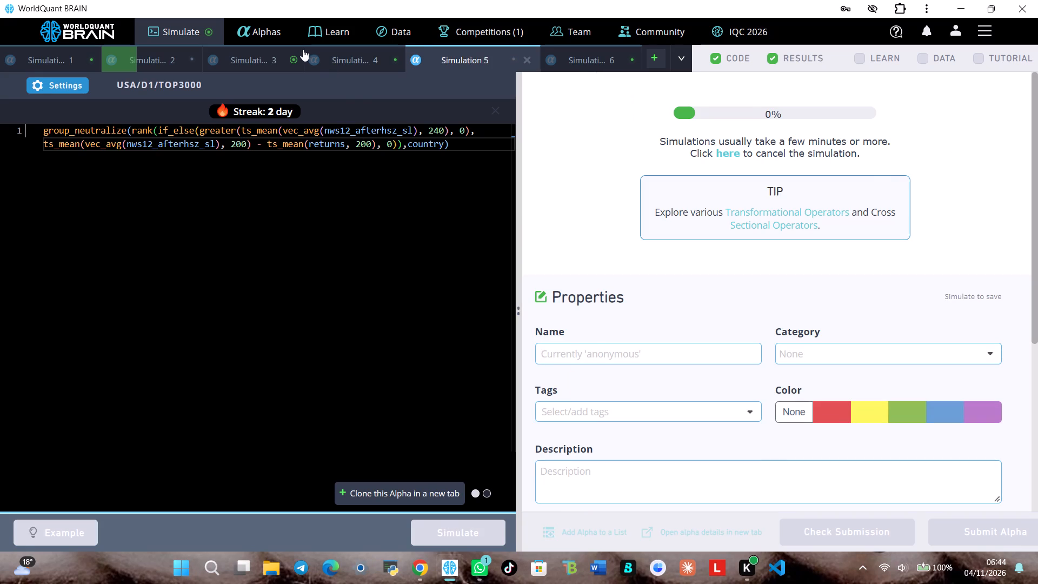
Show the test period of Simulation 3's results and review its IS Summary for the IS period.
{"action": "left_click", "coordinate": [272, 52]}
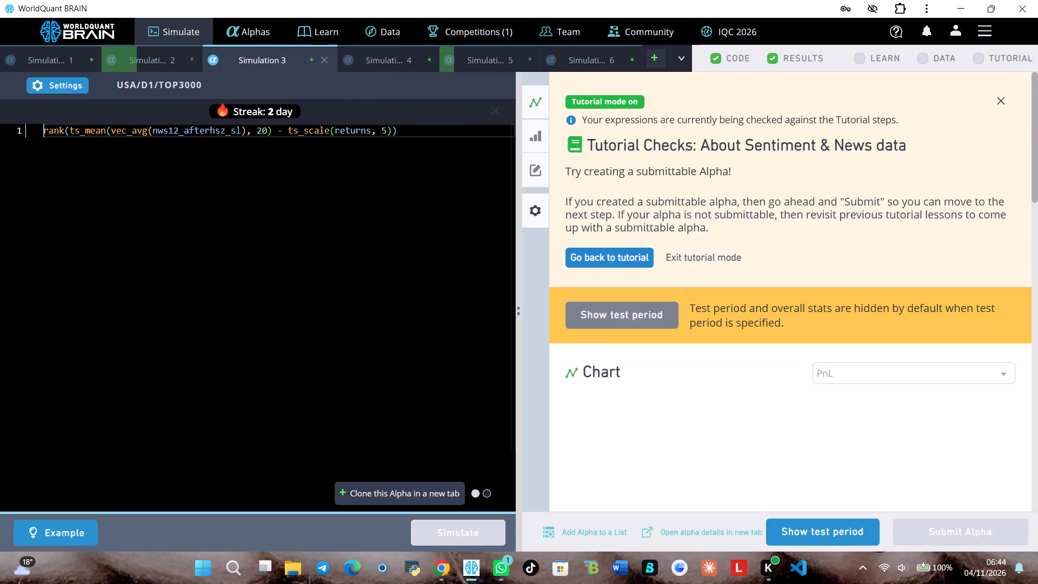
{"action": "left_click", "coordinate": [809, 527]}
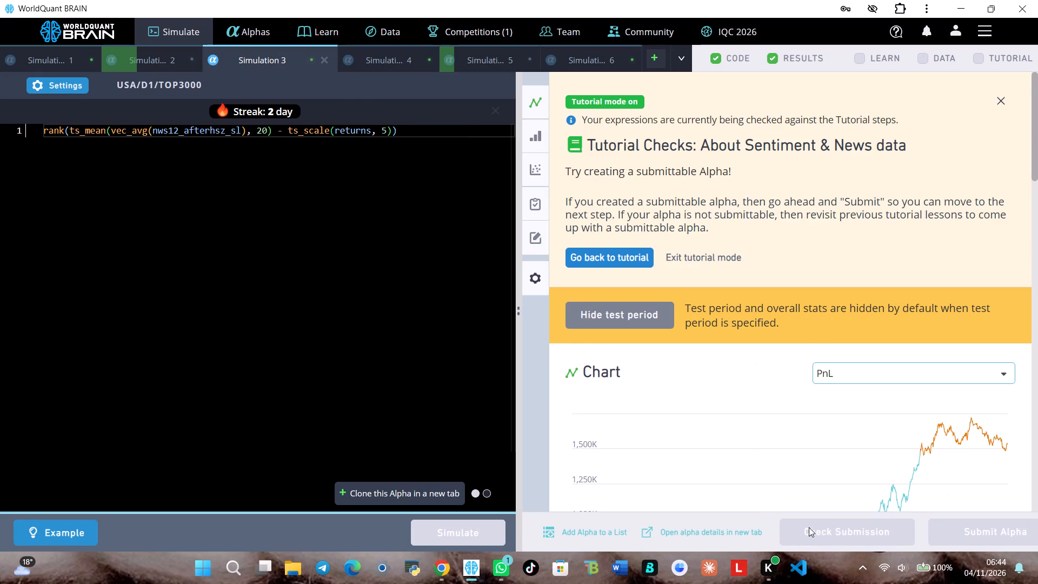
{"action": "scroll", "coordinate": [819, 403], "scroll_direction": "down", "scroll_amount": 3}
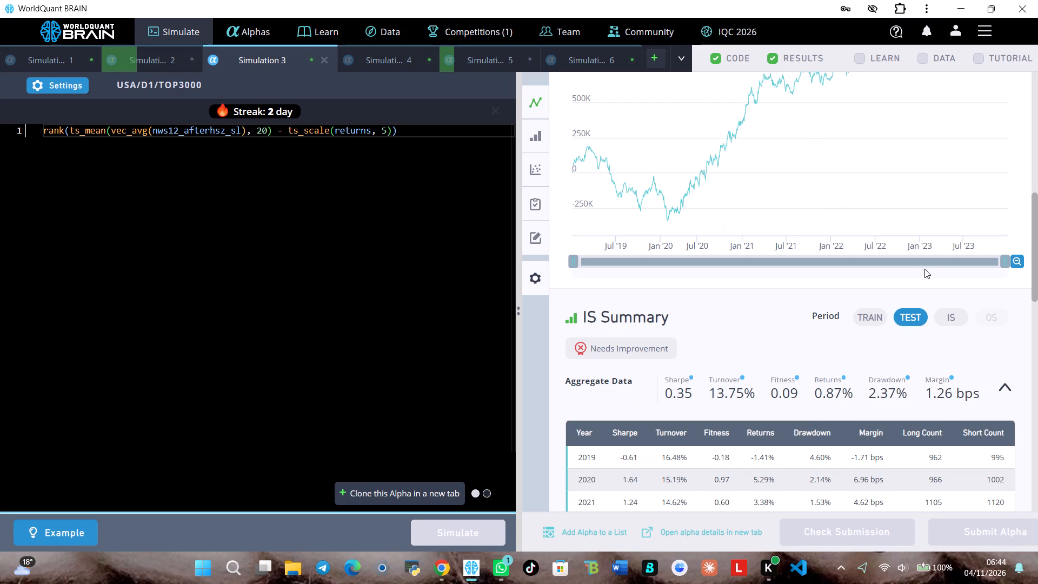
{"action": "left_click", "coordinate": [947, 320]}
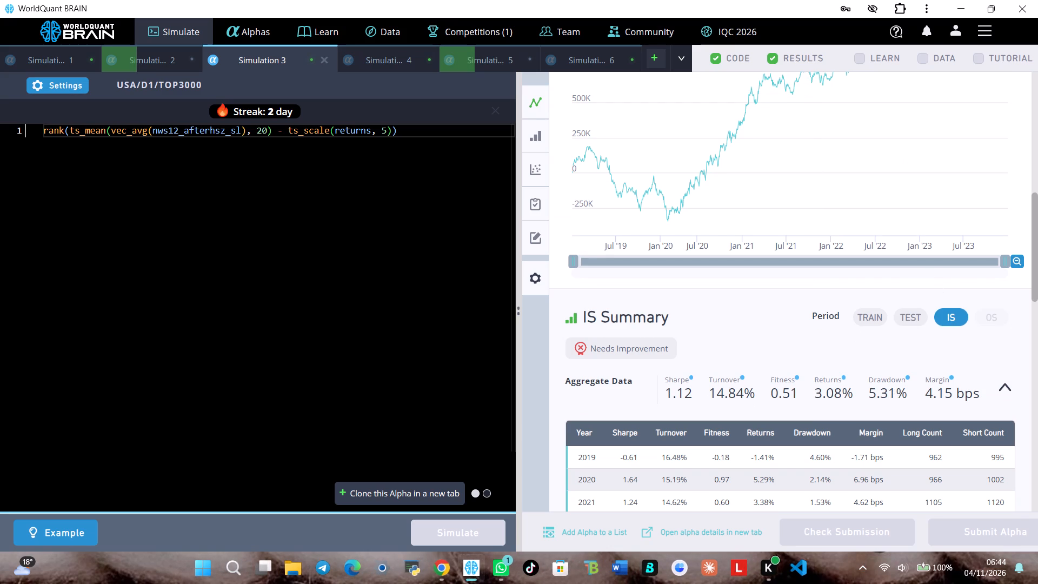
Set the ts_scale lookback for returns in Simulation 3's expression to 252 and simulate the Alpha.
{"action": "left_click", "coordinate": [381, 131]}
{"action": "key", "text": "2"}
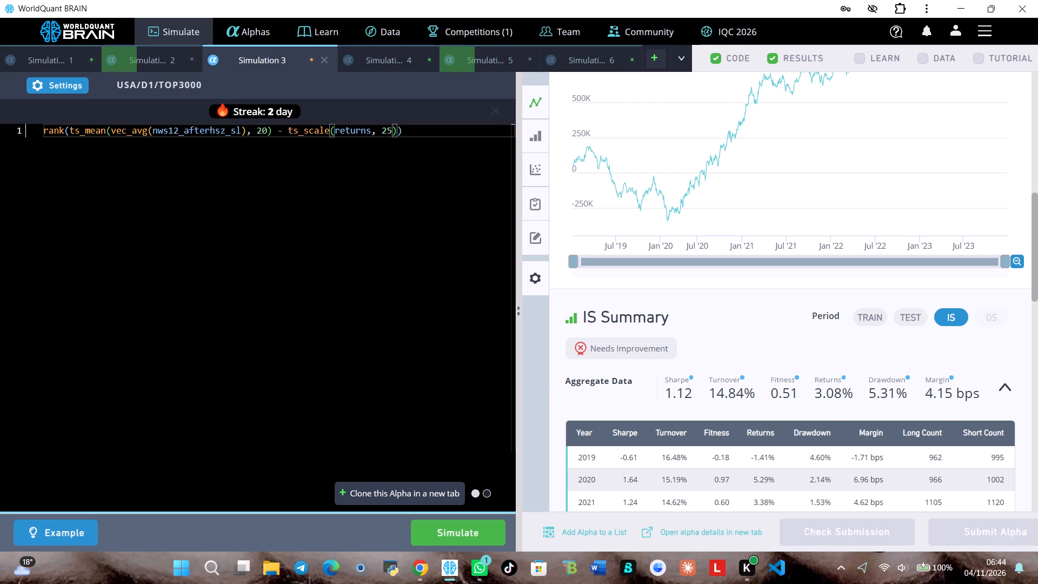
{"action": "left_click", "coordinate": [390, 130]}
{"action": "key", "text": "2"}
{"action": "left_click", "coordinate": [456, 536]}
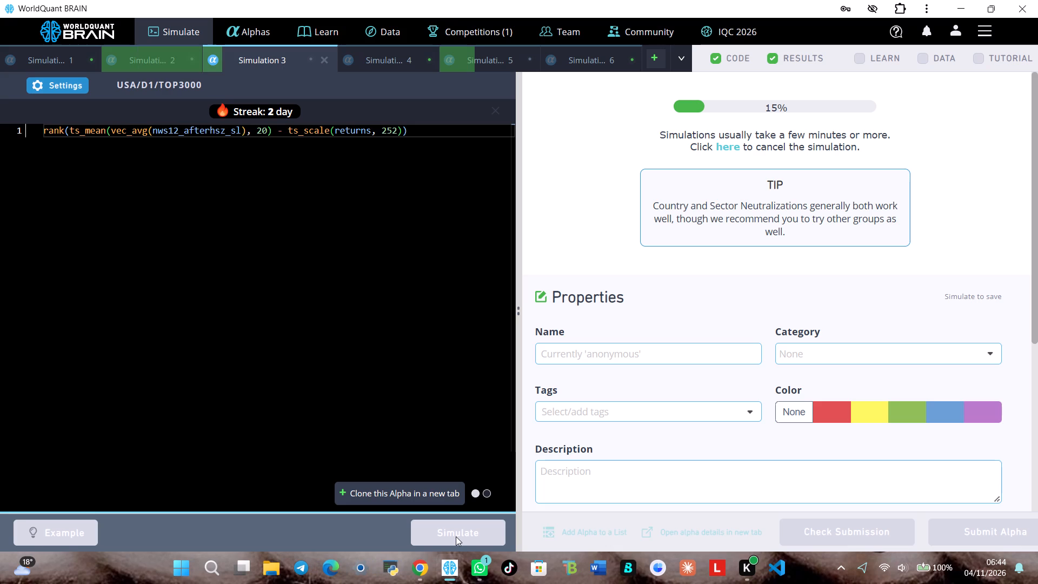
Show the test period of Simulation 2's new results and review its IS Summary for the IS period.
{"action": "left_click", "coordinate": [159, 64]}
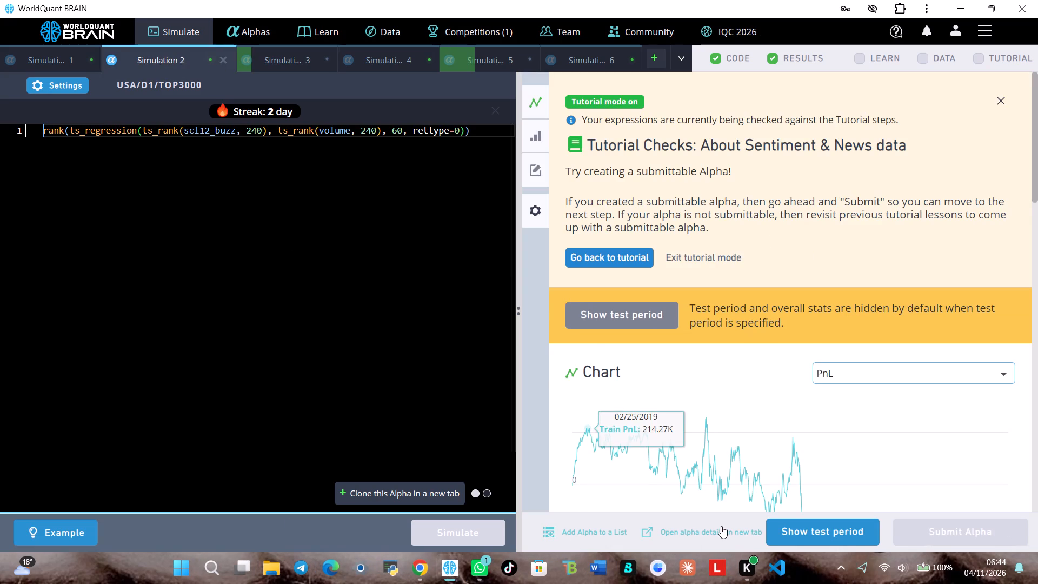
{"action": "left_click", "coordinate": [785, 534]}
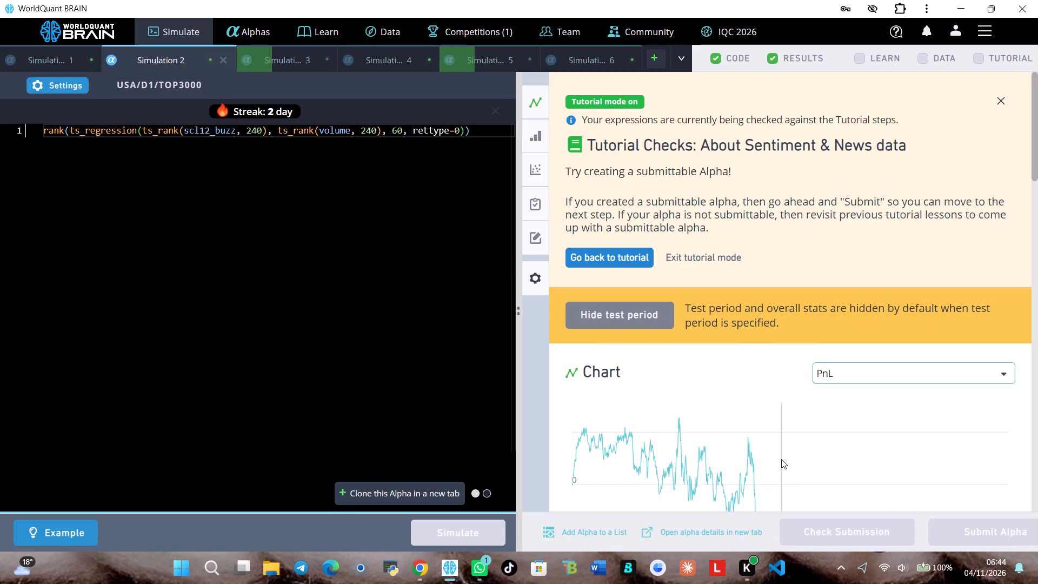
{"action": "scroll", "coordinate": [781, 459], "scroll_direction": "down", "scroll_amount": 2}
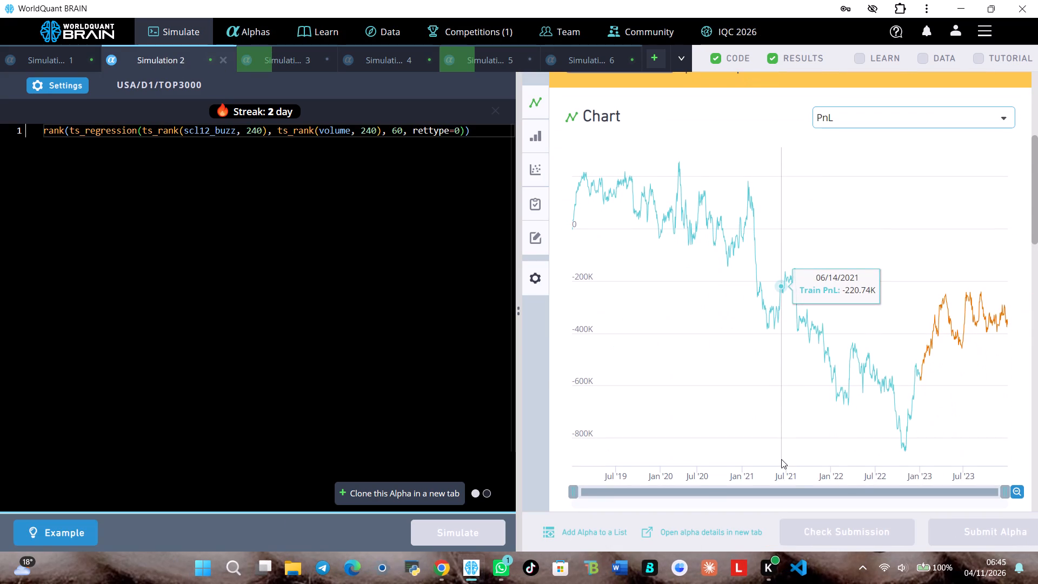
{"action": "scroll", "coordinate": [781, 459], "scroll_direction": "down", "scroll_amount": 2}
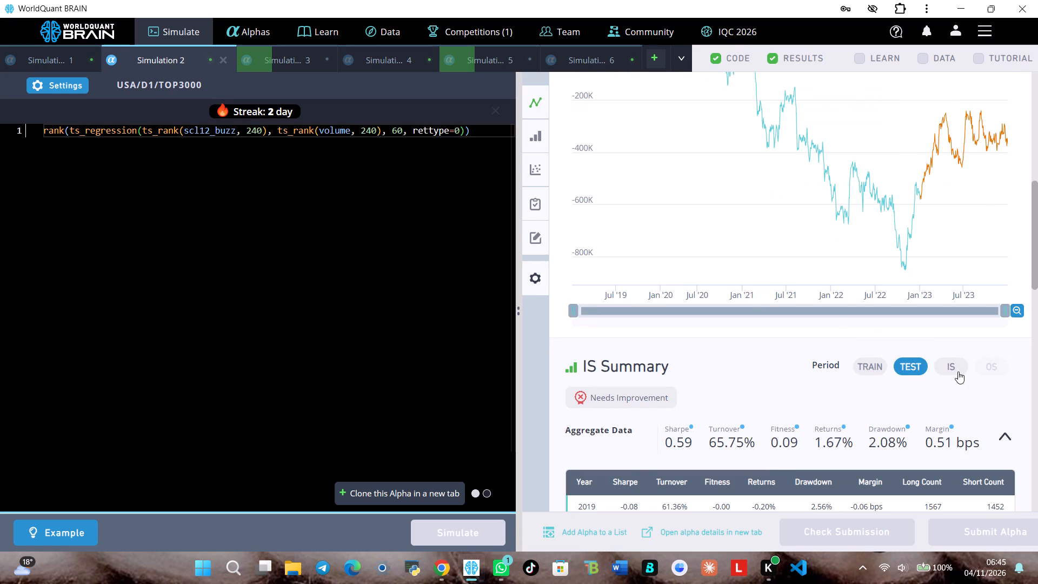
{"action": "left_click", "coordinate": [957, 371]}
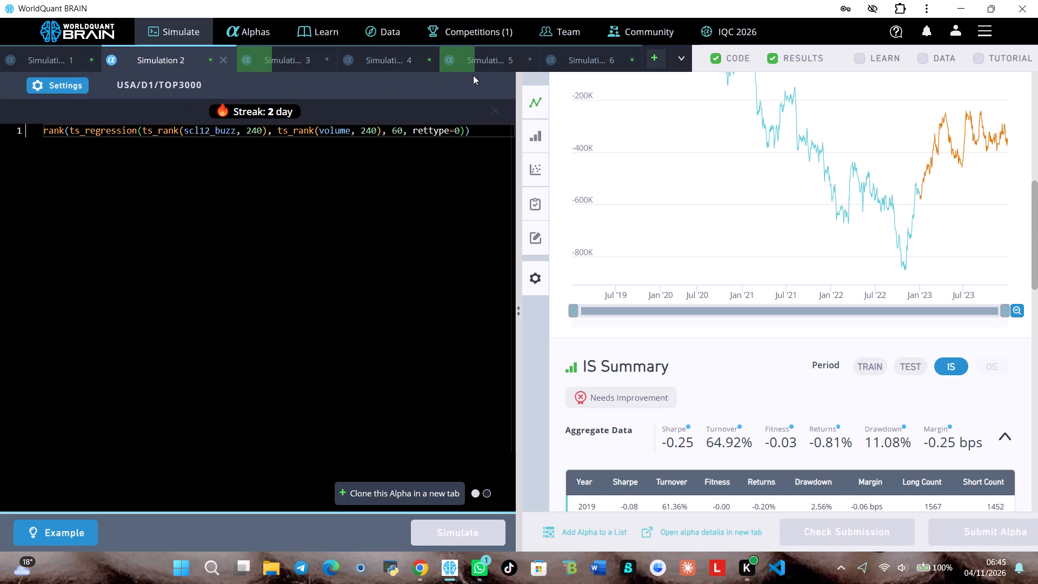
Set the decay to 100 in Simulation 2's settings and simulate the Alpha again.
{"action": "left_click", "coordinate": [58, 82]}
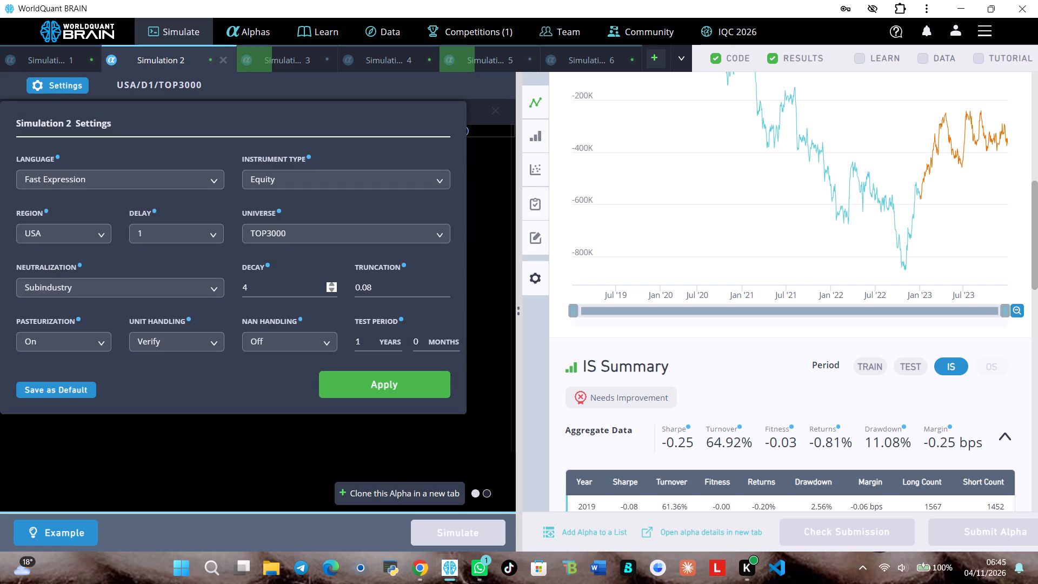
{"action": "left_click", "coordinate": [253, 286]}
{"action": "key", "text": "BackSpace"}
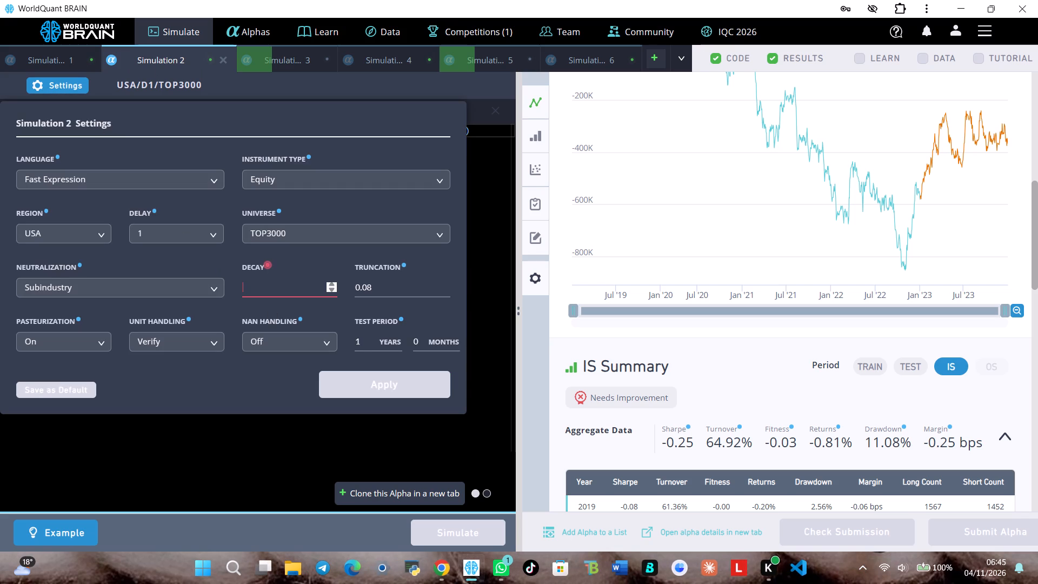
{"action": "type", "text": "100"}
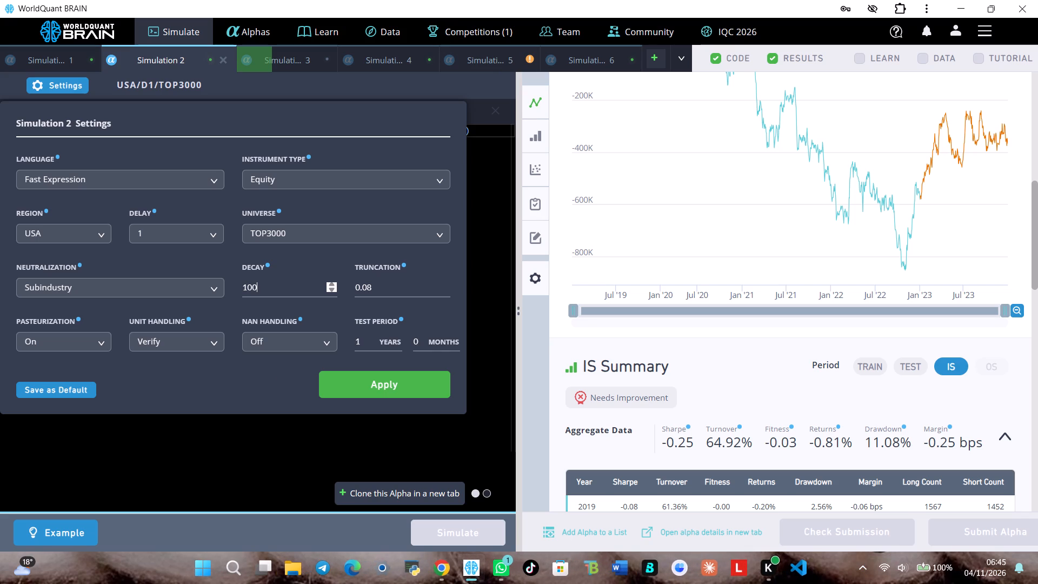
{"action": "left_click", "coordinate": [408, 387]}
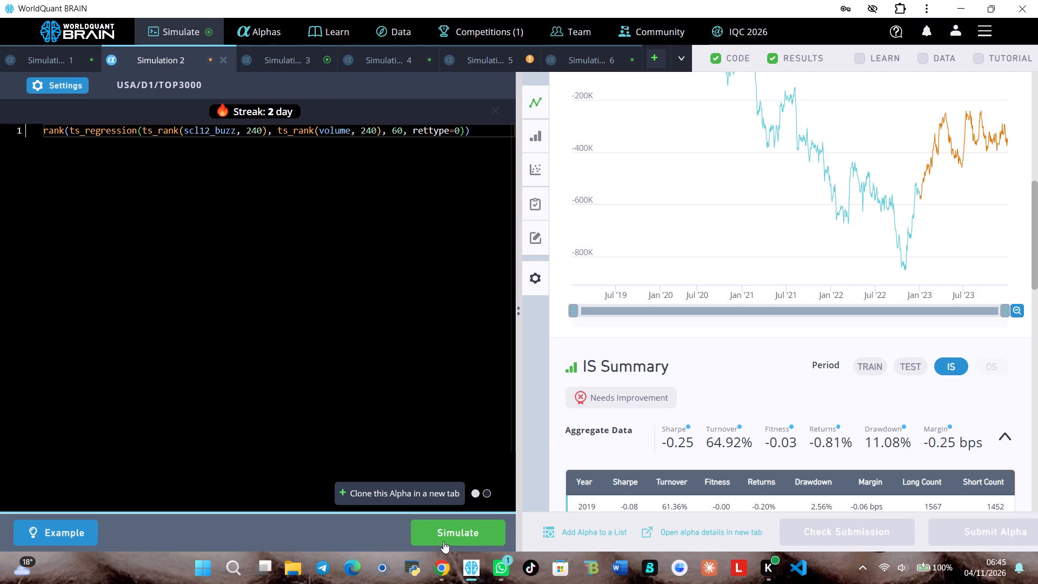
{"action": "left_click", "coordinate": [443, 541]}
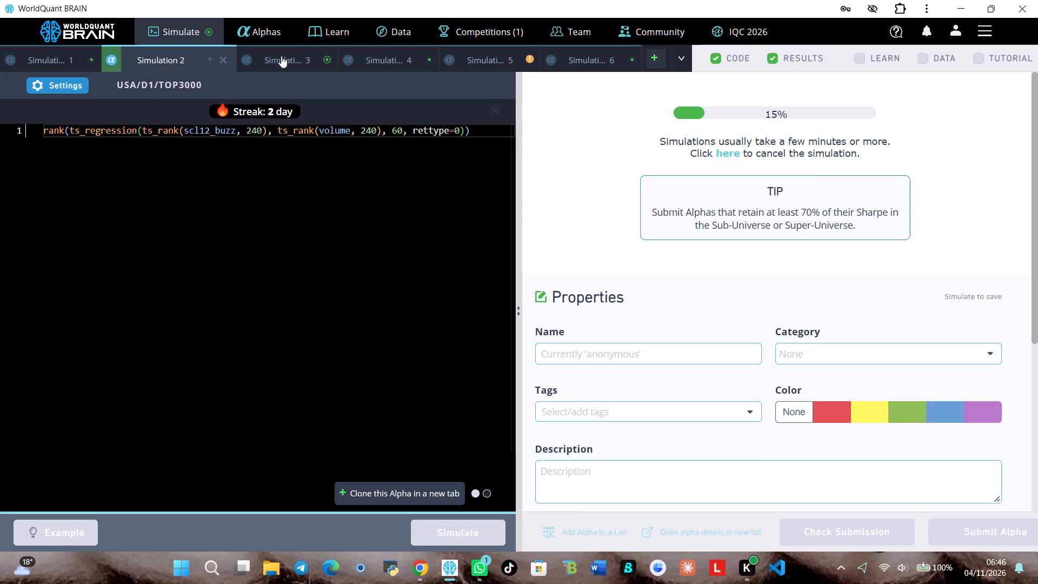
Show the test period of Simulation 3's new results and review its IS Summary for the IS period.
{"action": "left_click", "coordinate": [281, 56]}
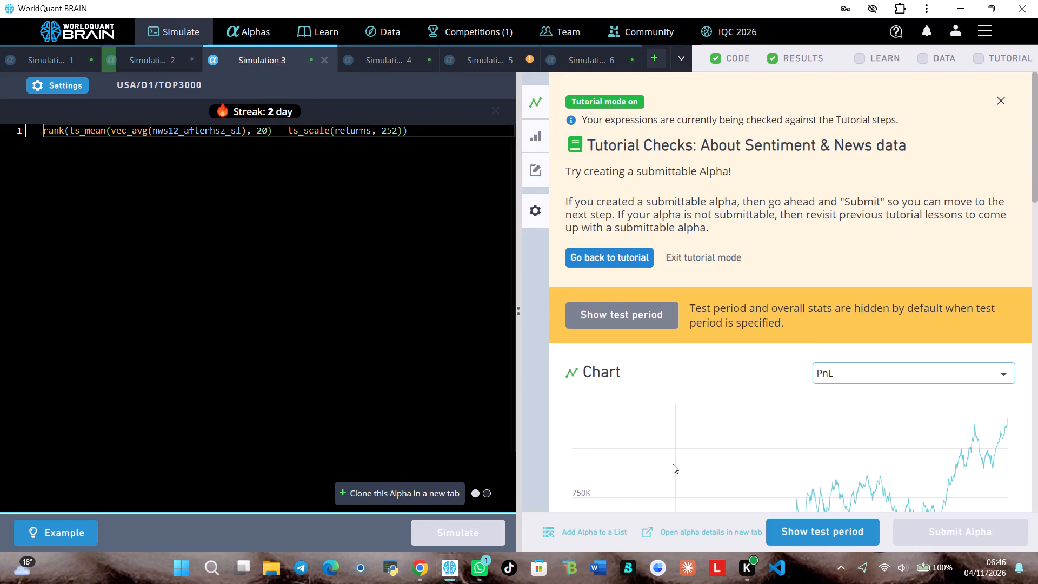
{"action": "left_click", "coordinate": [803, 535]}
{"action": "scroll", "coordinate": [800, 390], "scroll_direction": "down", "scroll_amount": 3}
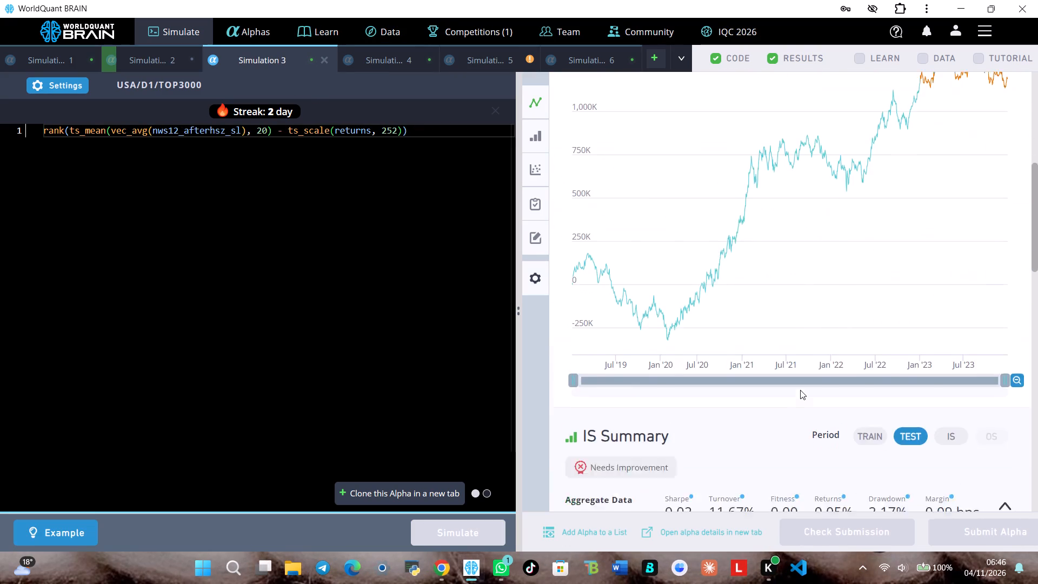
{"action": "scroll", "coordinate": [800, 390], "scroll_direction": "down", "scroll_amount": 1}
{"action": "left_click", "coordinate": [957, 310]}
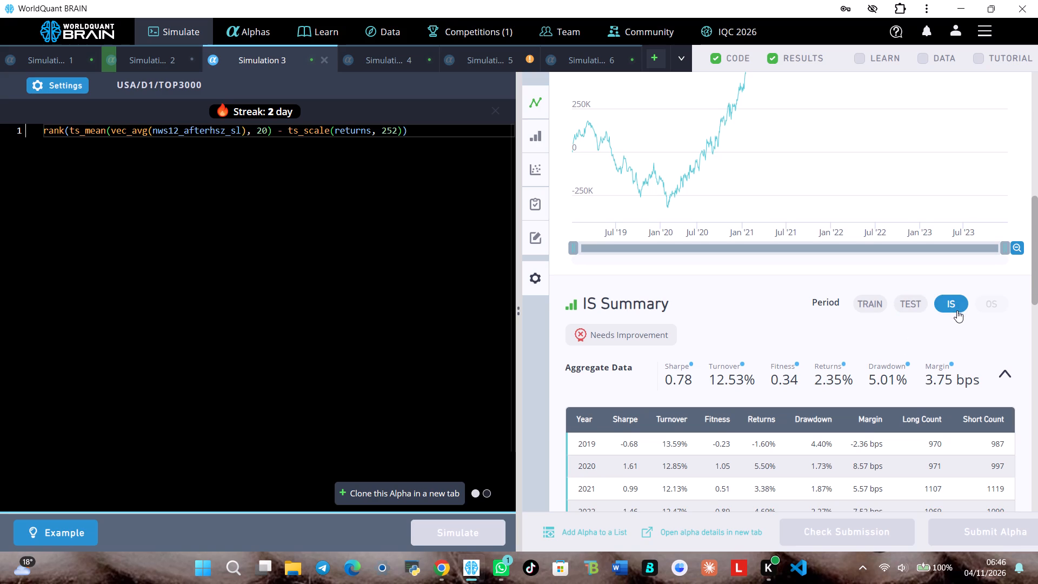
Change the neutralization to Sector in Simulation 3's settings and simulate the Alpha again.
{"action": "left_click", "coordinate": [74, 84]}
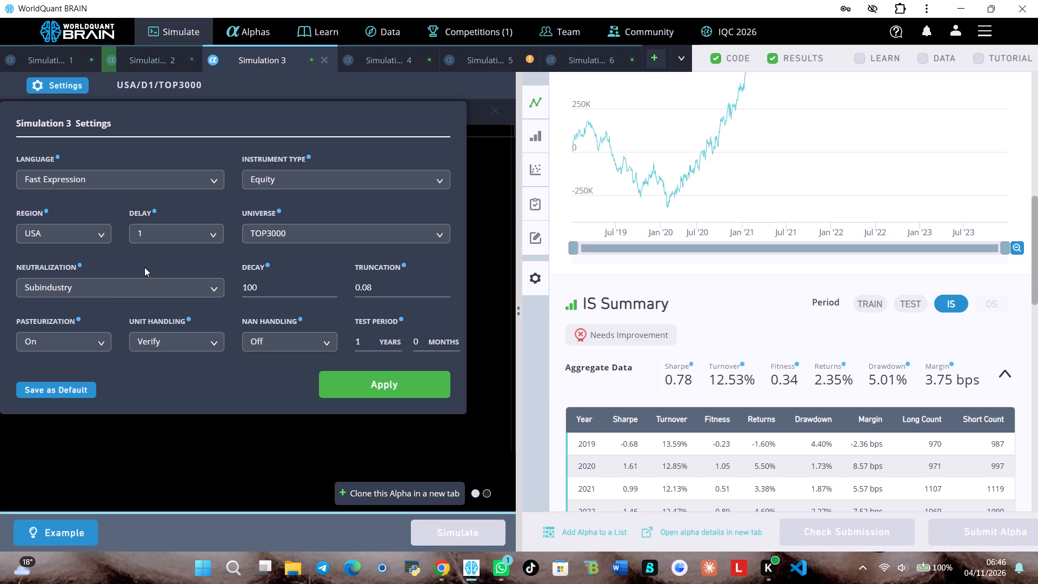
{"action": "left_click", "coordinate": [126, 291]}
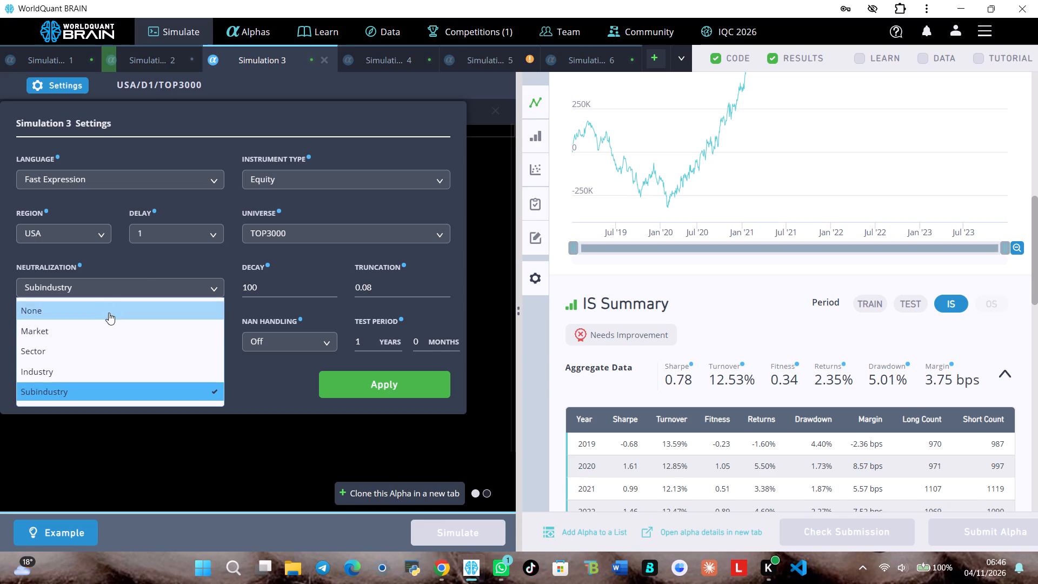
{"action": "left_click", "coordinate": [95, 349]}
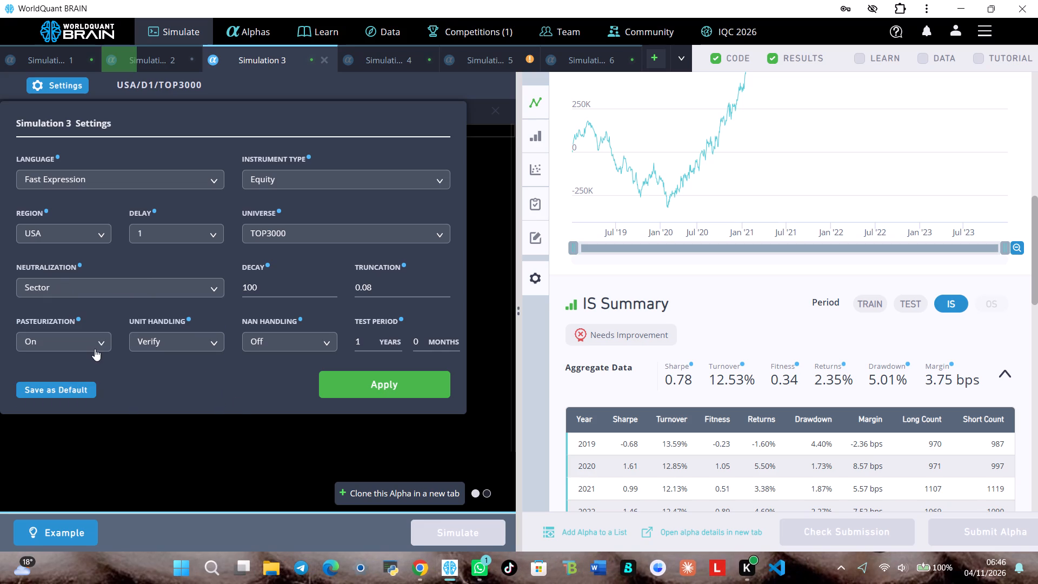
{"action": "left_click", "coordinate": [412, 386]}
{"action": "left_click", "coordinate": [441, 532]}
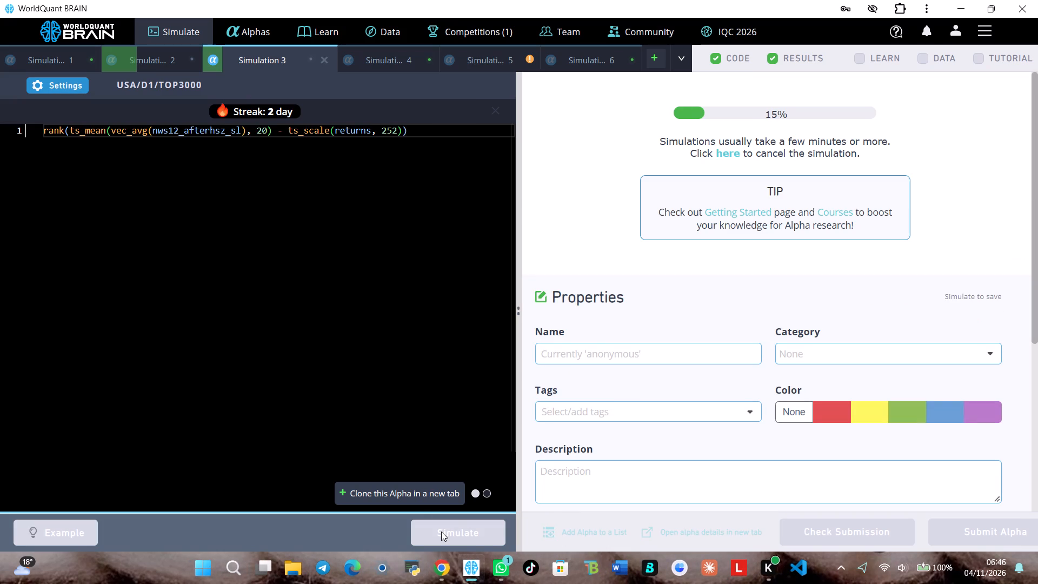
{"action": "left_click", "coordinate": [441, 532]}
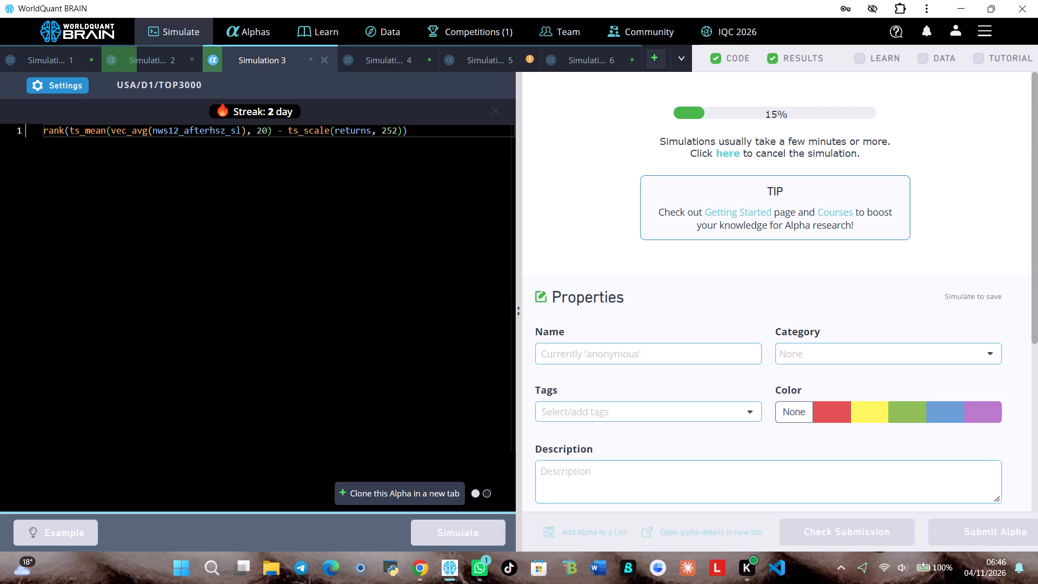
Show the test period of Simulation 5's new results and review its IS Summary for the IS period.
{"action": "left_click", "coordinate": [505, 61]}
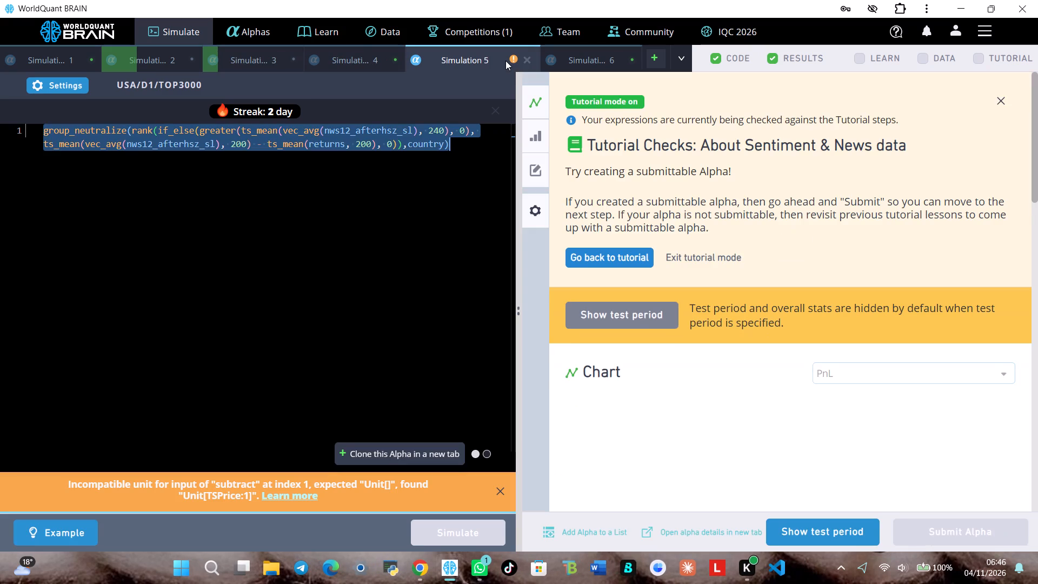
{"action": "left_click", "coordinate": [813, 529]}
{"action": "scroll", "coordinate": [804, 446], "scroll_direction": "down", "scroll_amount": 2}
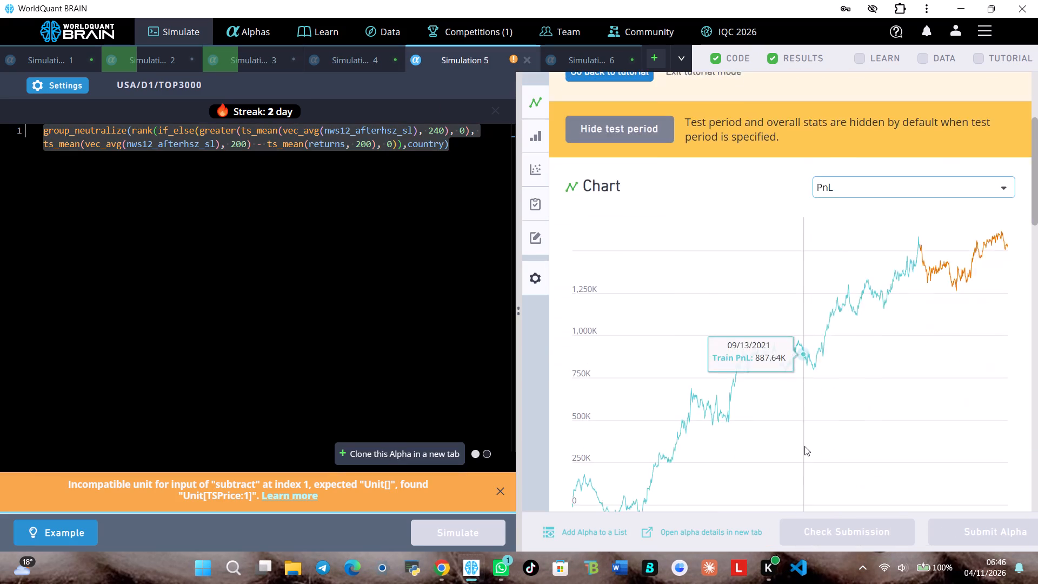
{"action": "scroll", "coordinate": [804, 446], "scroll_direction": "down", "scroll_amount": 2}
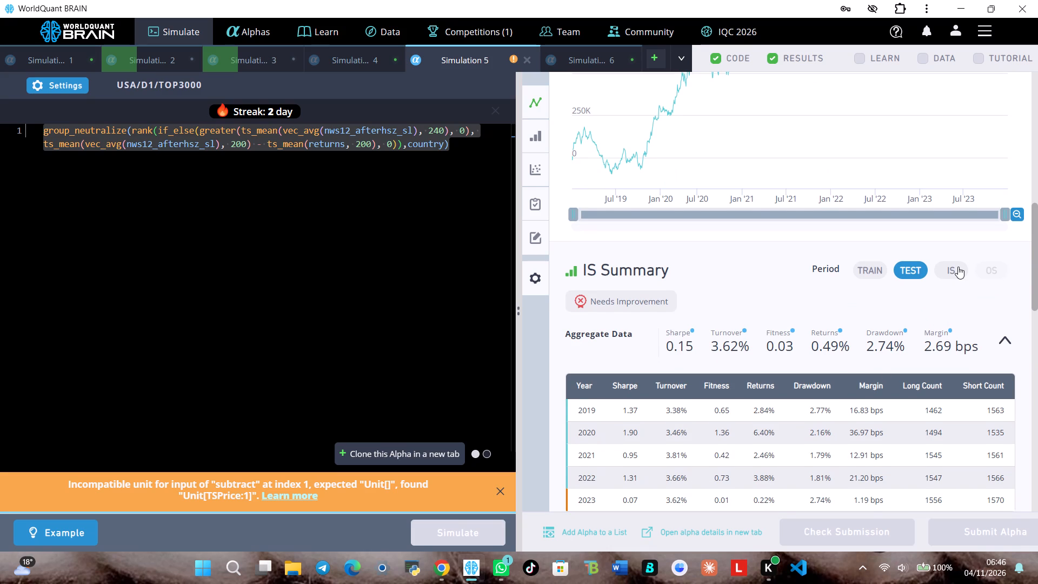
{"action": "left_click", "coordinate": [958, 267]}
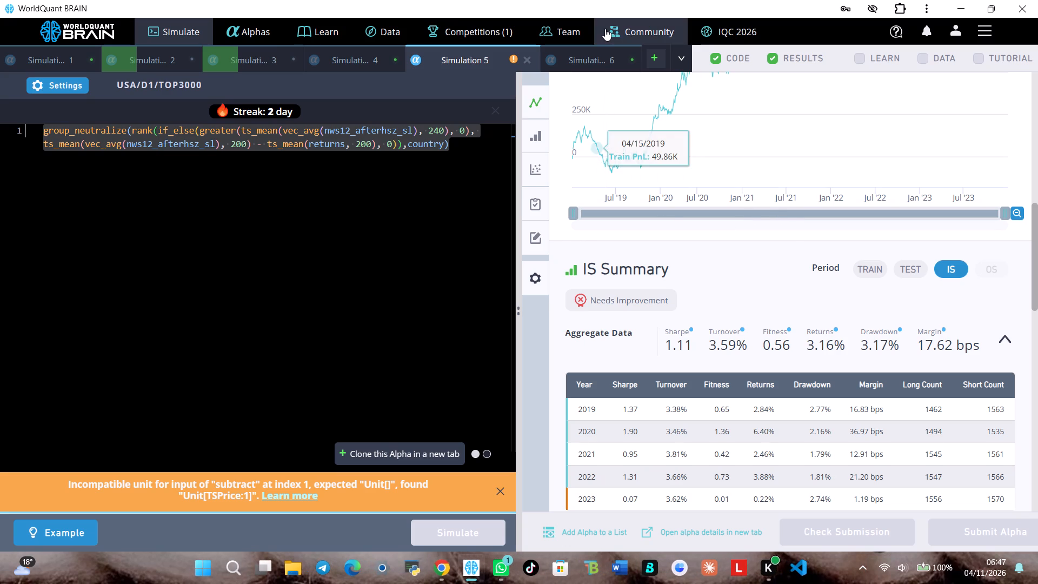
Review Simulation 6's IS Summary for the IS period.
{"action": "left_click", "coordinate": [600, 65]}
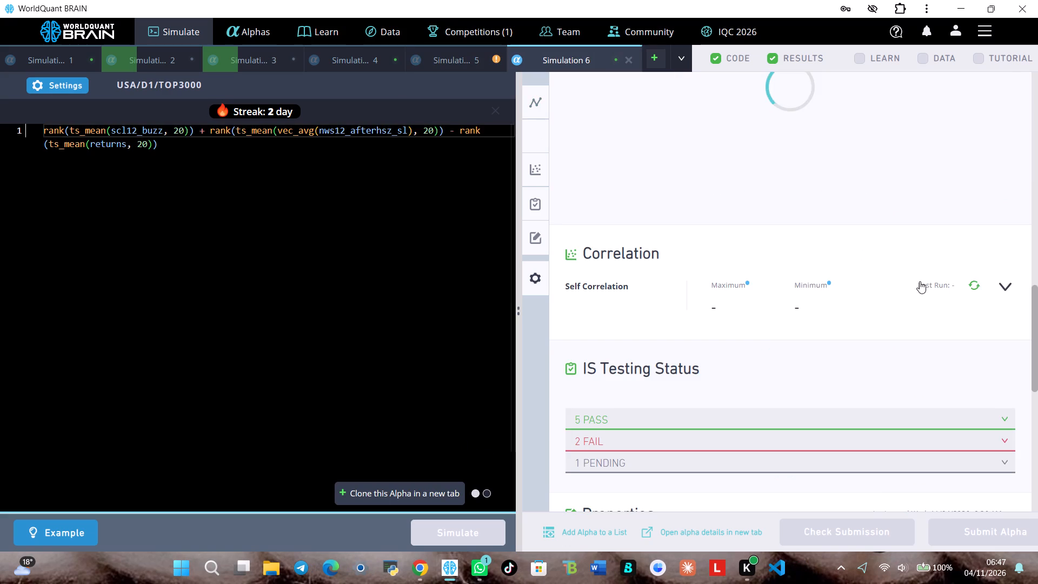
{"action": "scroll", "coordinate": [891, 277], "scroll_direction": "up", "scroll_amount": 1}
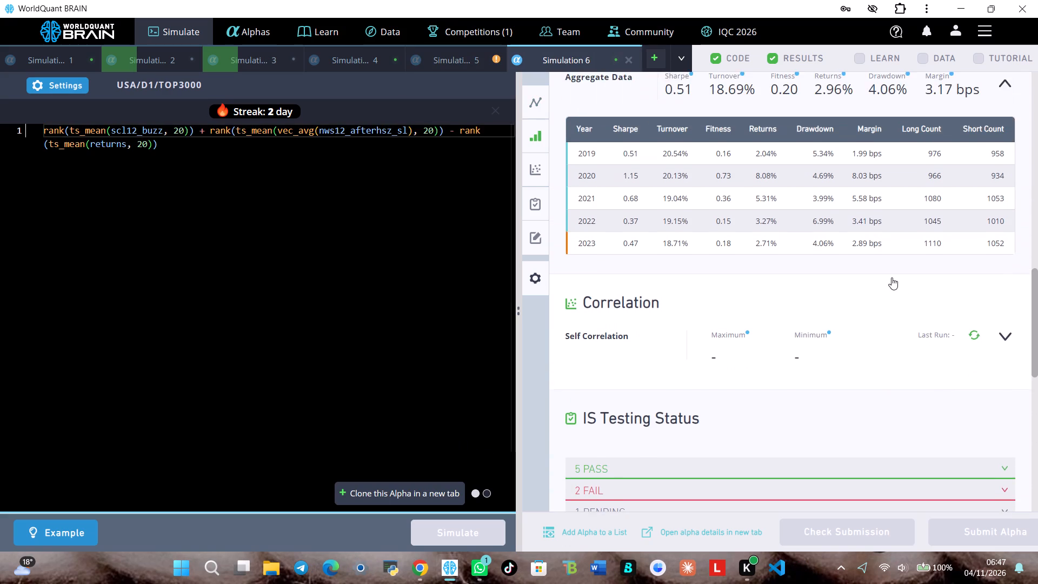
{"action": "scroll", "coordinate": [891, 277], "scroll_direction": "up", "scroll_amount": 2}
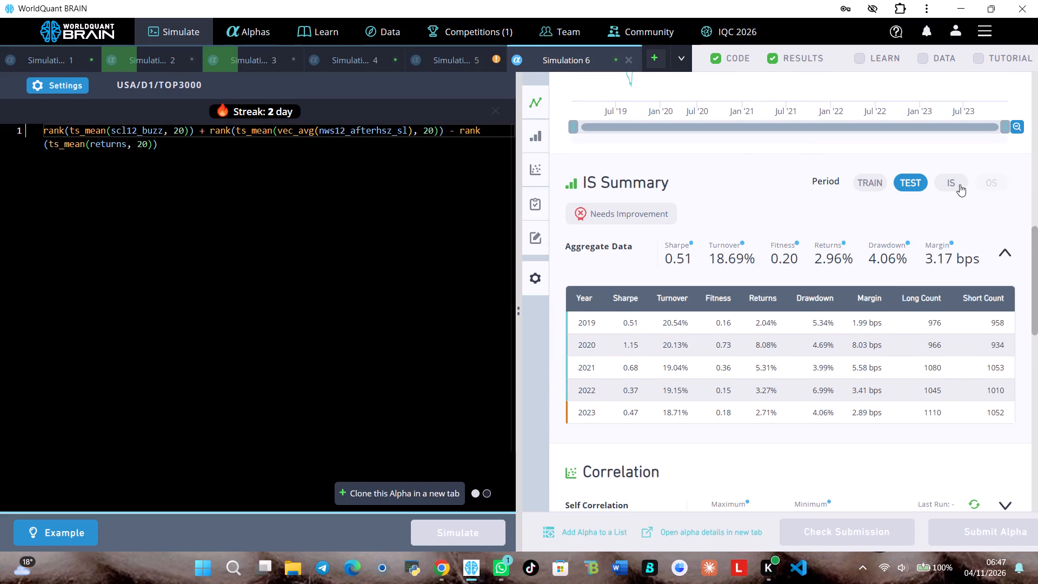
{"action": "left_click", "coordinate": [951, 177]}
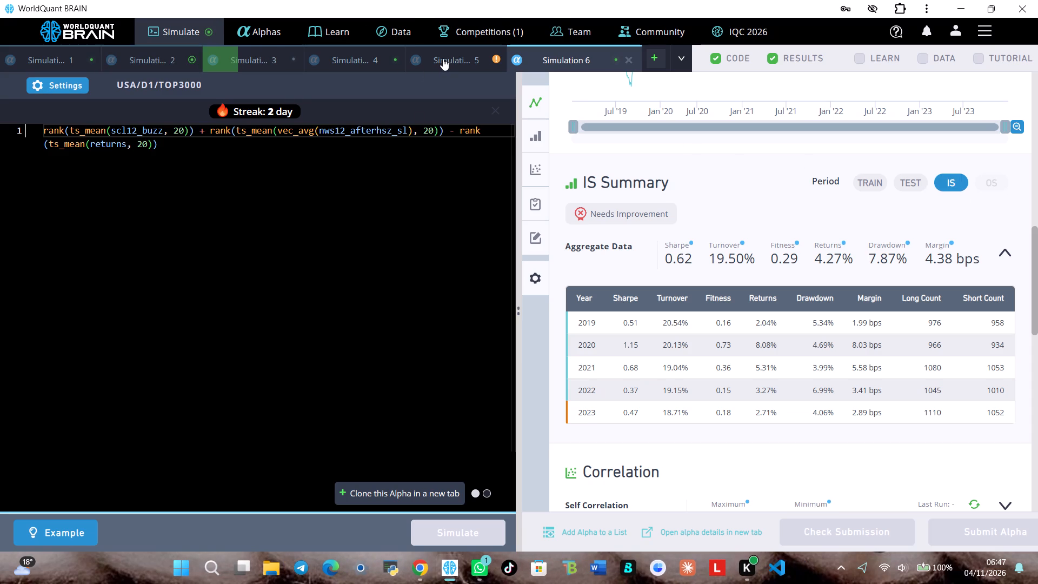
Show the test period of Simulation 2's new results, review its IS Summary for the IS period, and check its settings.
{"action": "left_click", "coordinate": [182, 61]}
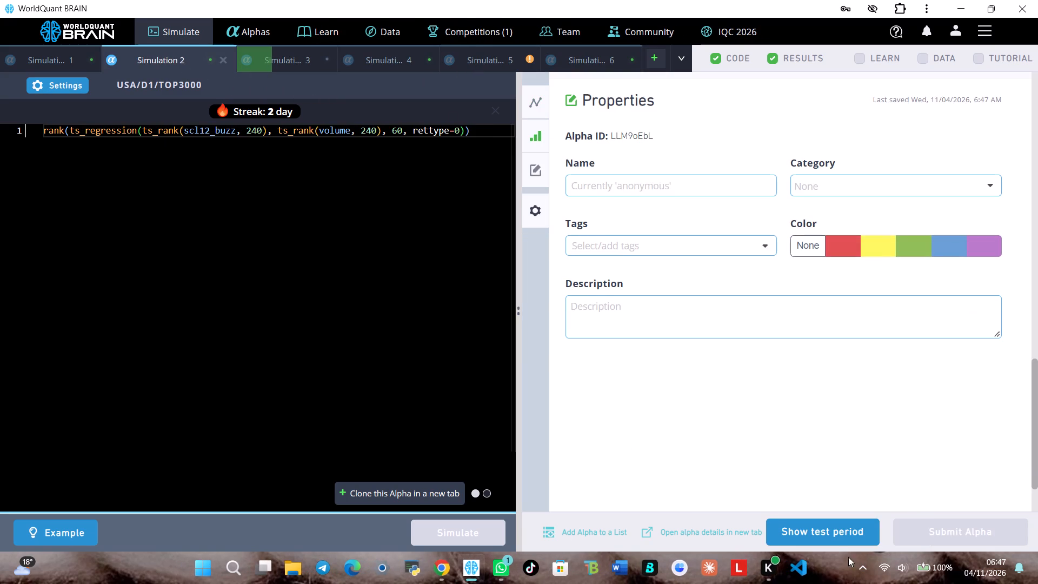
{"action": "left_click", "coordinate": [844, 540]}
{"action": "scroll", "coordinate": [854, 400], "scroll_direction": "up", "scroll_amount": 1}
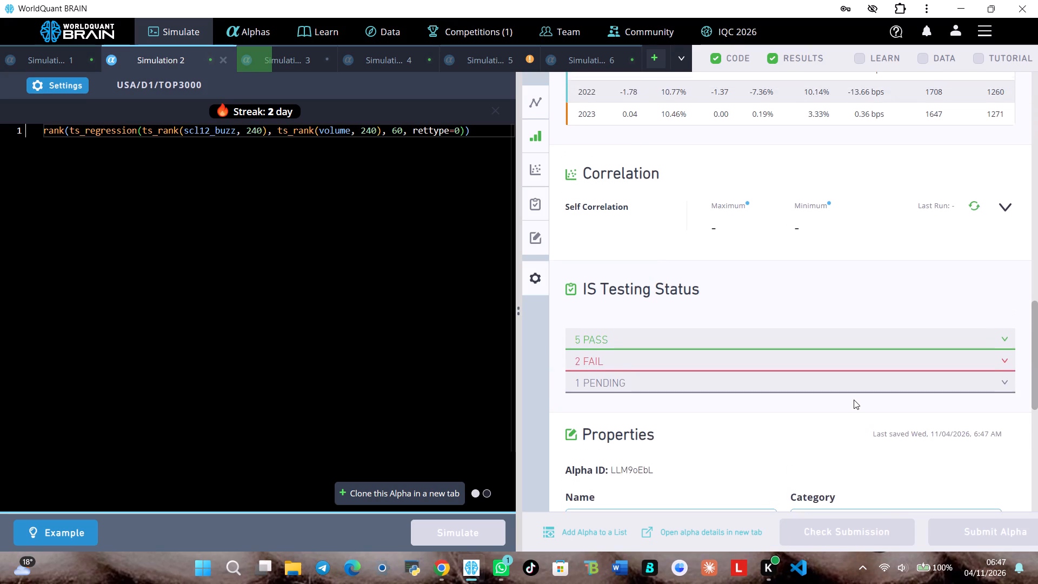
{"action": "scroll", "coordinate": [854, 400], "scroll_direction": "up", "scroll_amount": 4}
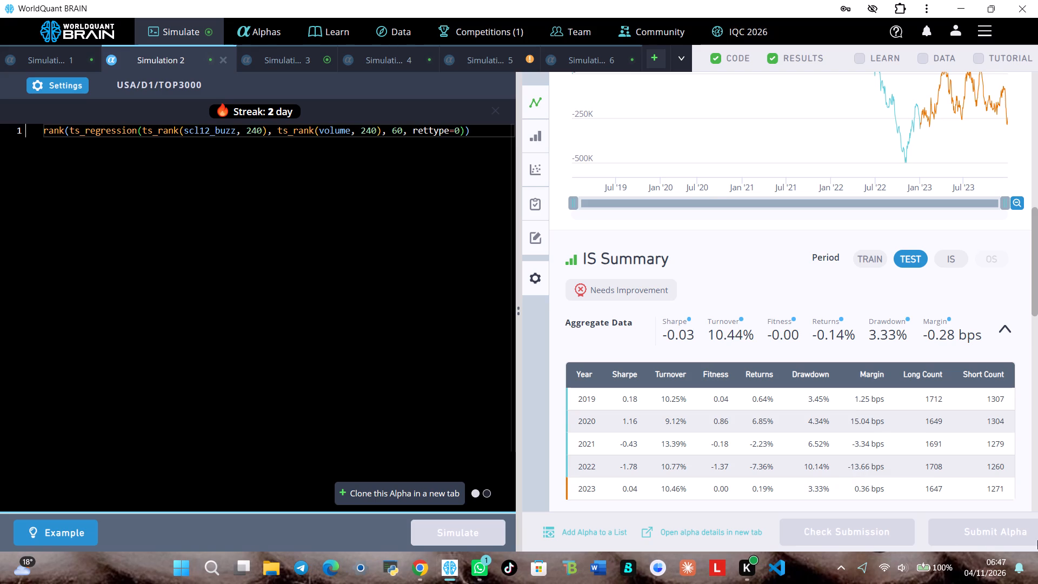
{"action": "left_click", "coordinate": [950, 258]}
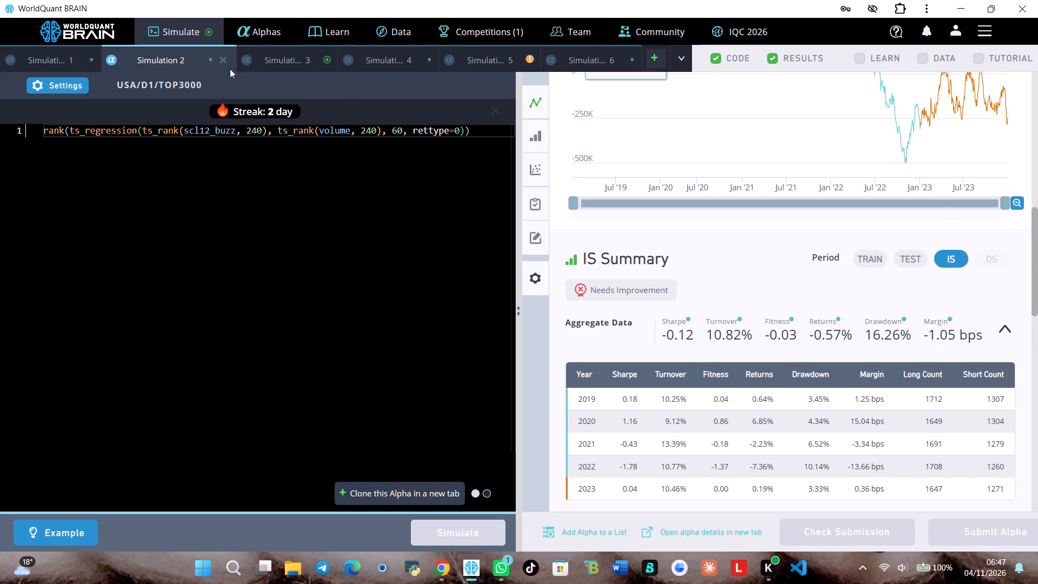
{"action": "left_click", "coordinate": [71, 84]}
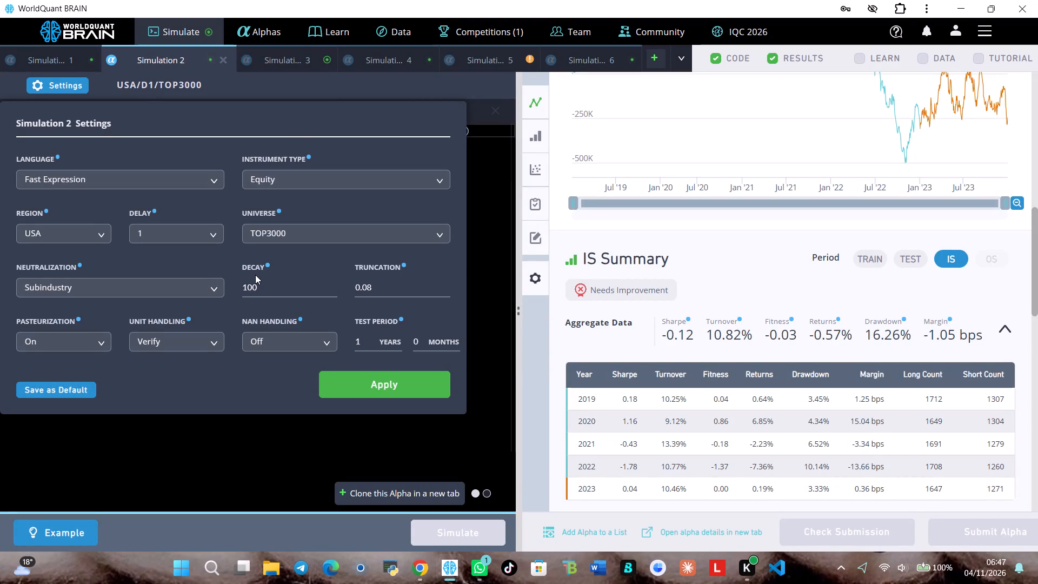
Show the test period of Simulation 3's new results and review its failed IS tests and IS Summary for the IS period.
{"action": "left_click", "coordinate": [305, 61]}
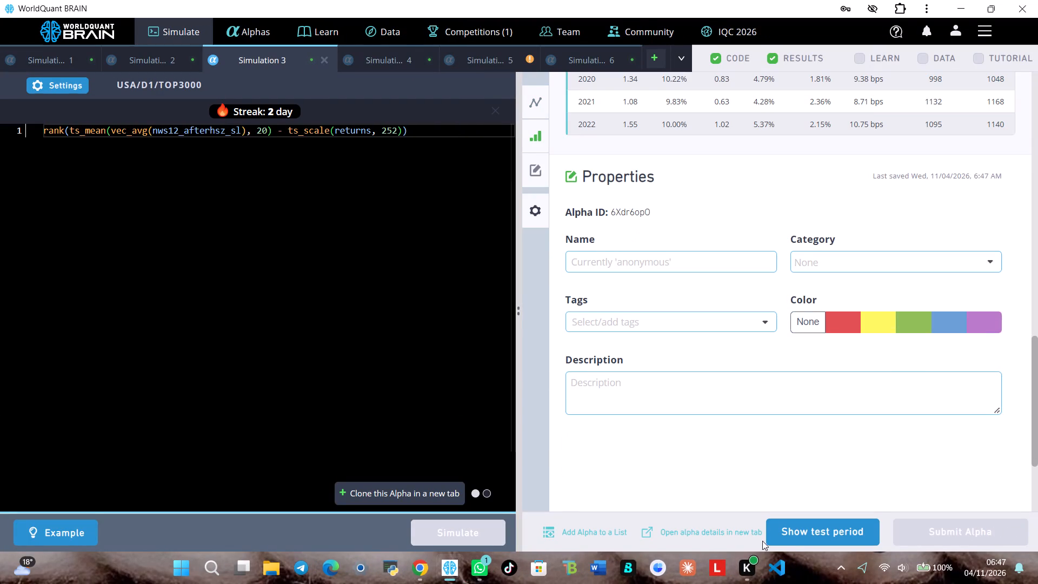
{"action": "left_click", "coordinate": [794, 539]}
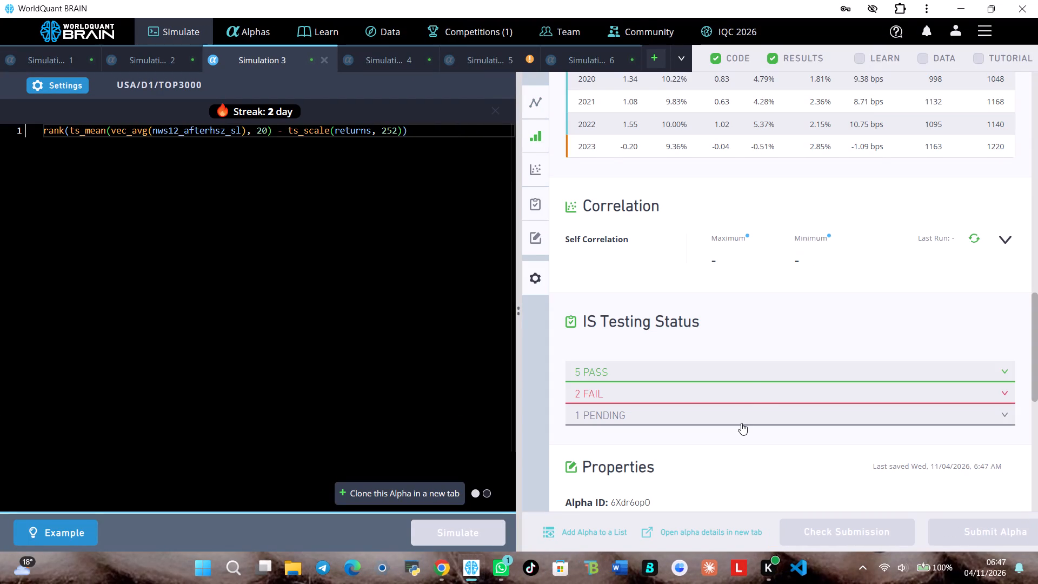
{"action": "left_click", "coordinate": [760, 390]}
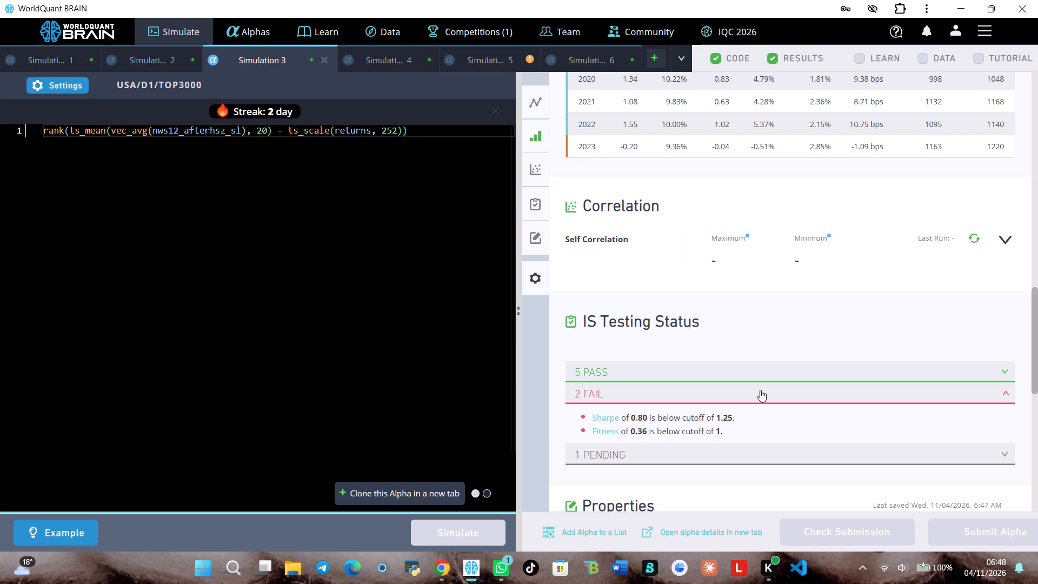
{"action": "scroll", "coordinate": [760, 390], "scroll_direction": "up", "scroll_amount": 4}
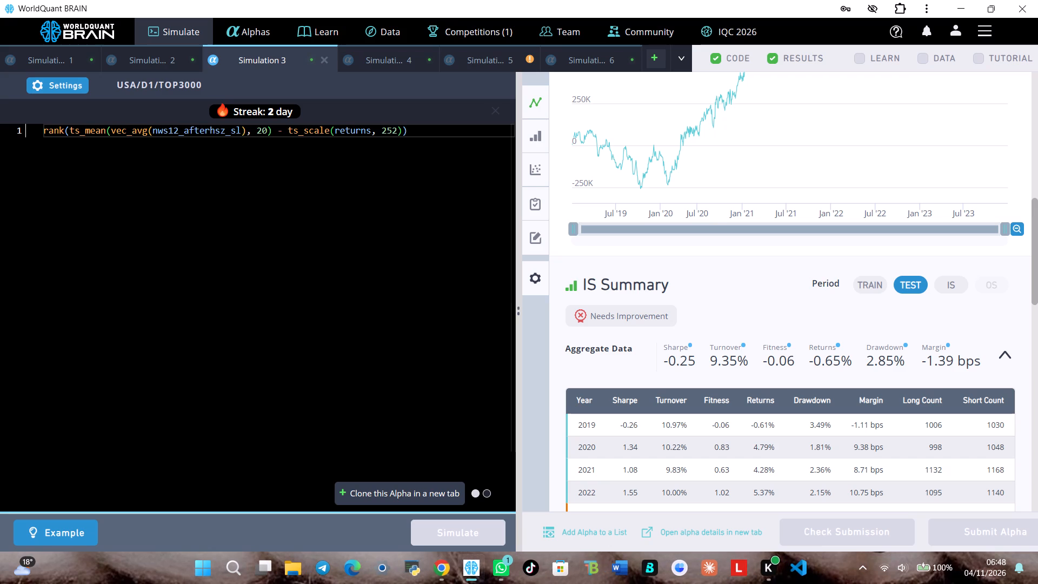
{"action": "left_click", "coordinate": [959, 290]}
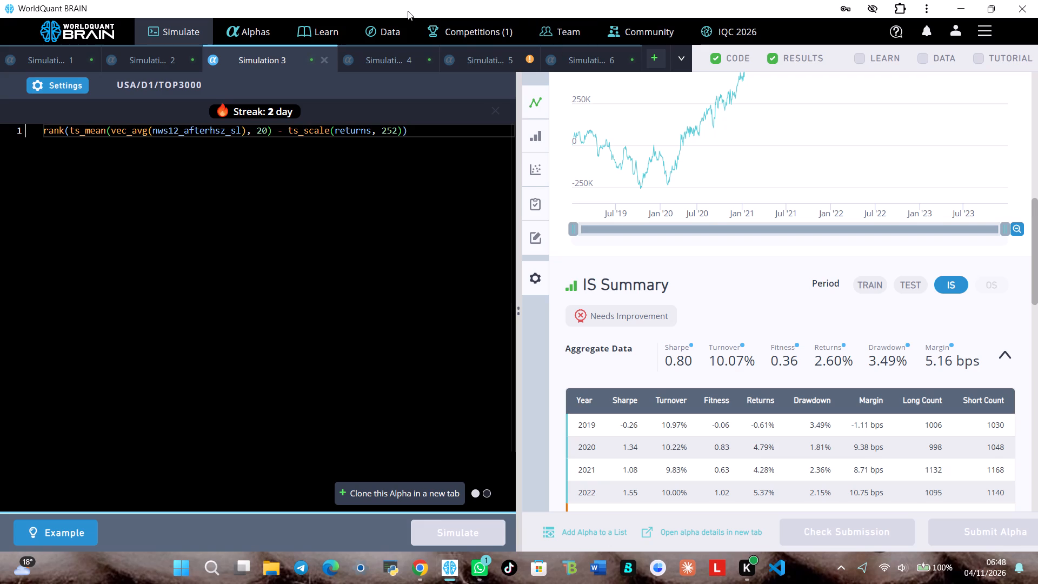
Close Simulations 2 through 6, leaving only Simulation 1 open.
{"action": "left_click", "coordinate": [179, 61]}
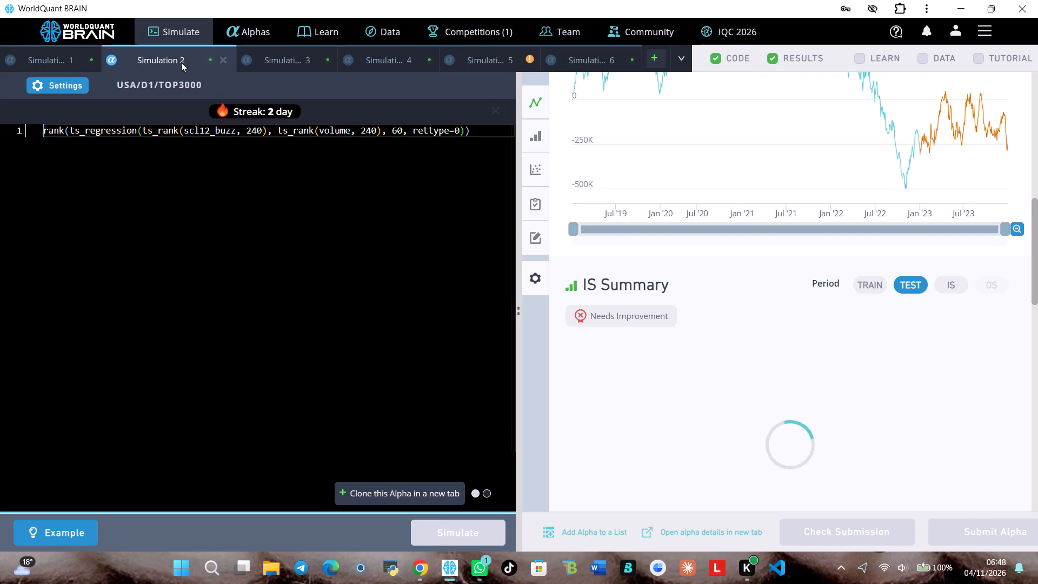
{"action": "left_click", "coordinate": [225, 63]}
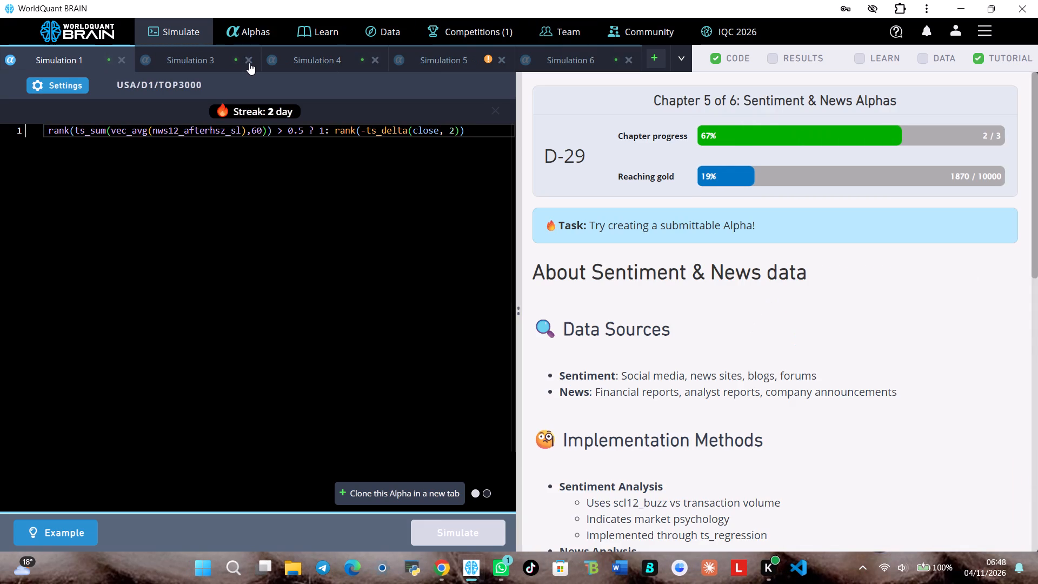
{"action": "left_click", "coordinate": [249, 63]}
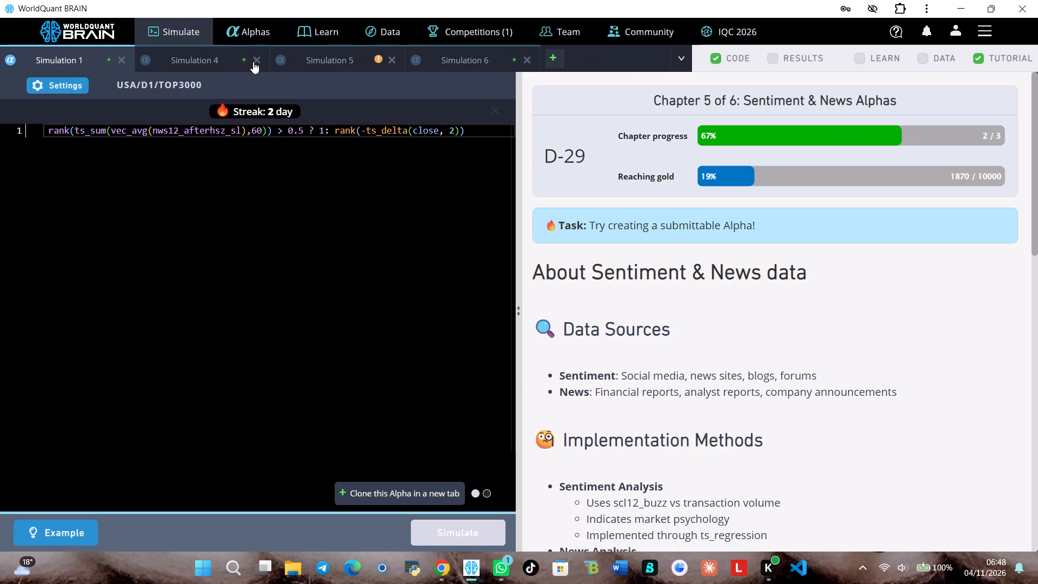
{"action": "left_click", "coordinate": [257, 61]}
{"action": "left_click", "coordinate": [257, 61]}
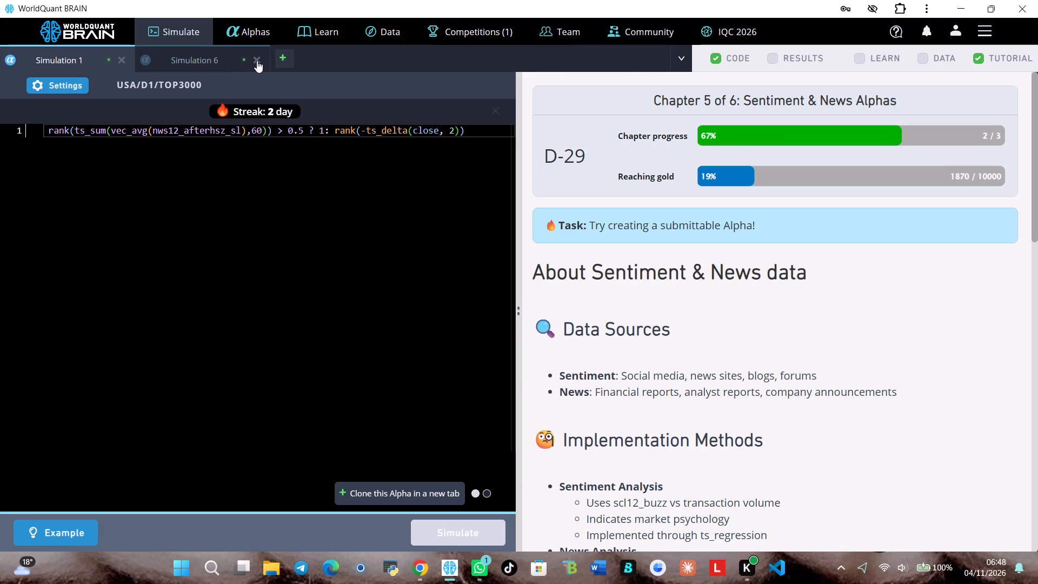
{"action": "left_click", "coordinate": [257, 61]}
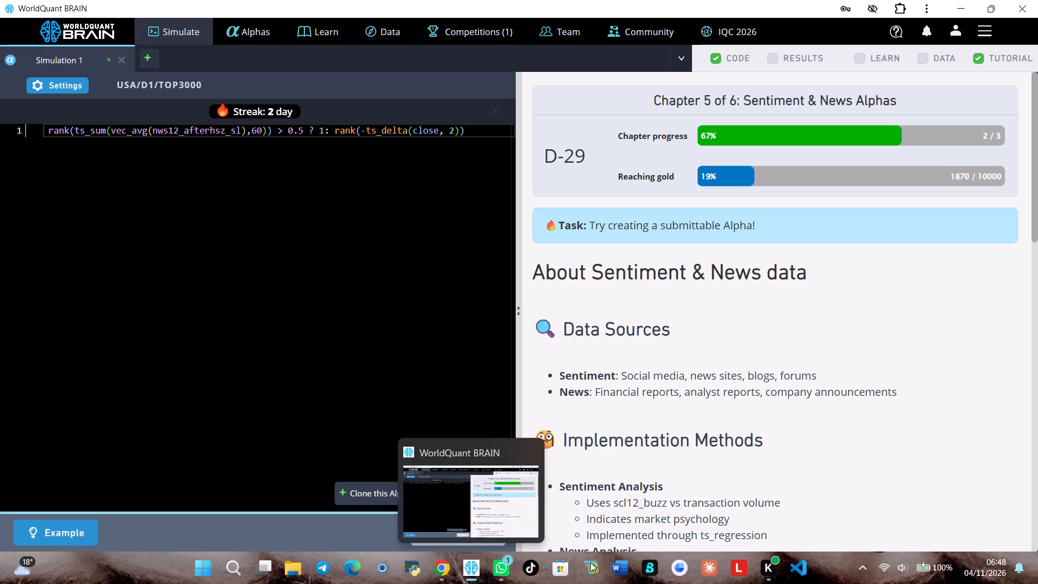
Copy the expression -zscore(ts_backfill(scl12_buzz,5))*(1+rank(cap)) from the recent Word document Ado and return to WorldQuant BRAIN.
{"action": "left_click", "coordinate": [620, 569]}
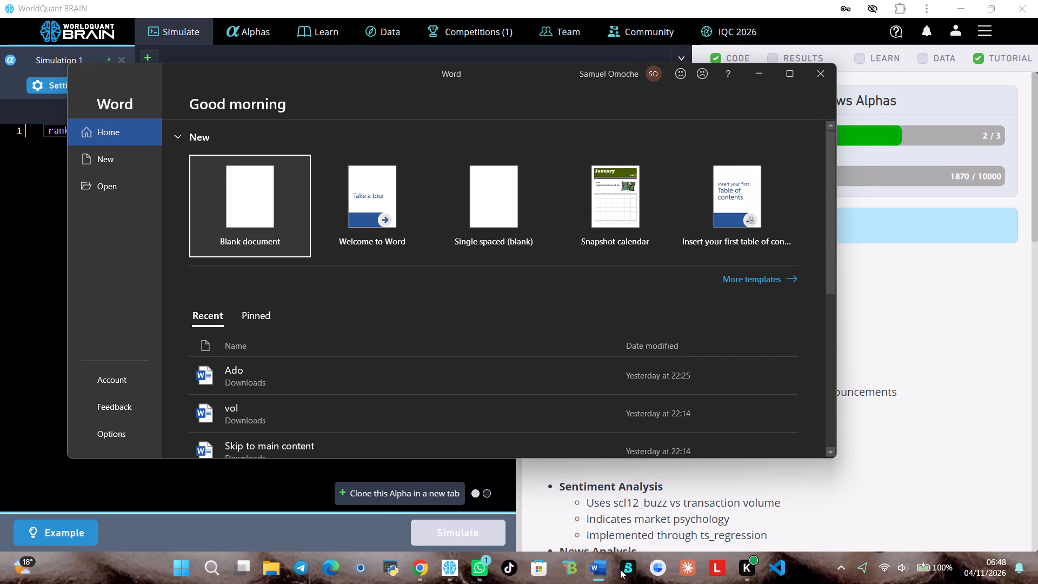
{"action": "double_click", "coordinate": [528, 365]}
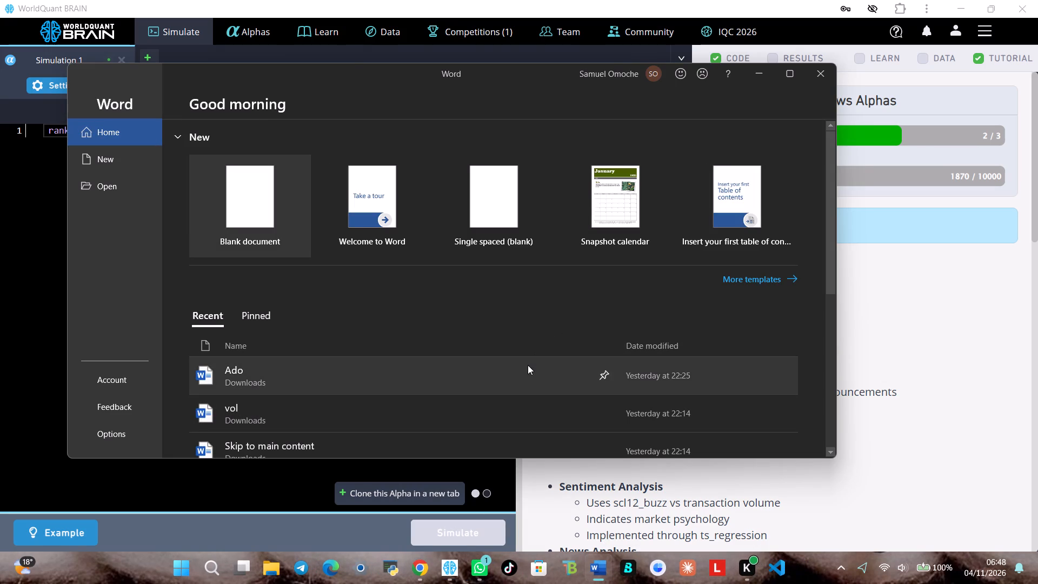
{"action": "scroll", "coordinate": [465, 342], "scroll_direction": "down", "scroll_amount": 1}
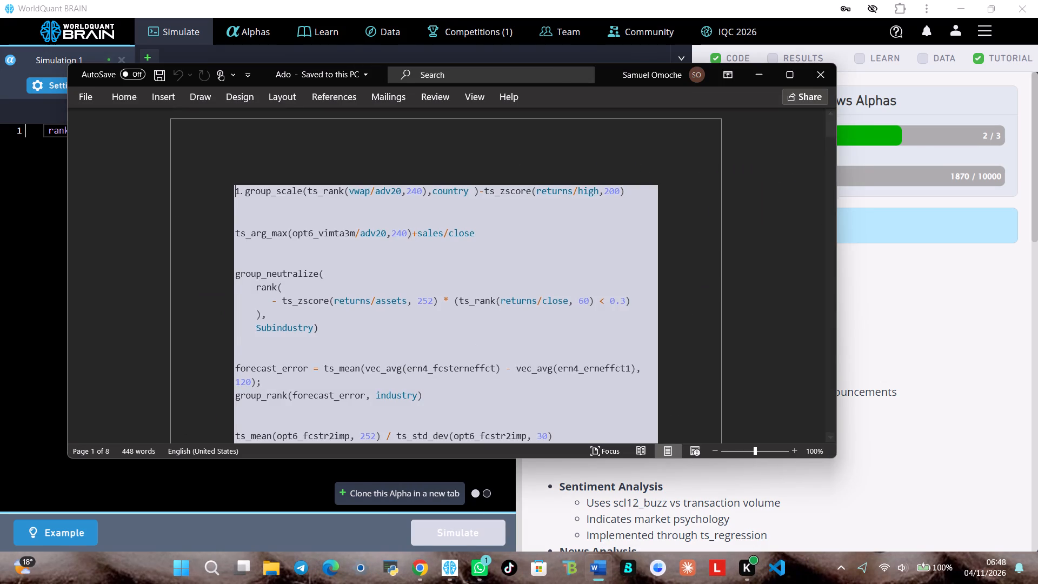
{"action": "scroll", "coordinate": [465, 342], "scroll_direction": "down", "scroll_amount": 3}
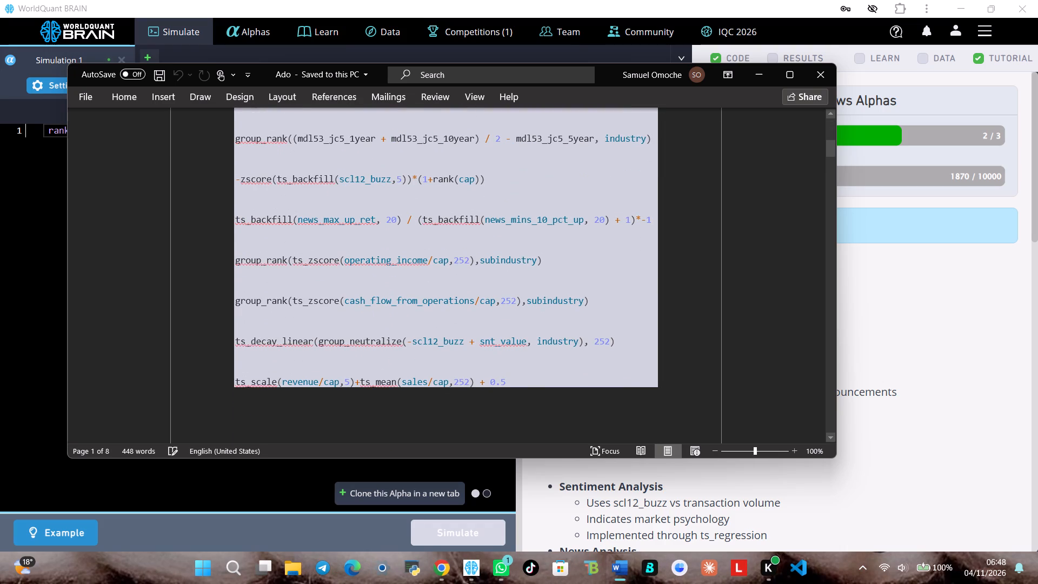
{"action": "left_click_drag", "start_coordinate": [485, 179], "coordinate": [351, 207]}
{"action": "scroll", "coordinate": [432, 189], "scroll_direction": "left", "scroll_amount": 1}
{"action": "left_click_drag", "start_coordinate": [483, 177], "coordinate": [409, 175]}
{"action": "left_click_drag", "start_coordinate": [409, 175], "coordinate": [234, 180]}
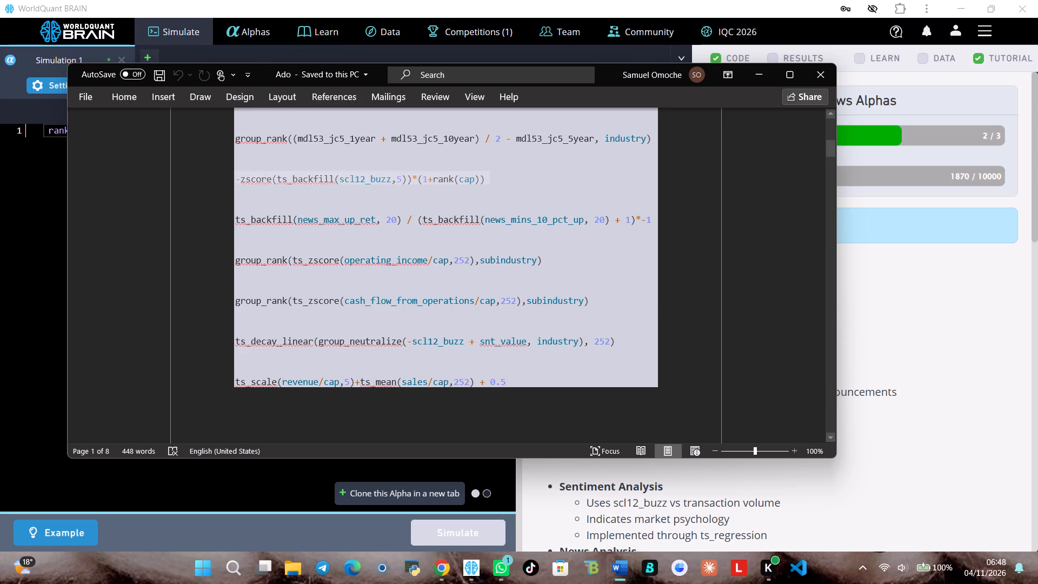
{"action": "left_click_drag", "start_coordinate": [234, 180], "coordinate": [234, 180]}
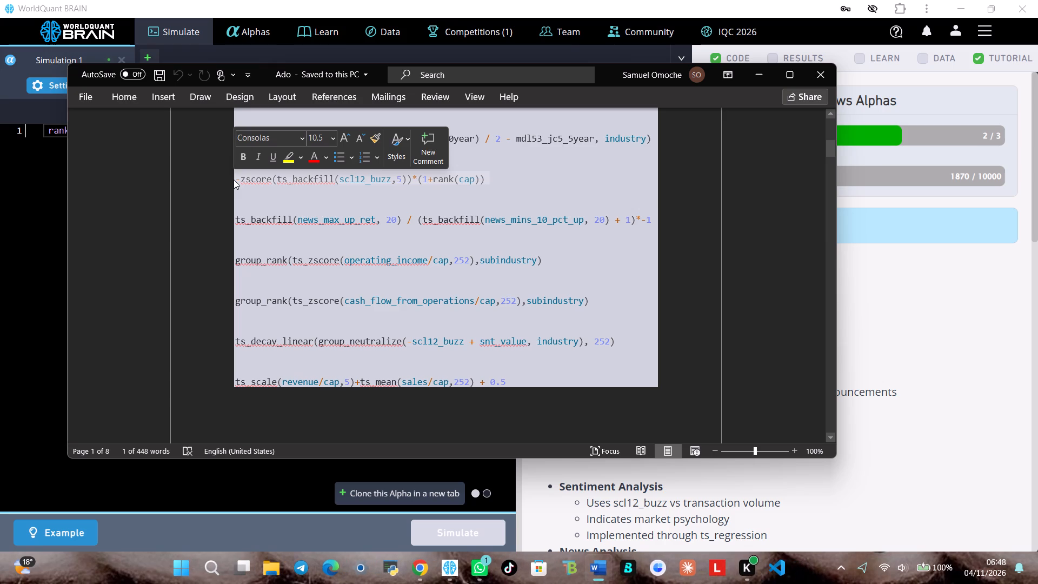
{"action": "key", "text": "ctrl+c"}
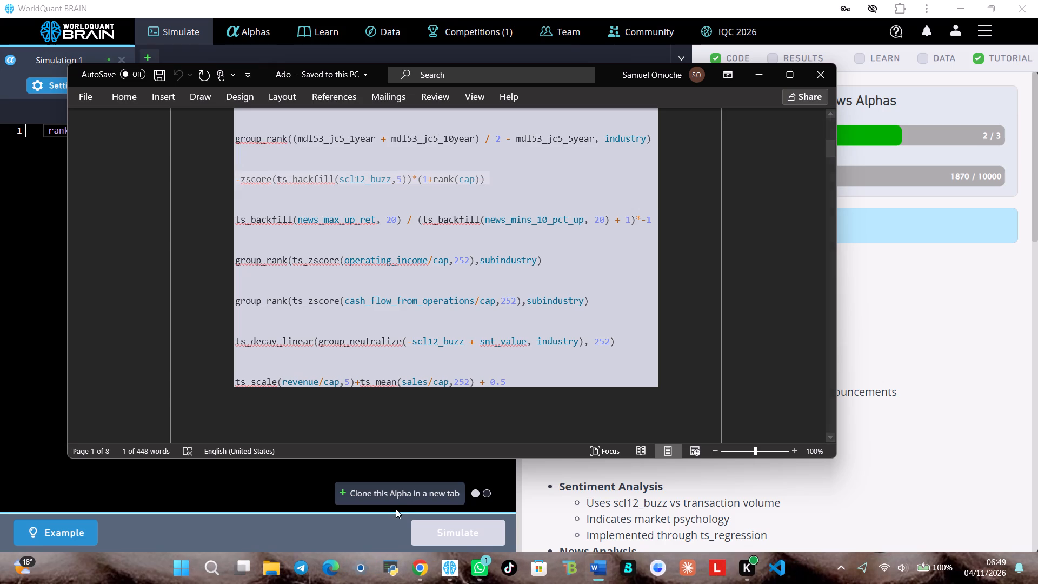
{"action": "left_click", "coordinate": [444, 565]}
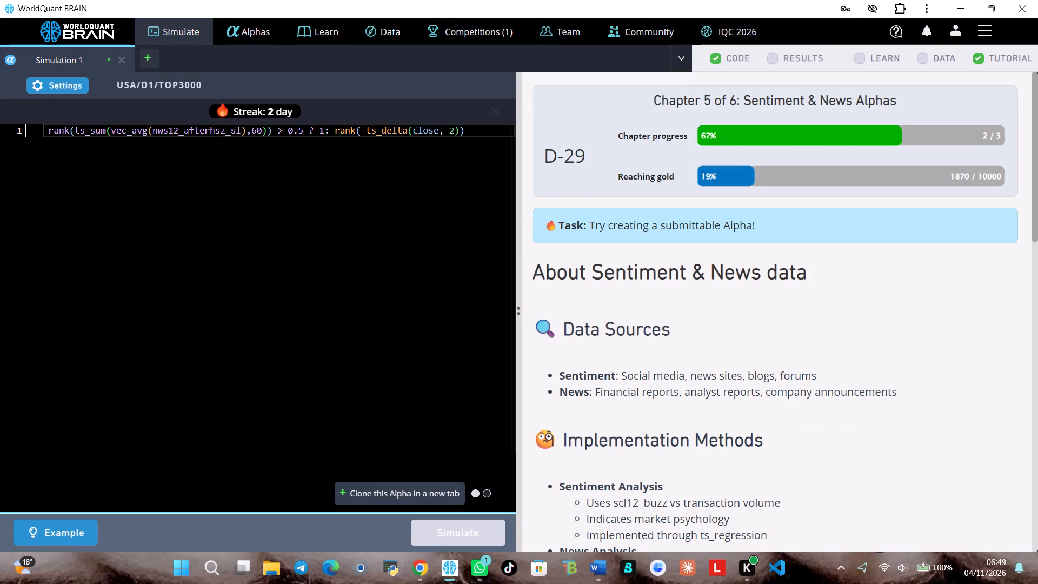
Paste the copied expression -zscore(ts_backfill(scl12_buzz,5))*(1+rank(cap)) into a new simulation and run it.
{"action": "left_click", "coordinate": [150, 57]}
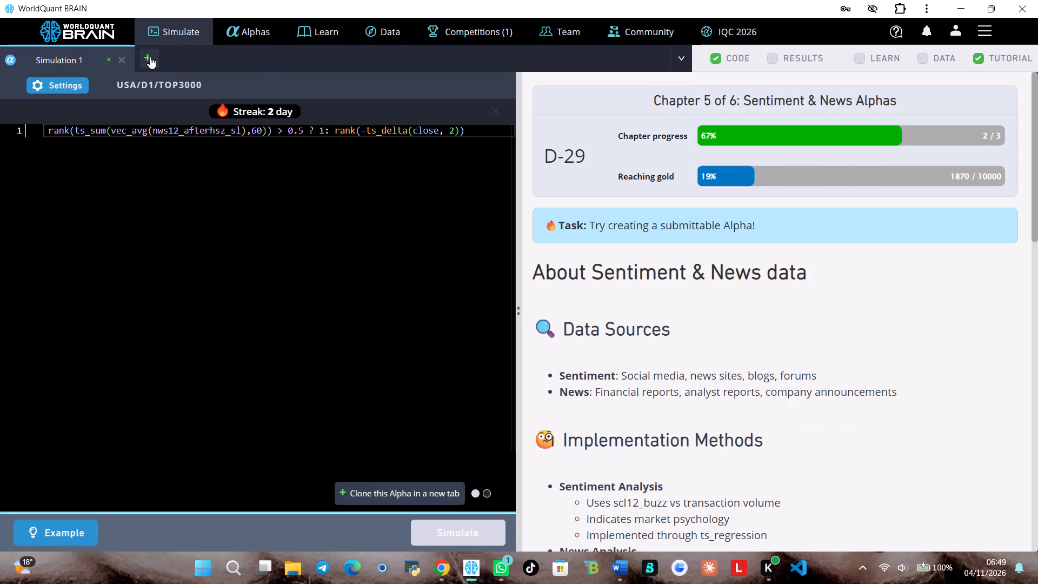
{"action": "key", "text": "ctrl+v"}
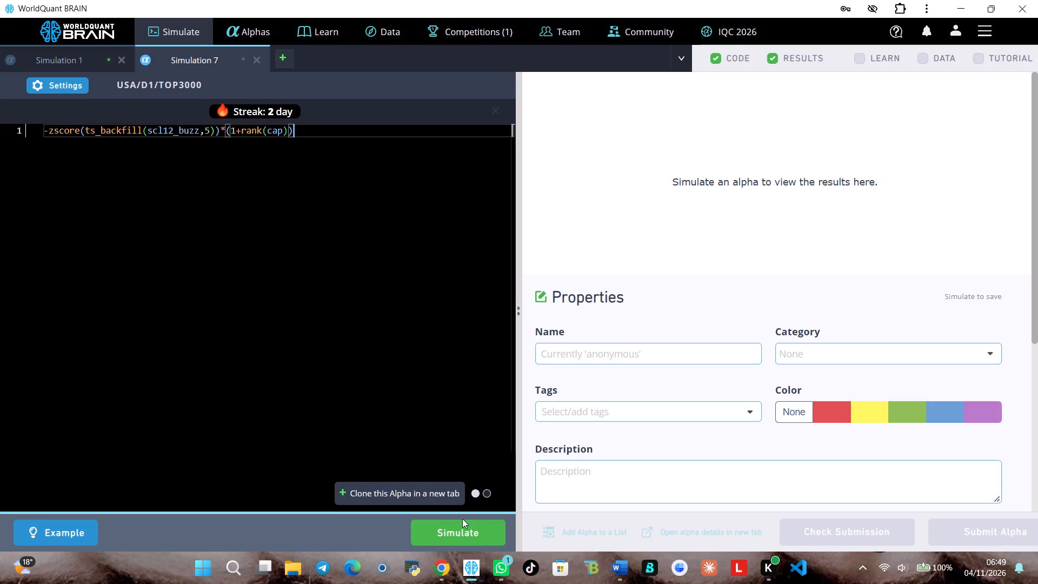
{"action": "left_click", "coordinate": [457, 535]}
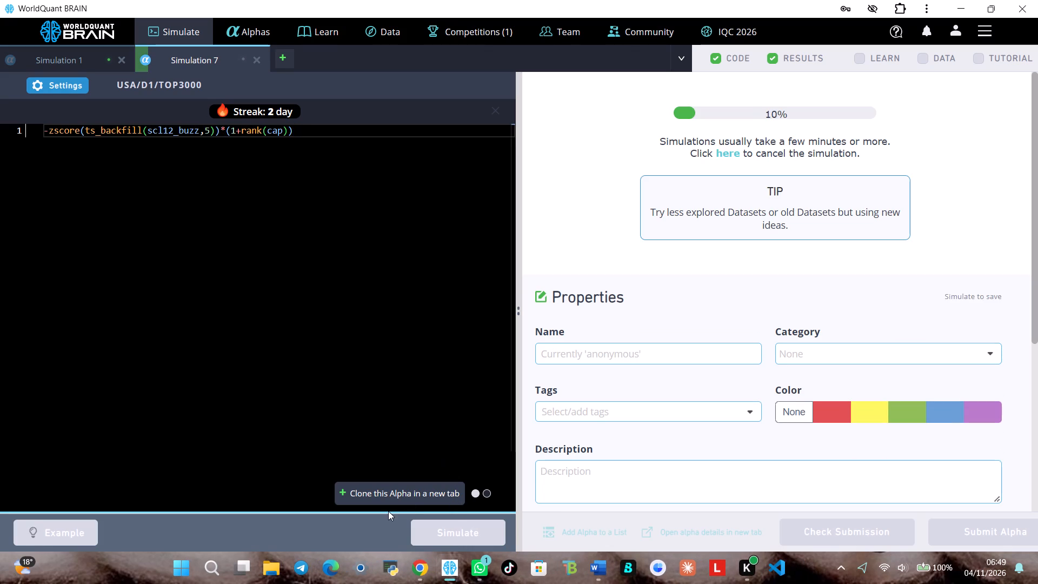
{"action": "left_click", "coordinate": [275, 558]}
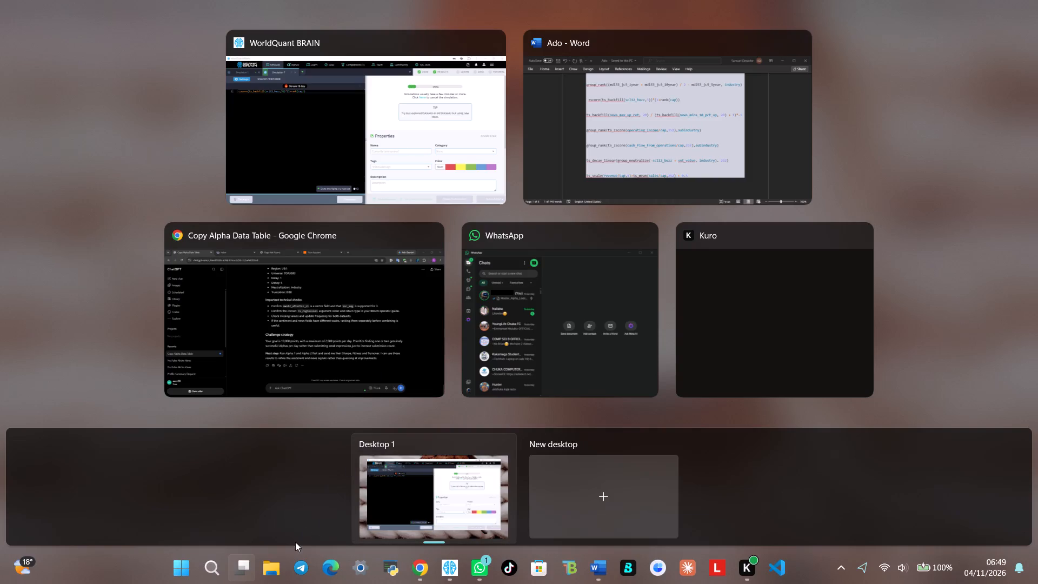
{"action": "left_click", "coordinate": [276, 565]}
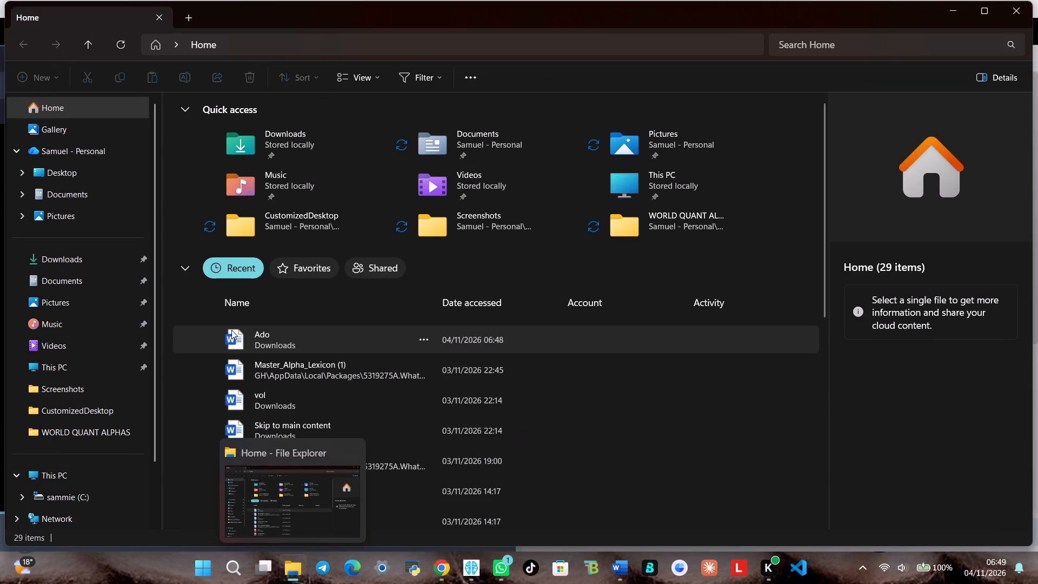
{"action": "double_click", "coordinate": [111, 311]}
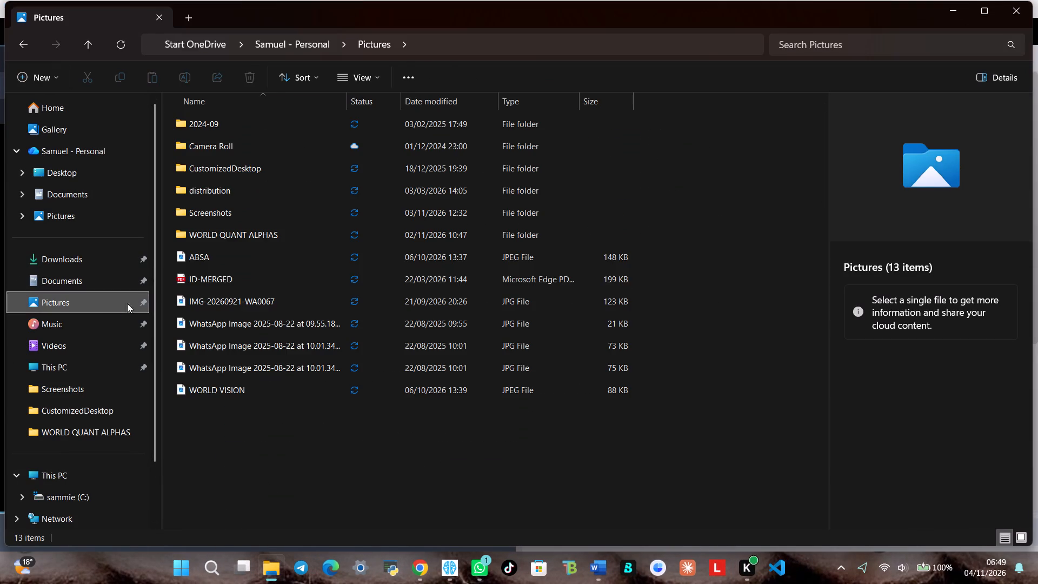
{"action": "double_click", "coordinate": [221, 233]}
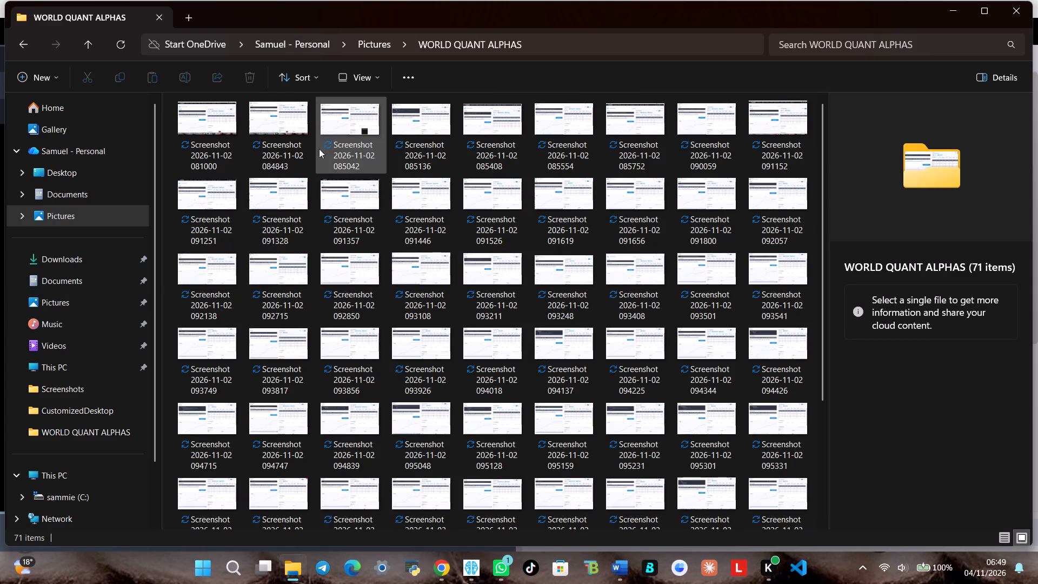
{"action": "double_click", "coordinate": [373, 123]}
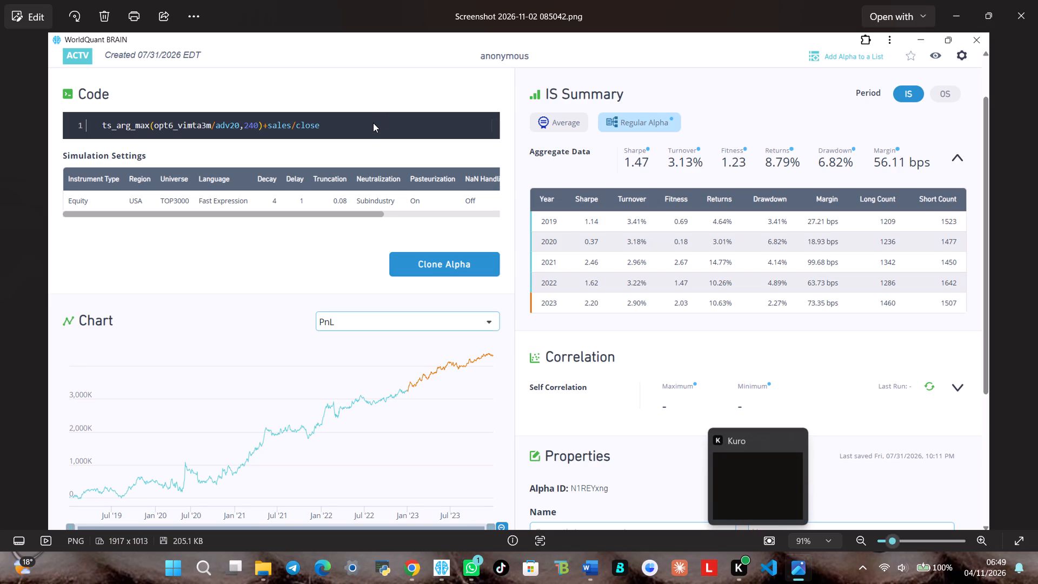
Browse the saved Alpha screenshots in Photos to find the simulation settings for -zscore(ts_backfill(scl12_buzz,5))*(1+rank(cap)), then return to WorldQuant BRAIN.
{"action": "key", "text": "Right"}
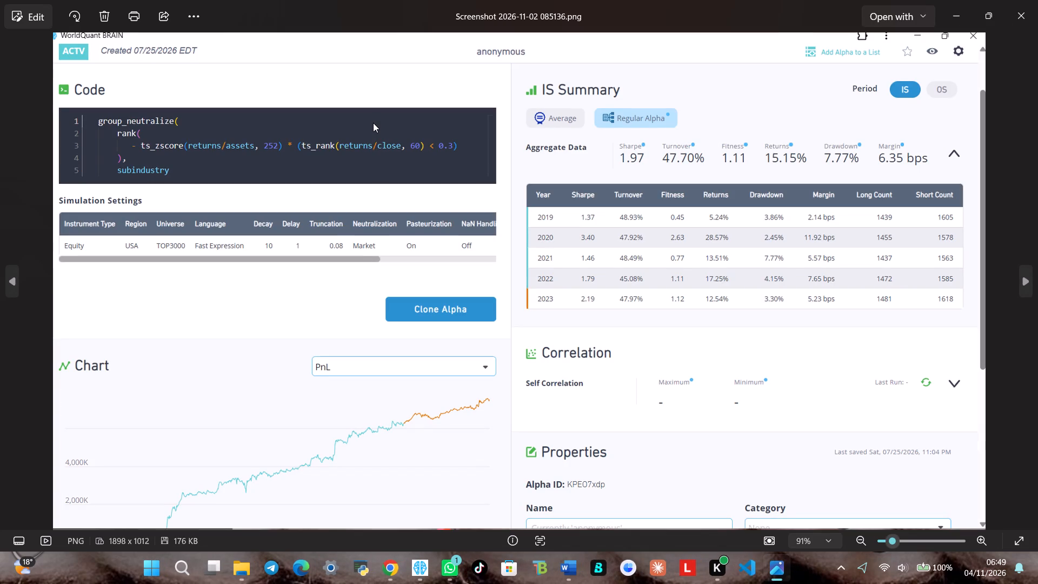
{"action": "key", "text": "Right"}
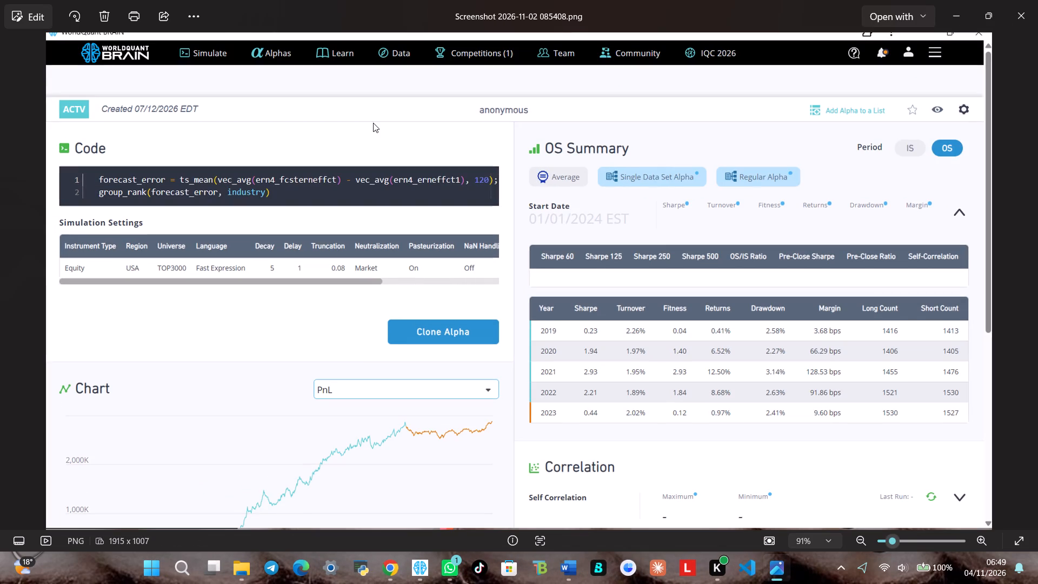
{"action": "key", "text": "Right"}
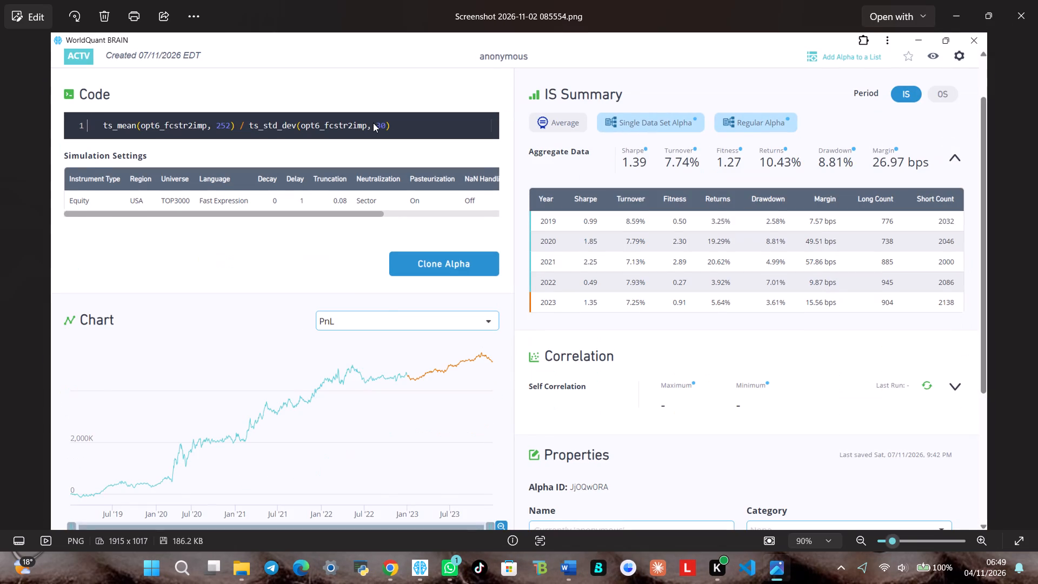
{"action": "key", "text": "Right"}
{"action": "key", "text": "Right"}
{"action": "key", "text": "Right"}
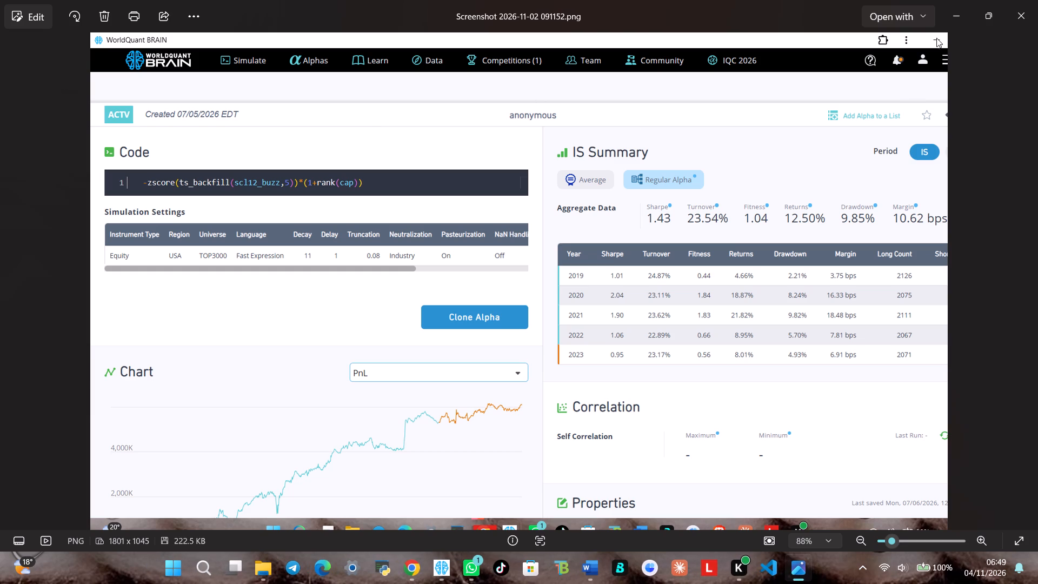
{"action": "left_click", "coordinate": [959, 21]}
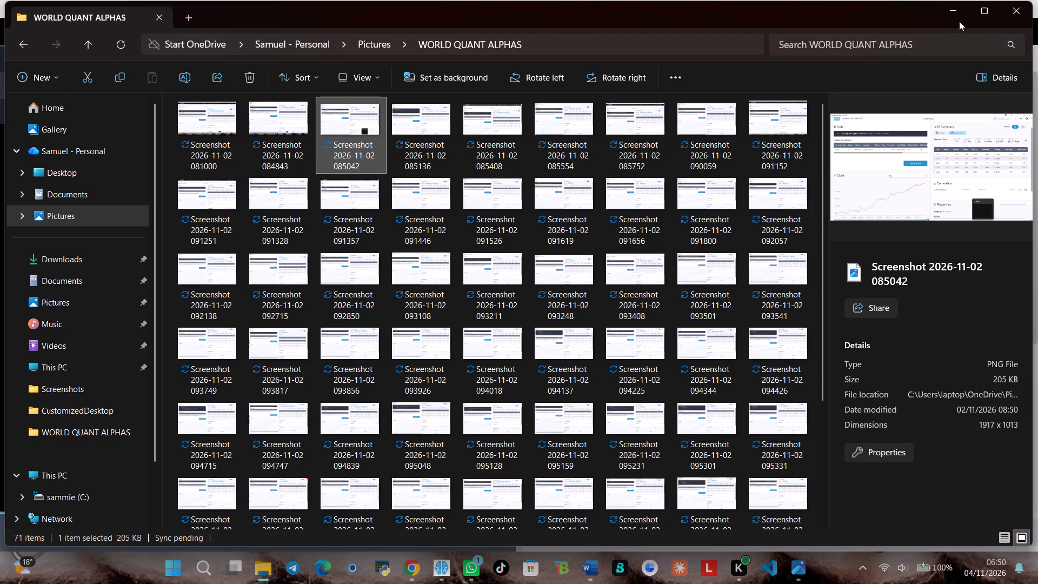
{"action": "left_click", "coordinate": [955, 15]}
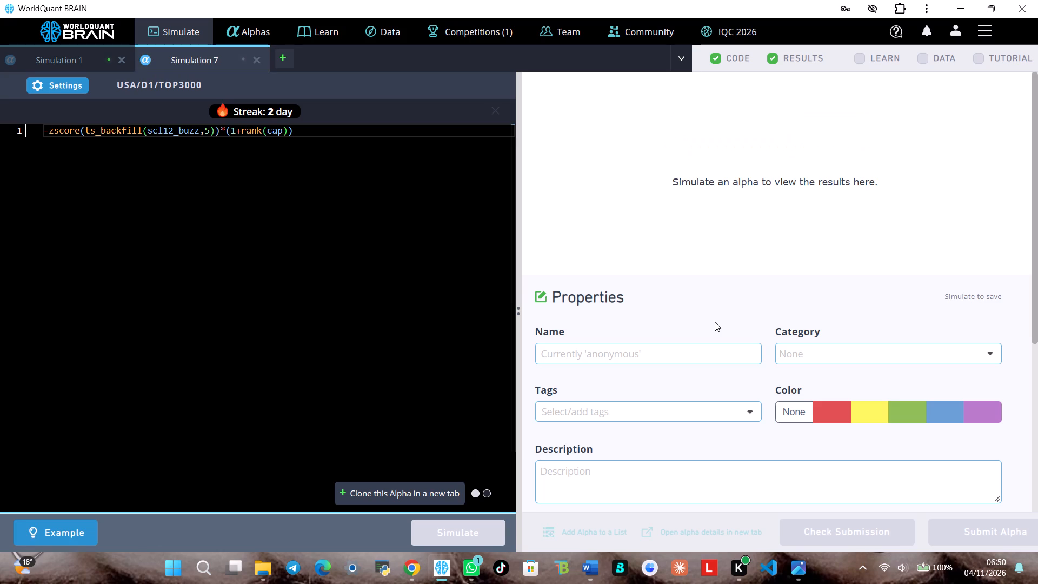
Show the test period of Simulation 7's results and view the IS Summary for the IS period.
{"action": "scroll", "coordinate": [715, 322], "scroll_direction": "down", "scroll_amount": 1}
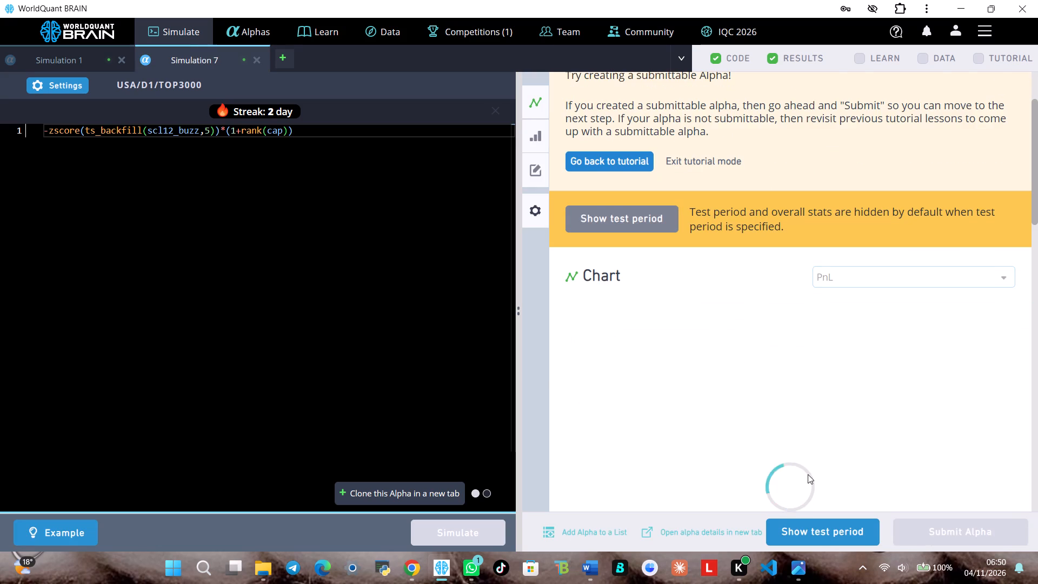
{"action": "left_click", "coordinate": [816, 527]}
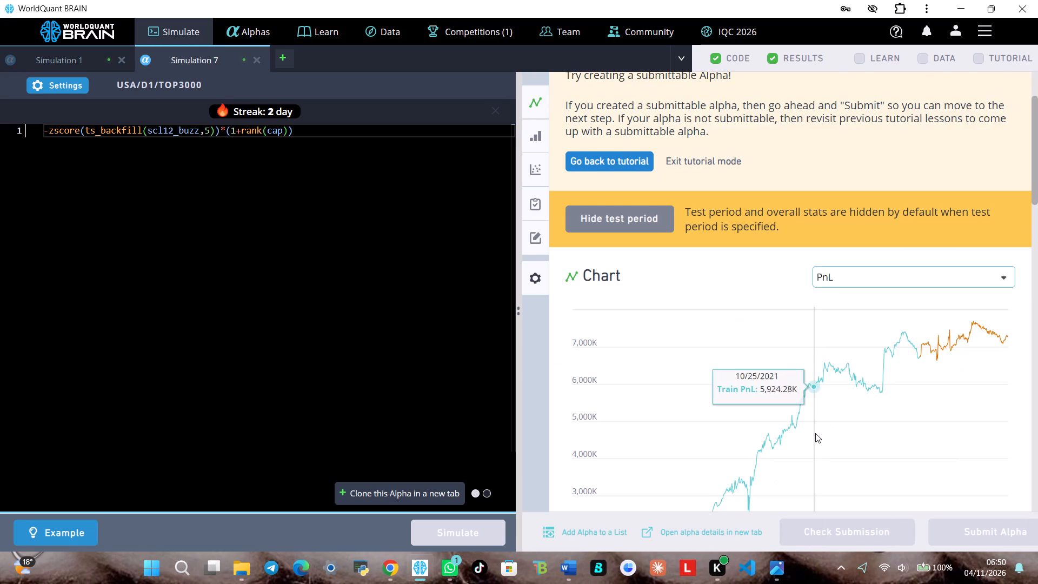
{"action": "scroll", "coordinate": [815, 433], "scroll_direction": "down", "scroll_amount": 3}
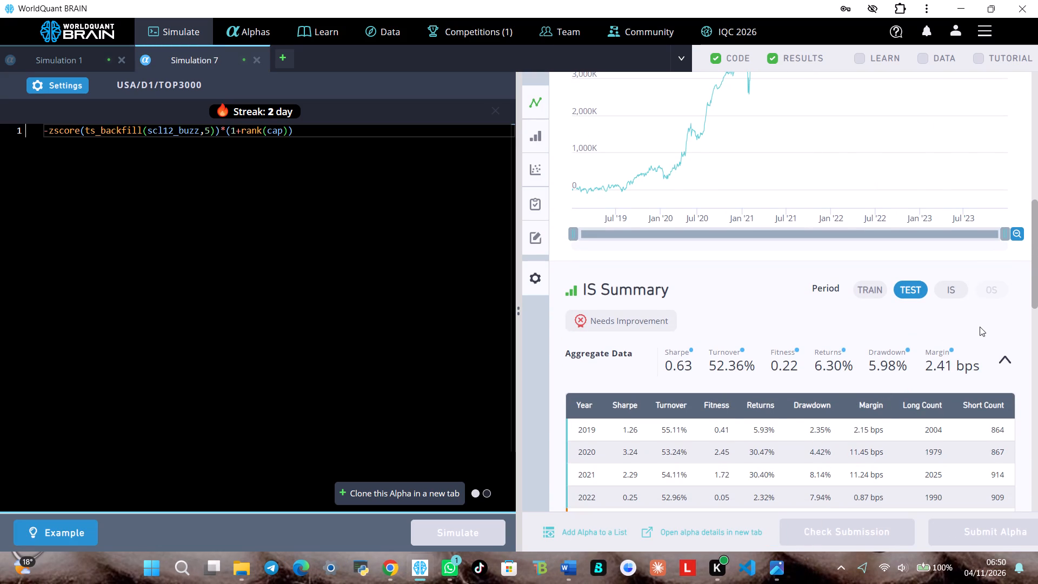
{"action": "left_click", "coordinate": [952, 283]}
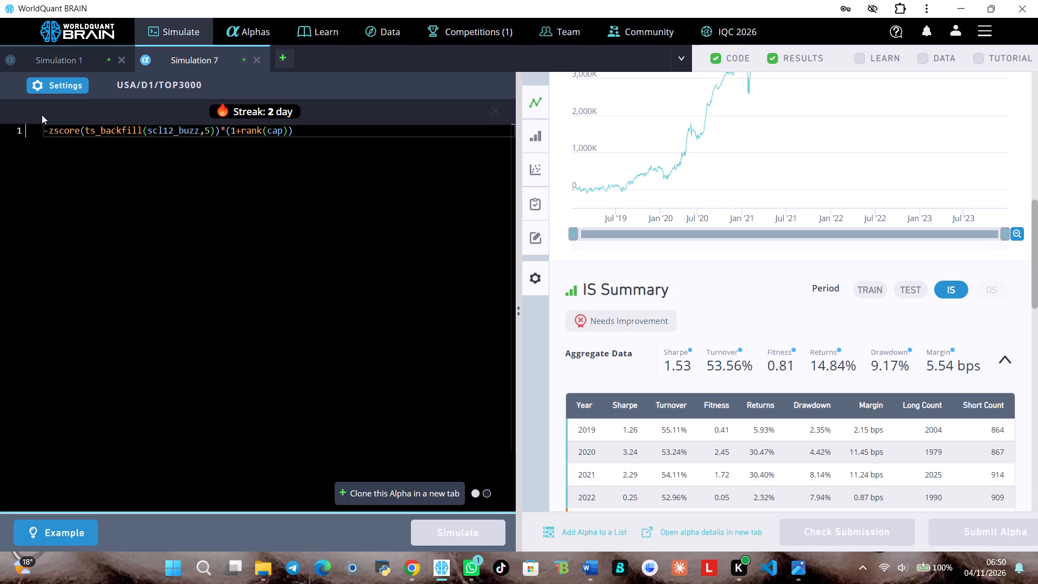
Set Simulation 7's decay to 10 and neutralization to None, and apply the settings.
{"action": "left_click", "coordinate": [65, 83]}
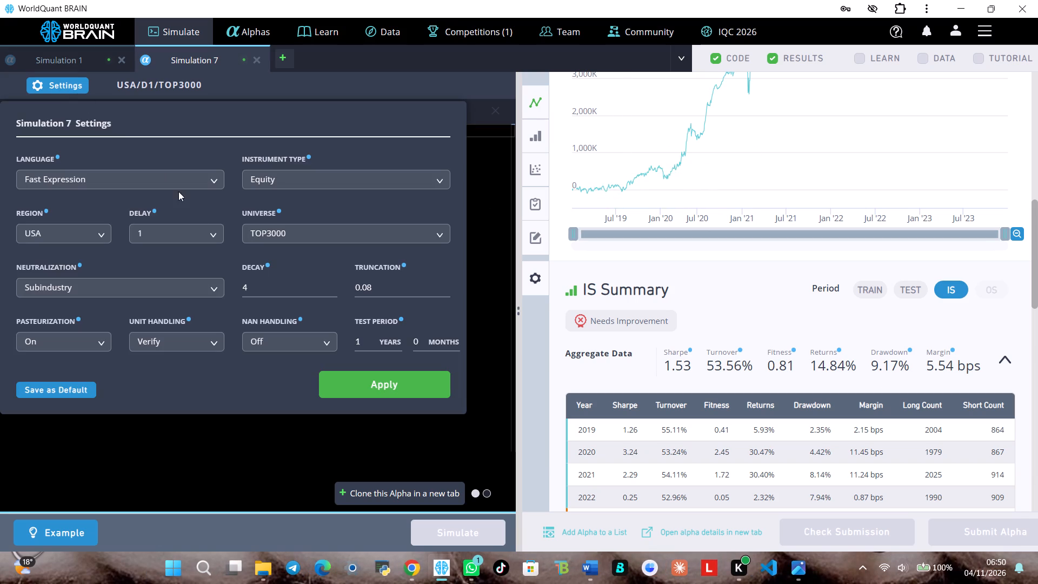
{"action": "triple_click", "coordinate": [331, 285]}
{"action": "left_click", "coordinate": [331, 285]}
{"action": "left_click", "coordinate": [331, 285]}
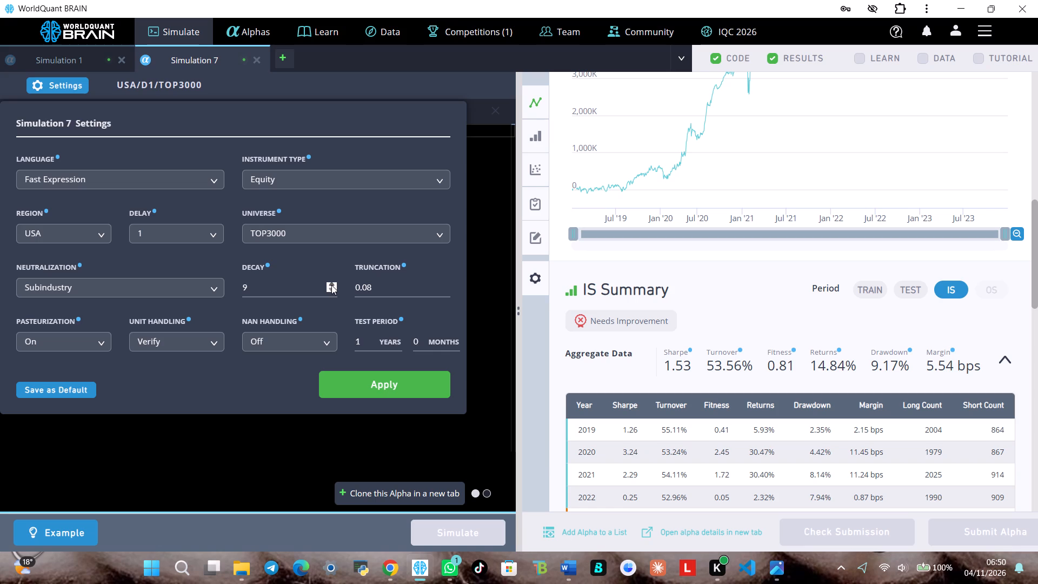
{"action": "left_click", "coordinate": [331, 285]}
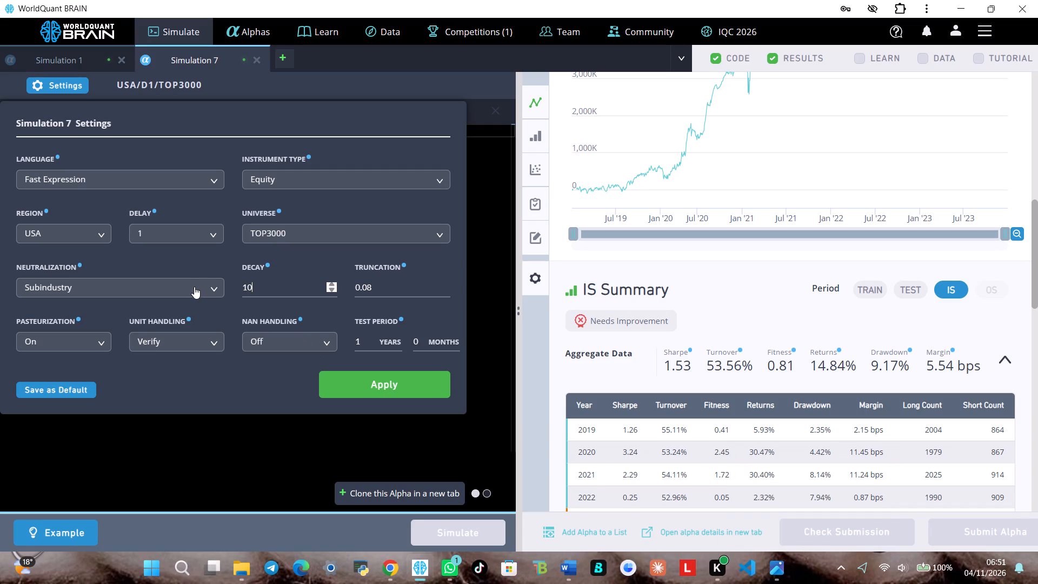
{"action": "left_click", "coordinate": [187, 285]}
{"action": "left_click", "coordinate": [161, 302]}
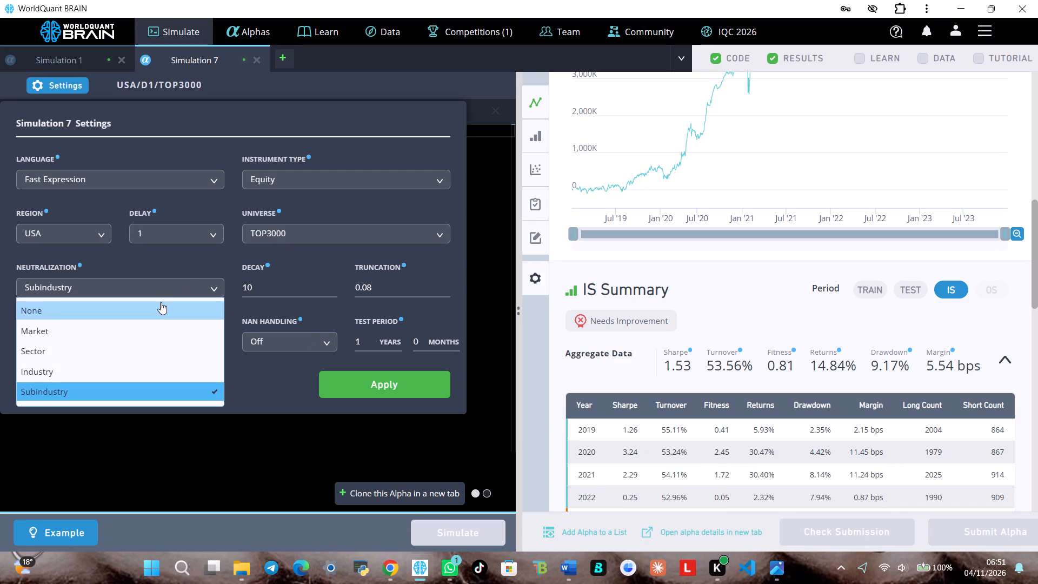
{"action": "left_click", "coordinate": [362, 372]}
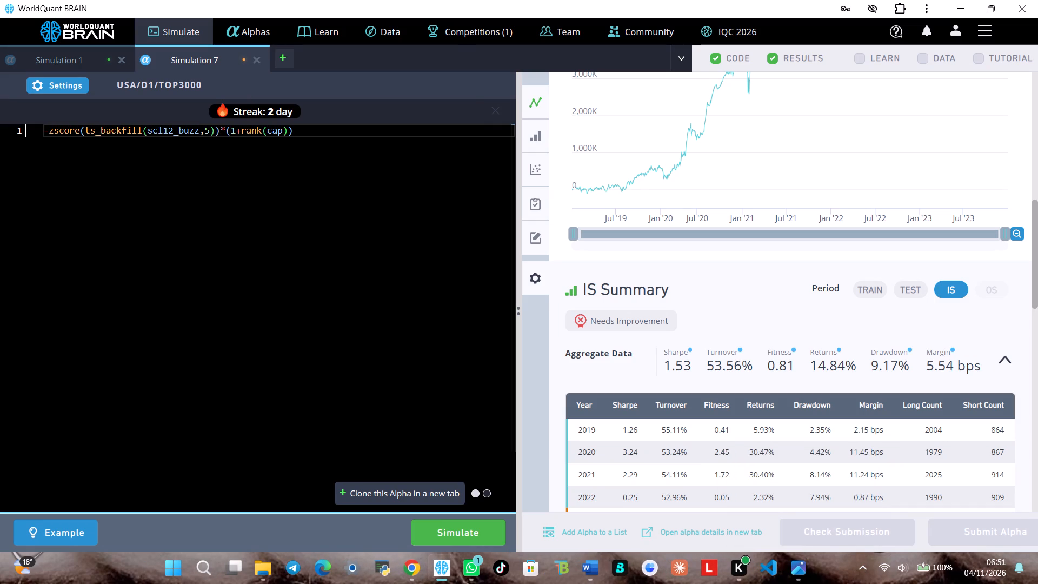
Wrap ts_backfill(scl12_buzz,5) in group_neutralize( ) inside the zscore of Simulation 7's expression.
{"action": "left_click", "coordinate": [295, 132]}
{"action": "key", "text": "shift+parenright"}
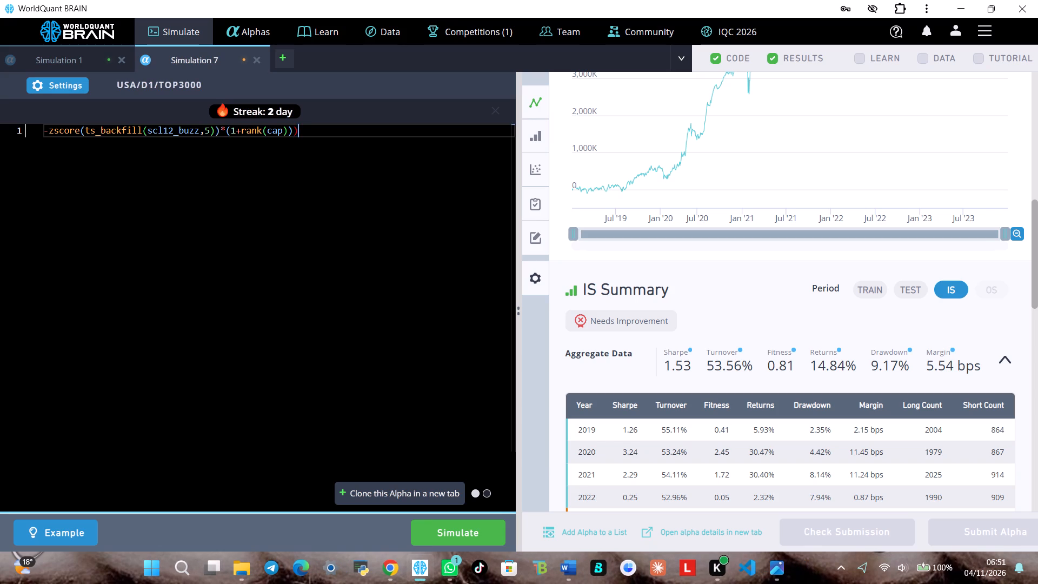
{"action": "key", "text": "BackSpace"}
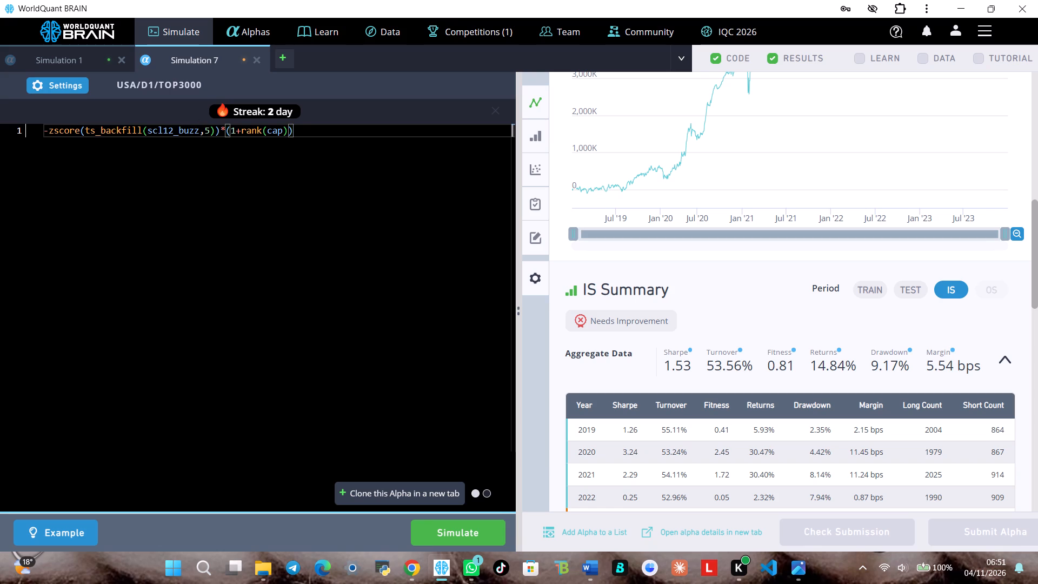
{"action": "left_click", "coordinate": [219, 133]}
{"action": "key", "text": "shift+parenright"}
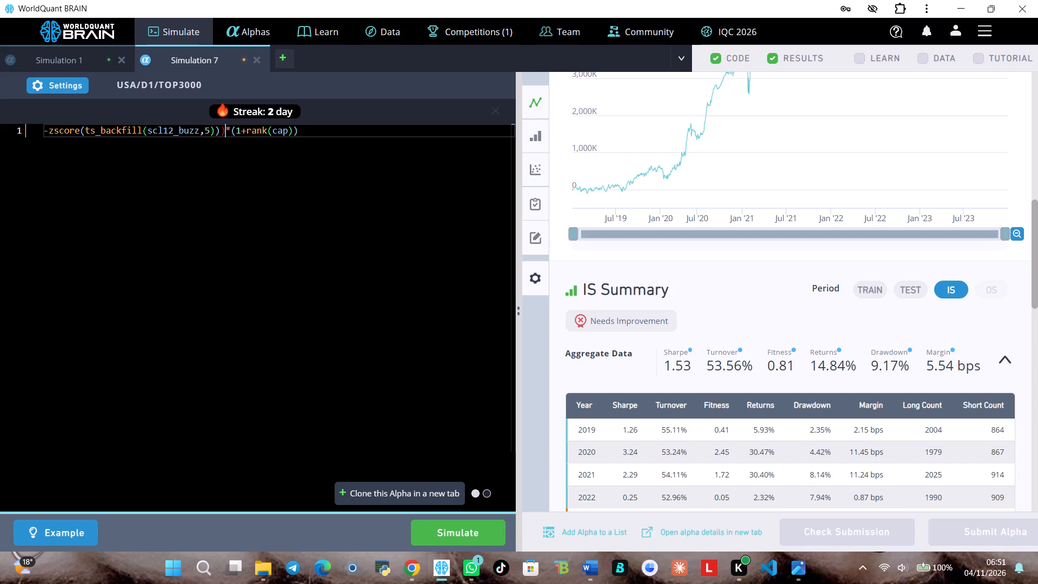
{"action": "key", "text": "Left"}
{"action": "key", "text": "Left"}
{"action": "key", "text": "Left"}
{"action": "key", "text": "Left"}
{"action": "key", "text": "Left"}
{"action": "key", "text": "Left"}
{"action": "key", "text": "Left"}
{"action": "key", "text": "Left"}
{"action": "key", "text": "Left"}
{"action": "key", "text": "Left"}
{"action": "key", "text": "Left"}
{"action": "key", "text": "Left"}
{"action": "key", "text": "Left"}
{"action": "key", "text": "Left"}
{"action": "key", "text": "Left"}
{"action": "key", "text": "Left"}
{"action": "key", "text": "Left"}
{"action": "key", "text": "Left"}
{"action": "key", "text": "Left"}
{"action": "key", "text": "Left"}
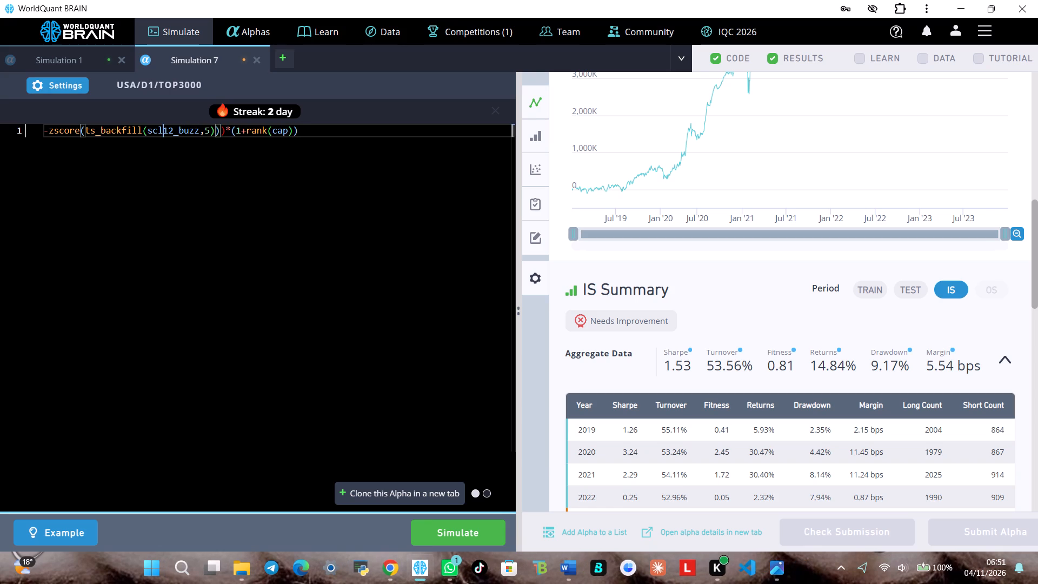
{"action": "key", "text": "Left"}
{"action": "key", "text": "Left"}
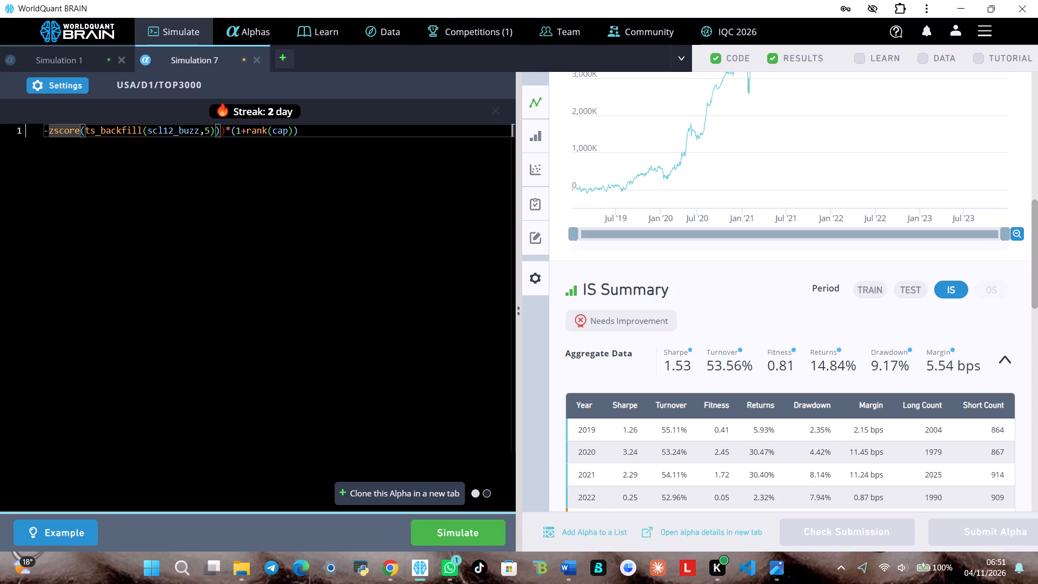
{"action": "key", "text": "shift+parenleft"}
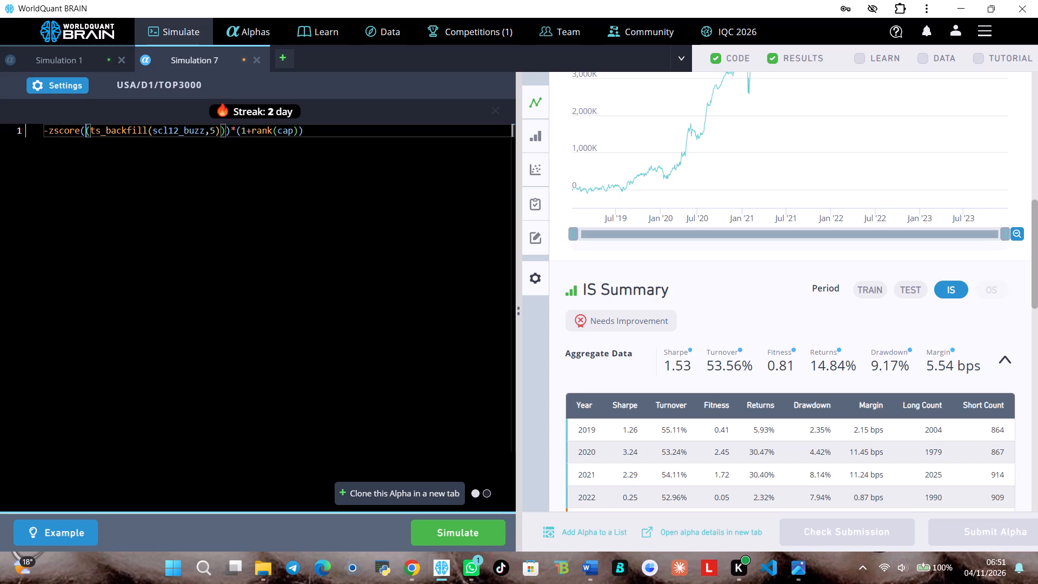
{"action": "type", "text": "gr"}
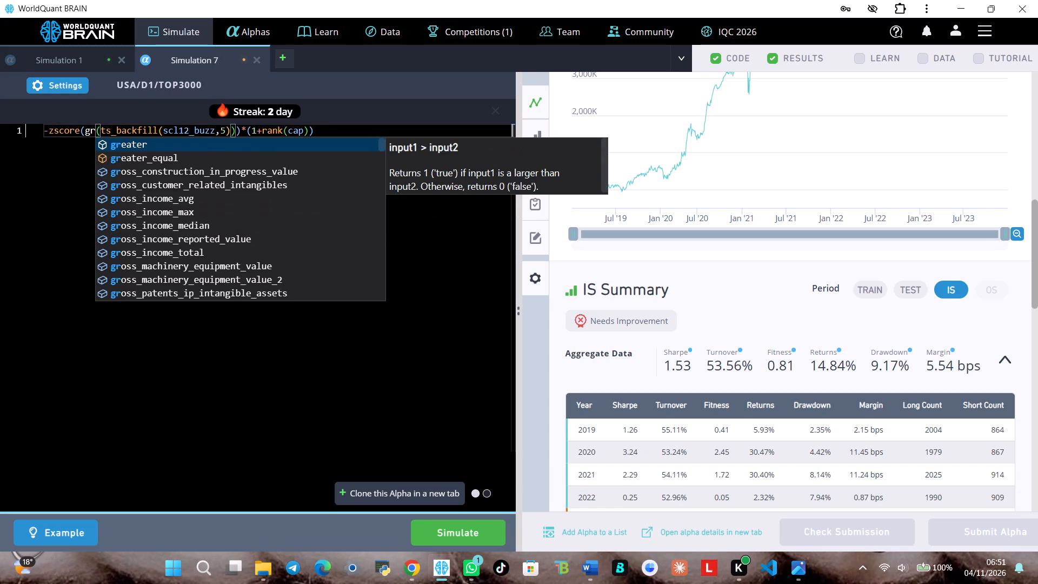
{"action": "type", "text": "oup"}
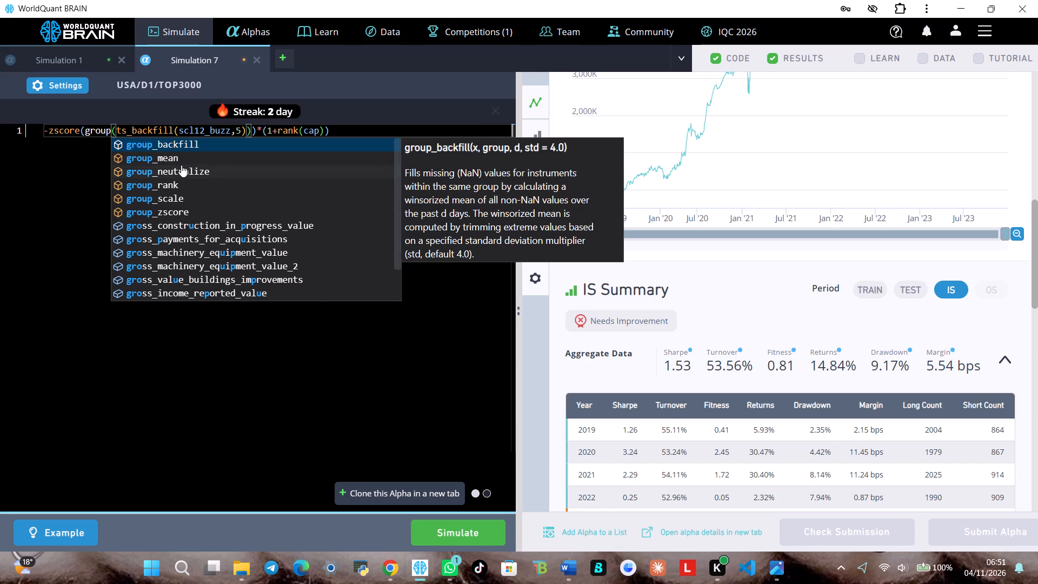
{"action": "left_click", "coordinate": [181, 165]}
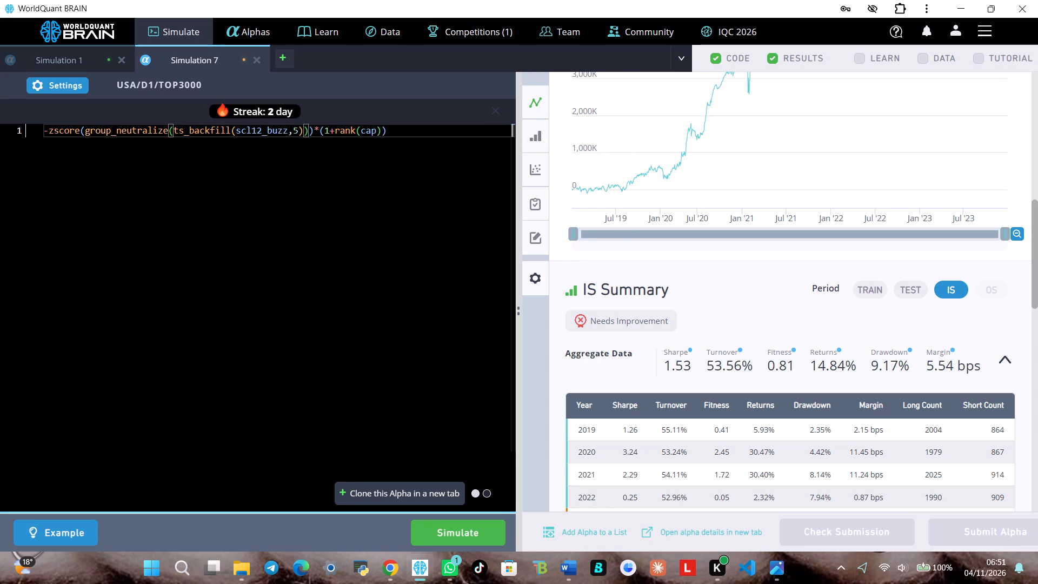
Insert ",industry" just before zscore's closing parenthesis, after group_neutralize(ts_backfill(scl12_buzz,5)).
{"action": "left_click", "coordinate": [305, 134]}
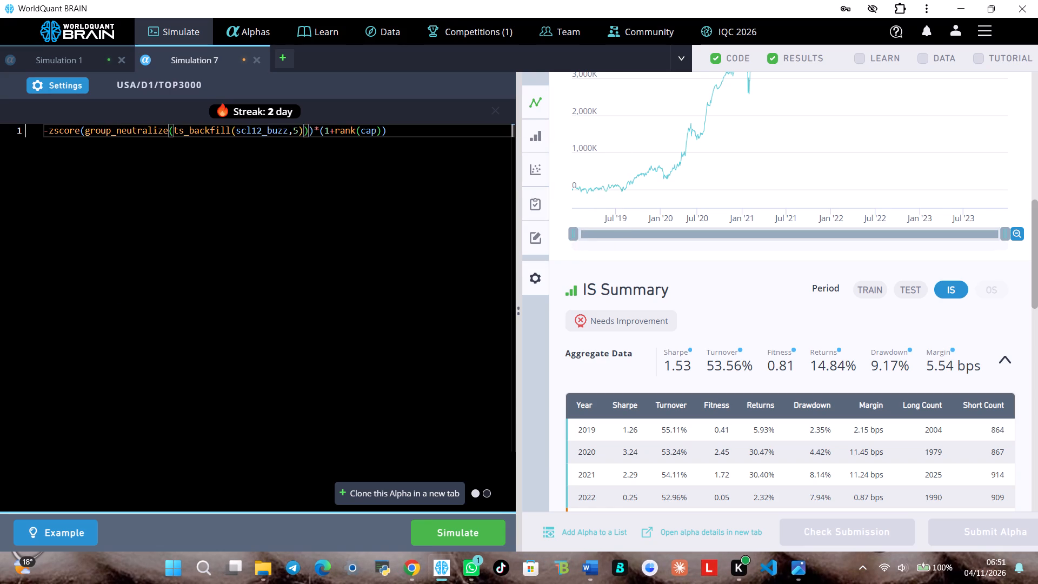
{"action": "left_click", "coordinate": [309, 134]}
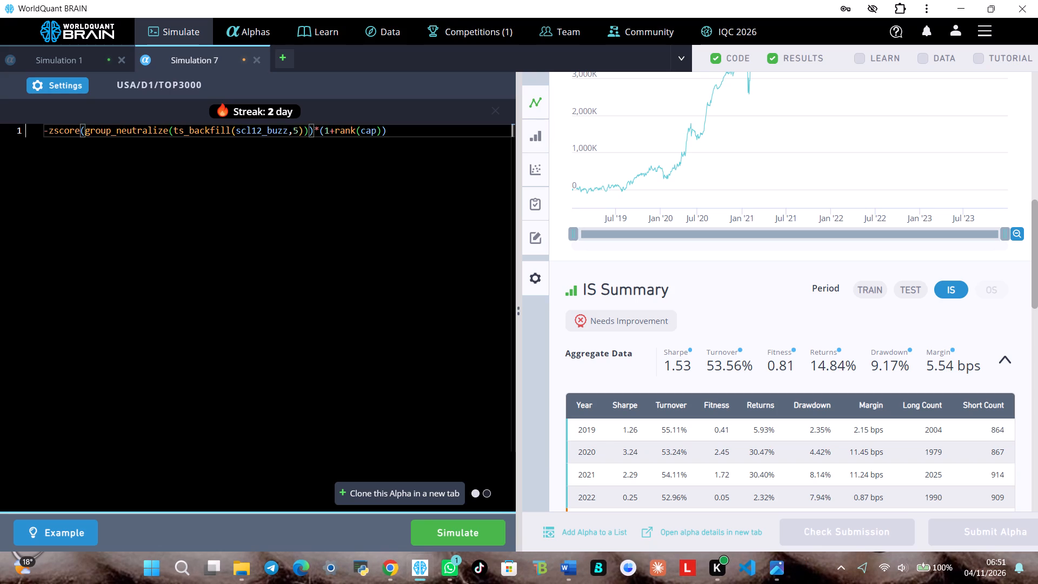
{"action": "key", "text": "comma"}
{"action": "type", "text": "in"}
{"action": "type", "text": "du"}
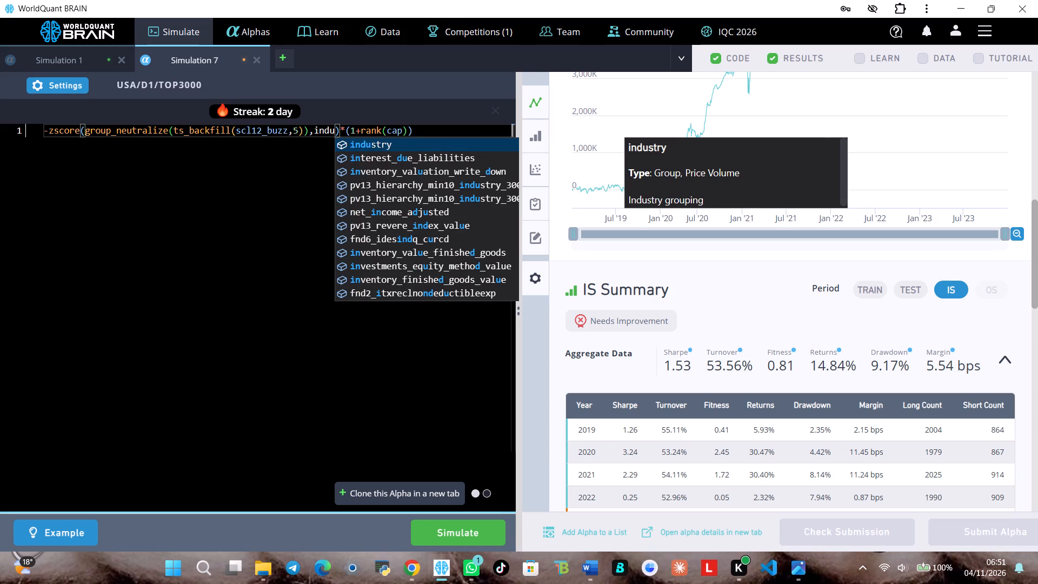
{"action": "left_click", "coordinate": [363, 143]}
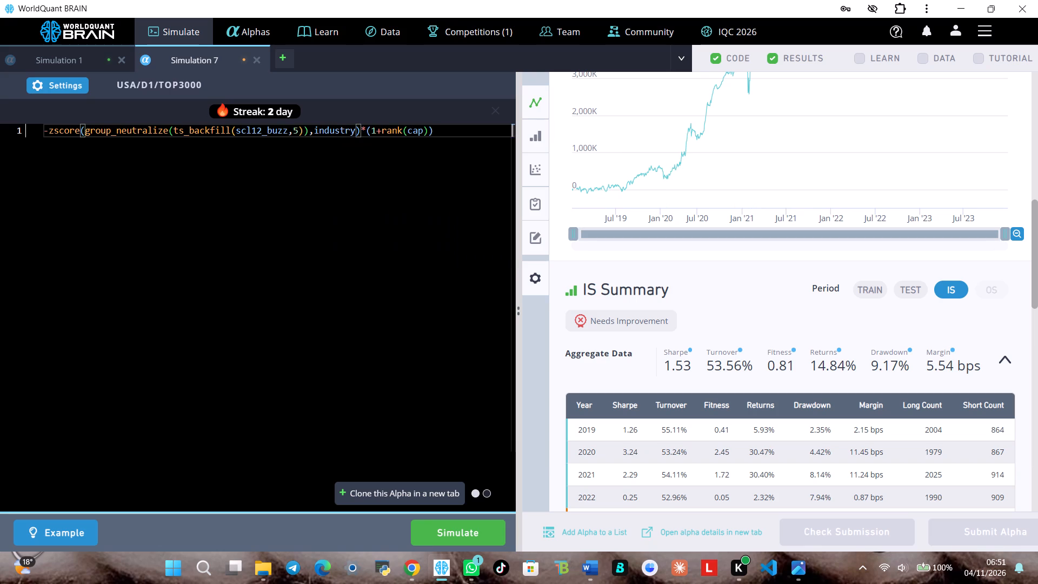
Simulate the group-neutralized expression in Simulation 7, opening the Alphas page briefly and returning to the simulation.
{"action": "left_click", "coordinate": [494, 542]}
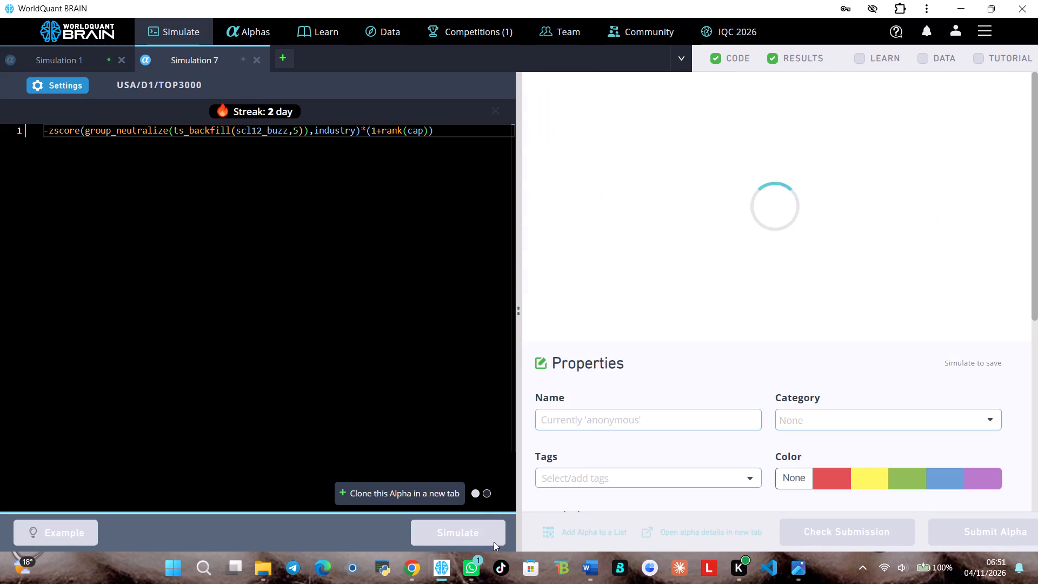
{"action": "left_click", "coordinate": [250, 28]}
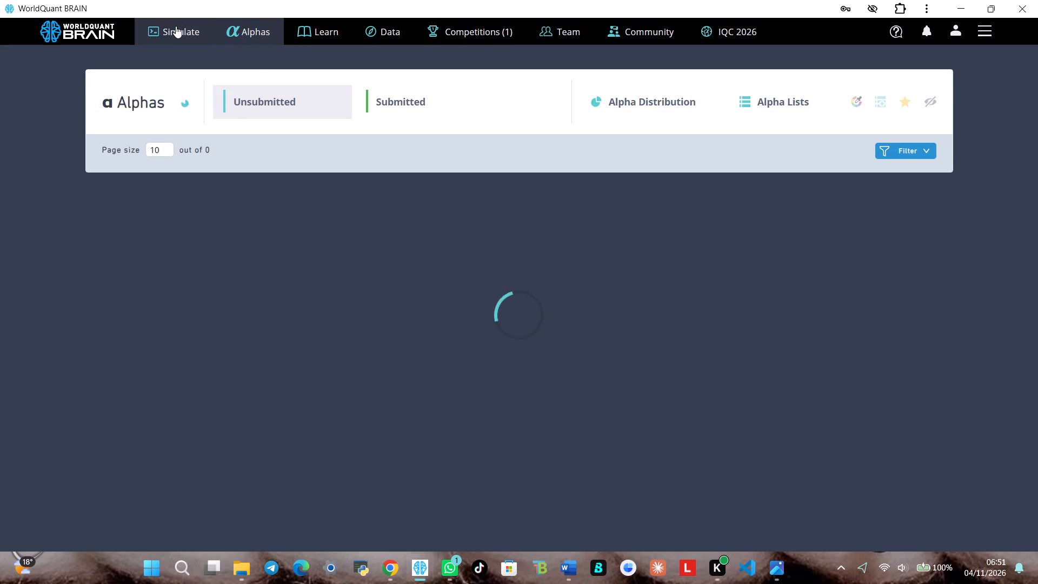
{"action": "left_click", "coordinate": [176, 26]}
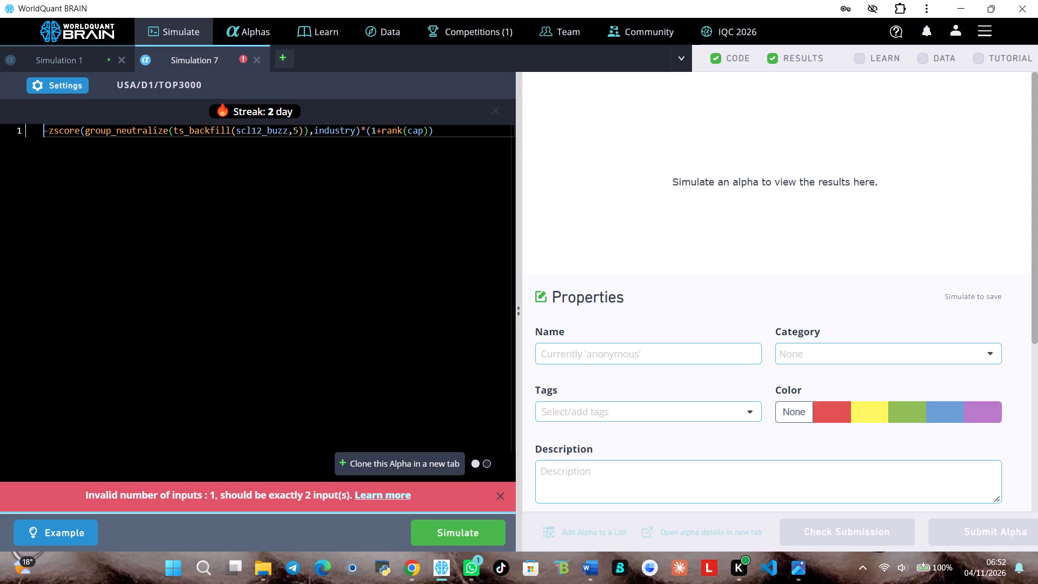
Delete the misplaced industry argument outside group_neutralize's closing parenthesis, keeping the comma.
{"action": "left_click", "coordinate": [356, 130]}
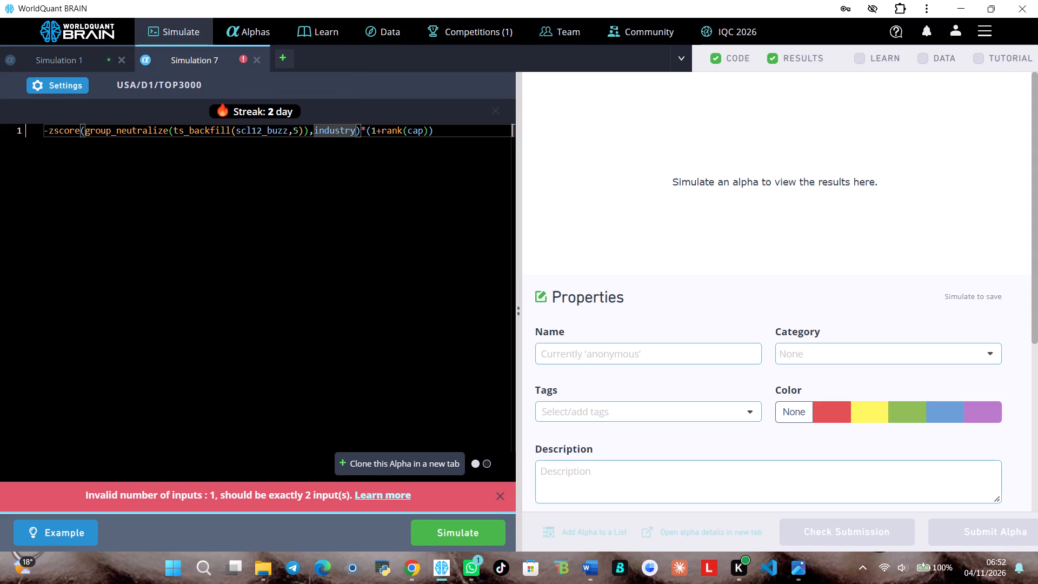
{"action": "key", "text": "BackSpace"}
{"action": "key", "text": "BackSpace"}
{"action": "key", "text": "BackSpace"}
{"action": "key", "text": "BackSpace"}
{"action": "key", "text": "BackSpace"}
{"action": "key", "text": "BackSpace"}
{"action": "key", "text": "BackSpace"}
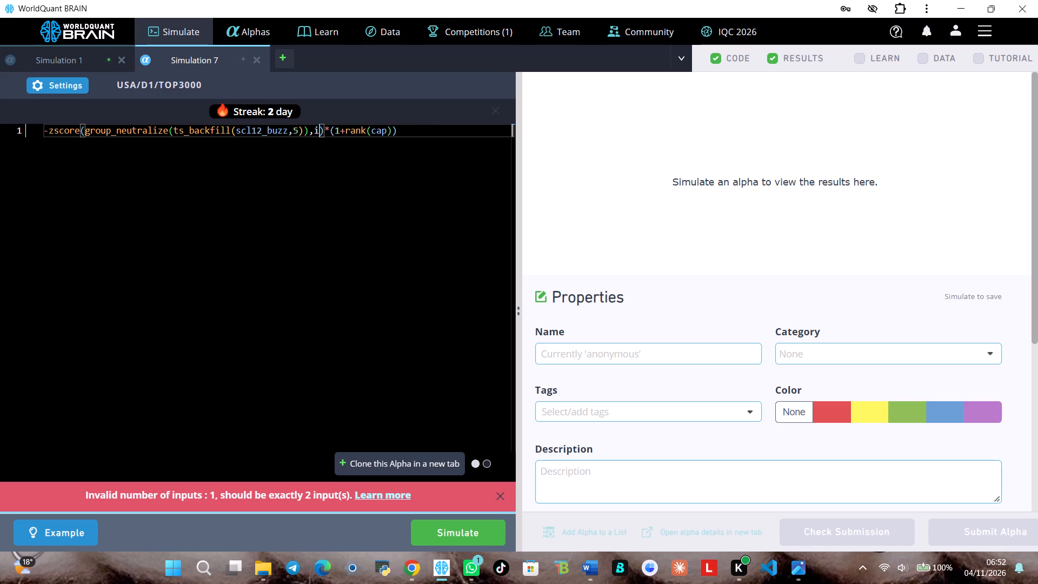
{"action": "key", "text": "BackSpace"}
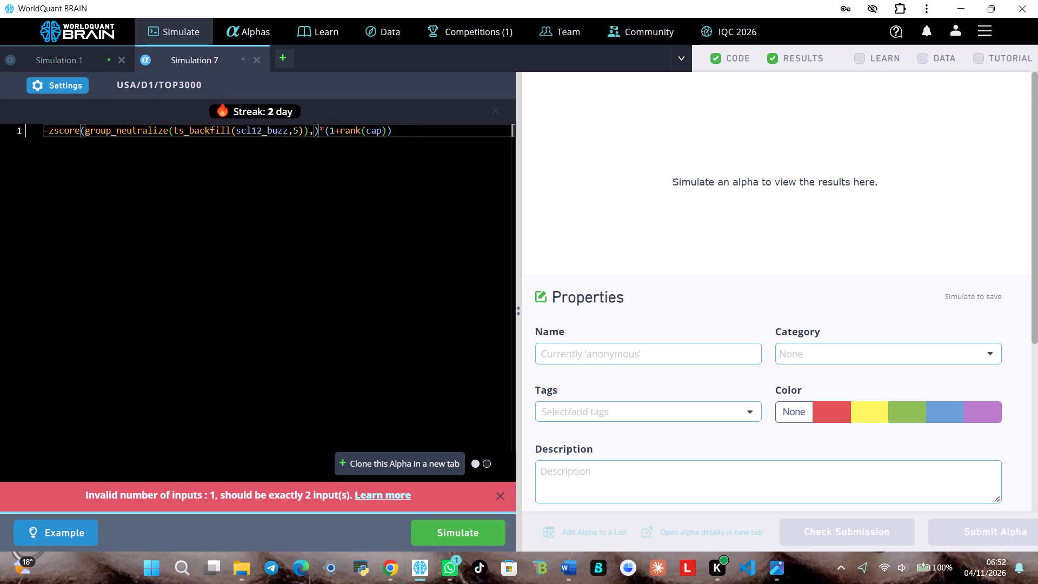
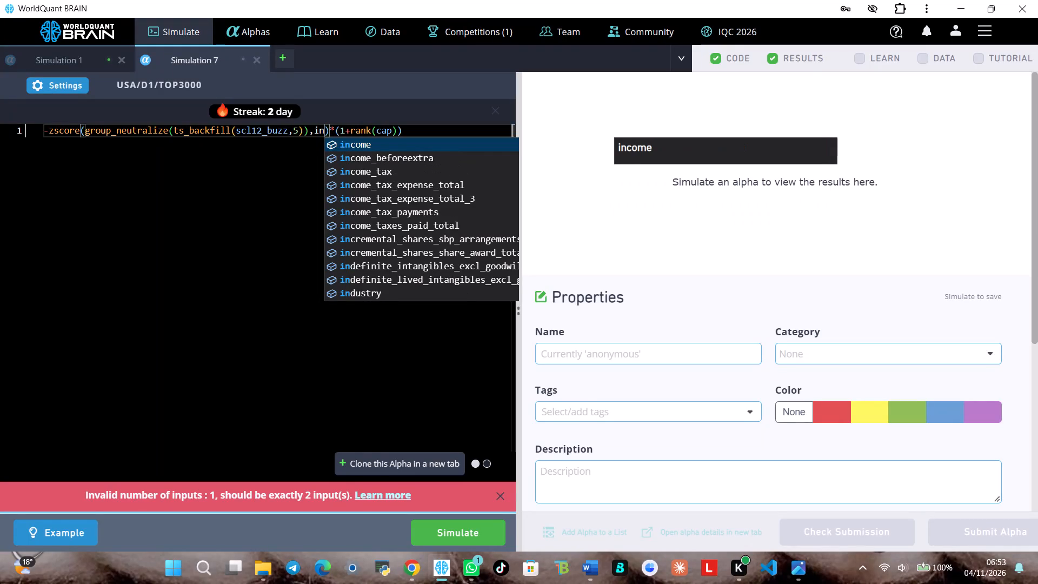
Strip the remaining industry argument and the group_neutralize wrapper from inside zscore, leaving -zscore(ts_backfill(scl12_buzz,5))*(1+rank(cap)).
{"action": "key", "text": "BackSpace"}
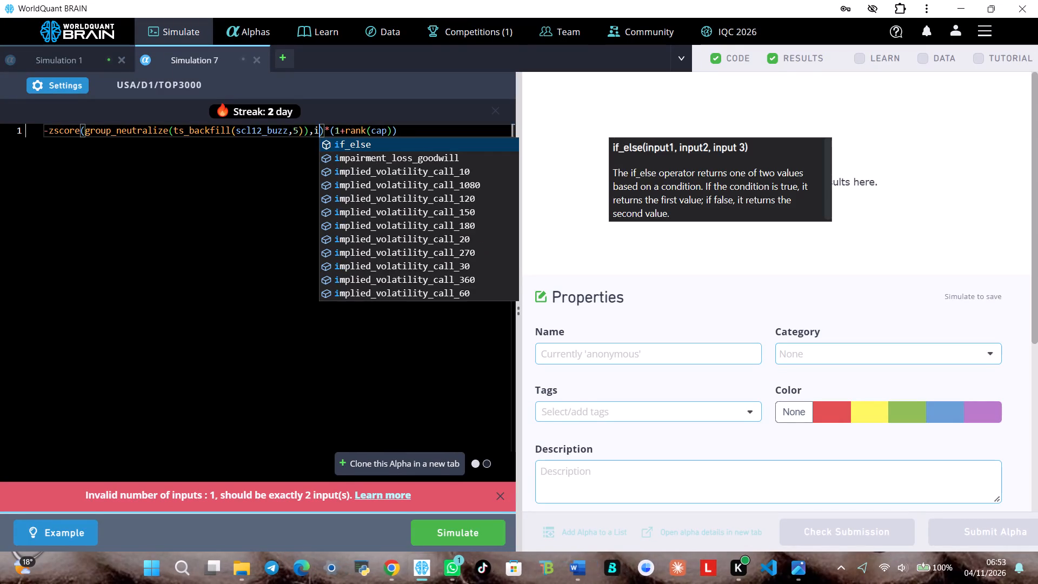
{"action": "key", "text": "BackSpace"}
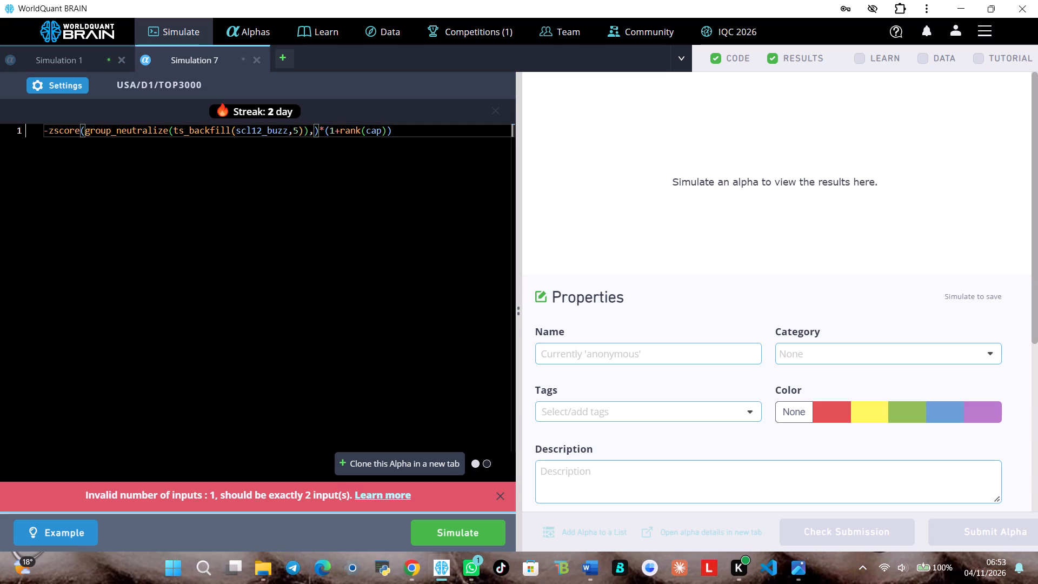
{"action": "key", "text": "BackSpace"}
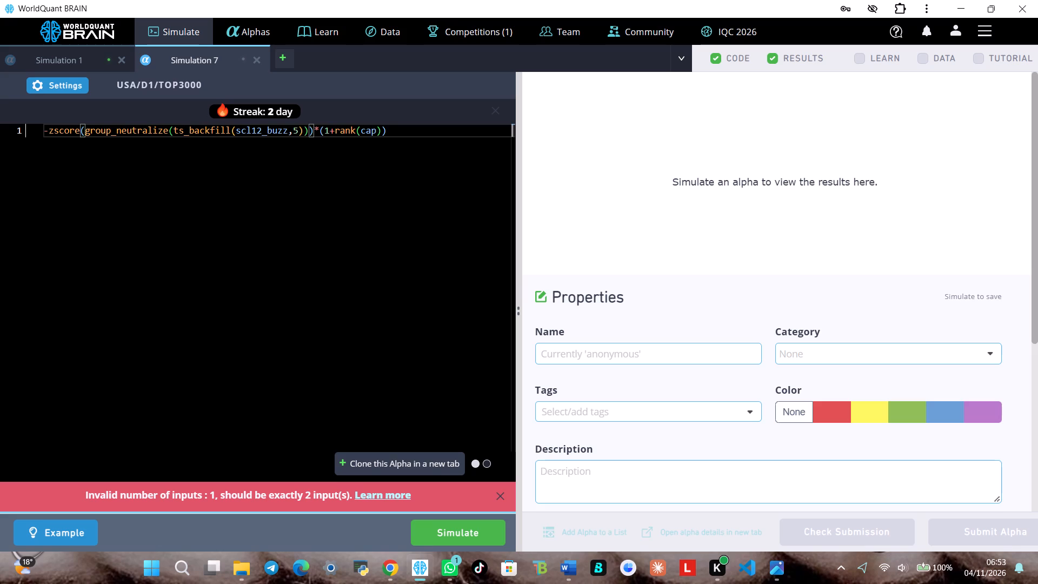
{"action": "key", "text": "BackSpace"}
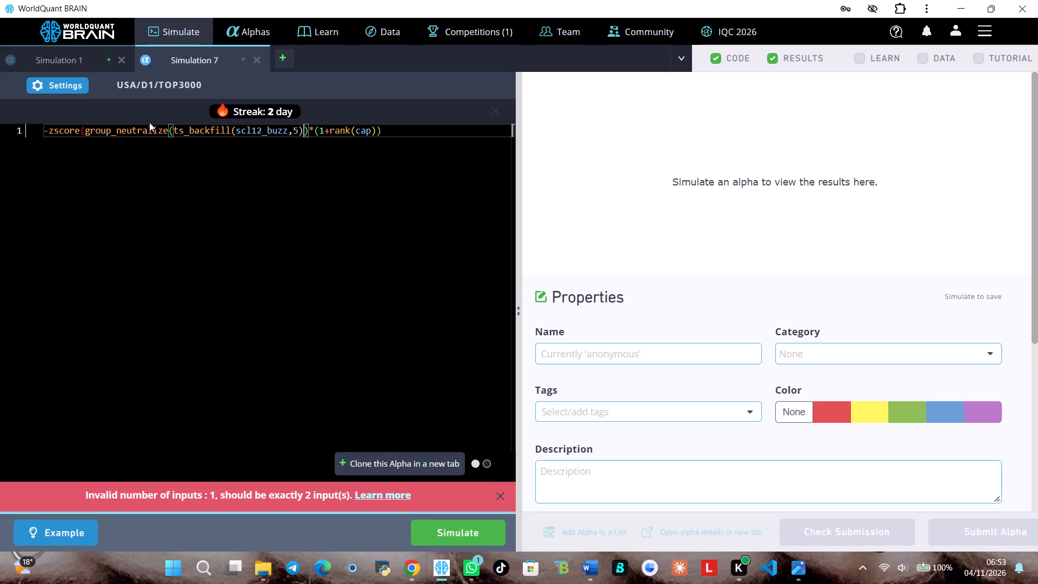
{"action": "left_click", "coordinate": [169, 131]}
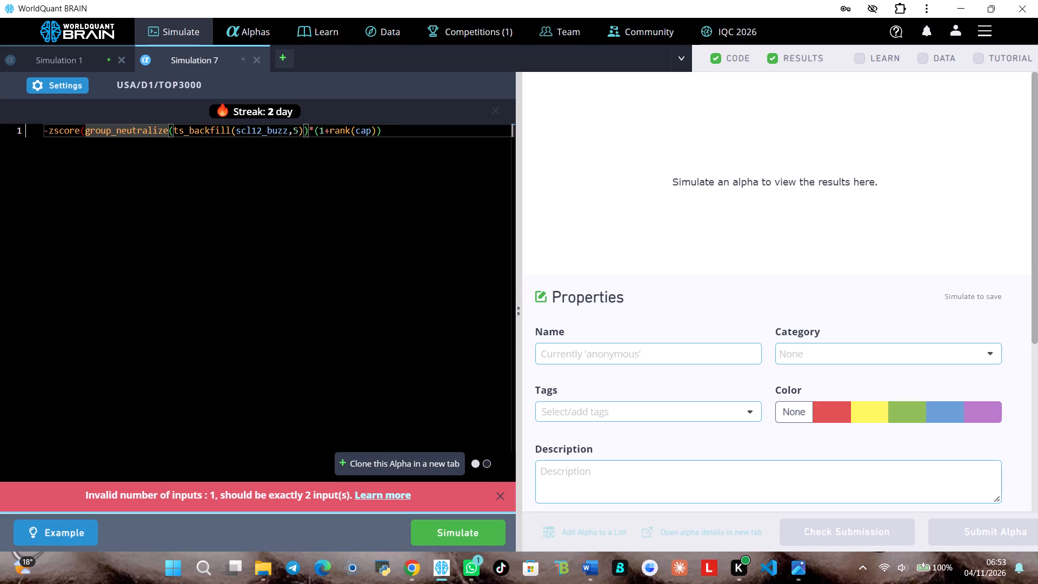
{"action": "key", "text": "BackSpace"}
{"action": "key", "text": "BackSpace"}
{"action": "key", "text": "BackSpace"}
{"action": "key", "text": "BackSpace"}
{"action": "key", "text": "BackSpace"}
{"action": "key", "text": "BackSpace"}
{"action": "key", "text": "BackSpace"}
{"action": "key", "text": "BackSpace"}
{"action": "key", "text": "BackSpace"}
{"action": "key", "text": "BackSpace"}
{"action": "key", "text": "BackSpace"}
{"action": "key", "text": "BackSpace"}
{"action": "key", "text": "BackSpace"}
{"action": "key", "text": "BackSpace"}
{"action": "key", "text": "BackSpace"}
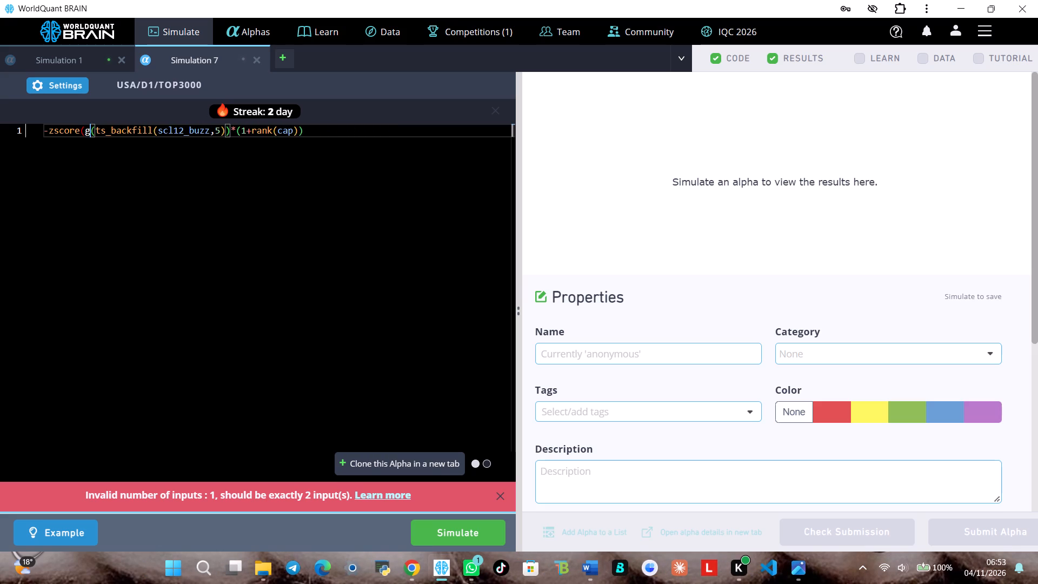
{"action": "key", "text": "BackSpace"}
{"action": "key", "text": "BackSpace"}
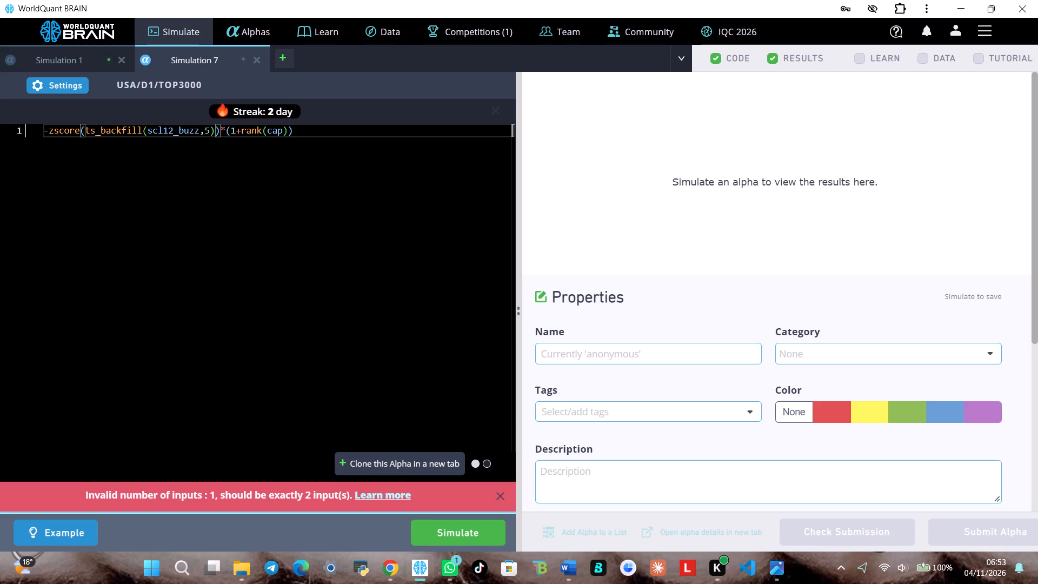
Wrap the whole -zscore(ts_backfill(scl12_buzz,5)) term in group_neutralize with industry as its group, before the *(1+rank(cap)) factor.
{"action": "left_click", "coordinate": [218, 129]}
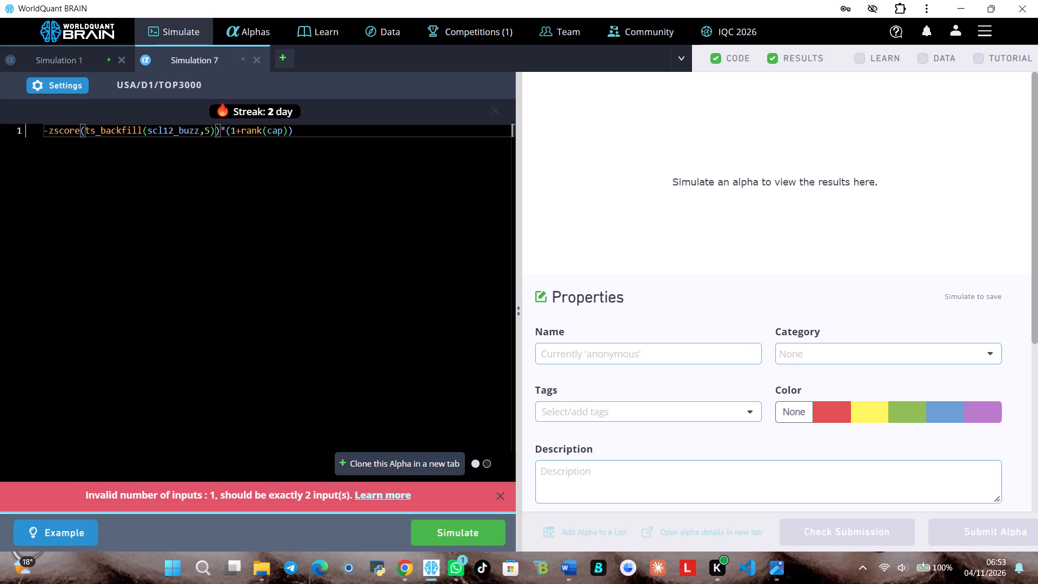
{"action": "key", "text": "shift+parenright"}
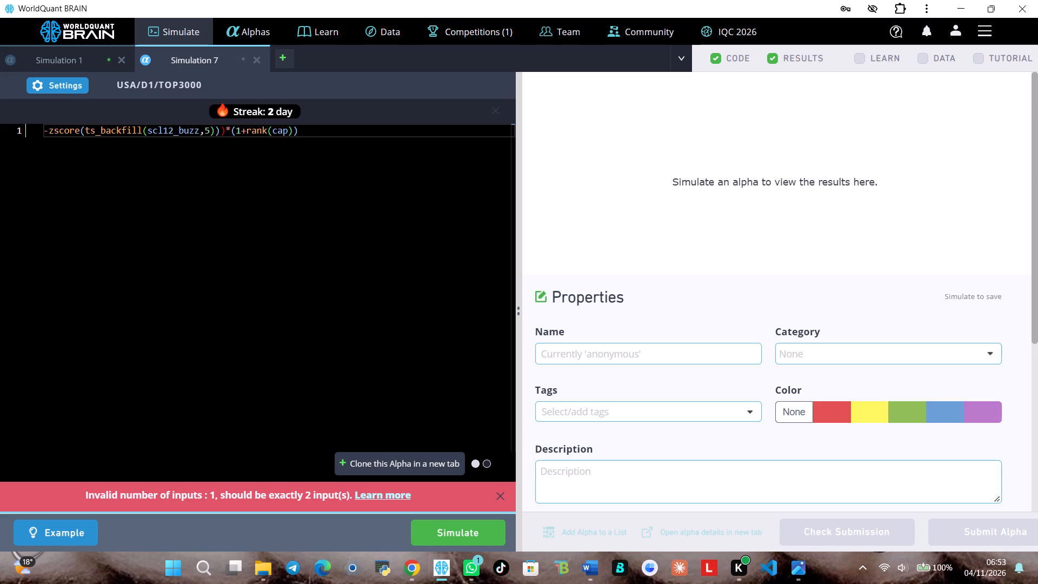
{"action": "key", "text": "Left"}
{"action": "type", "text": ",in"}
{"action": "type", "text": "du"}
{"action": "left_click", "coordinate": [271, 140]}
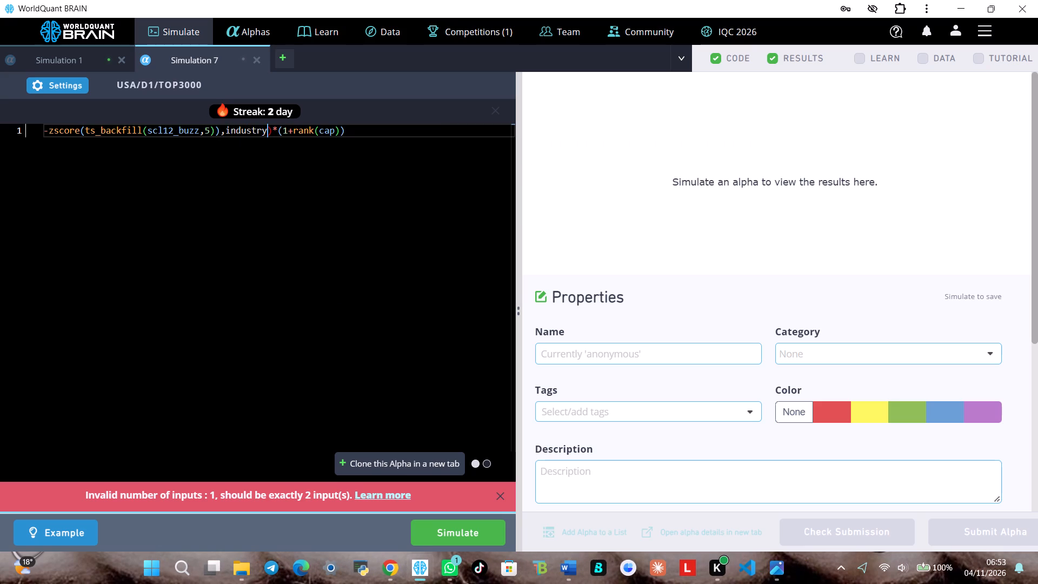
{"action": "left_click", "coordinate": [45, 129]}
{"action": "key", "text": "shift+parenleft"}
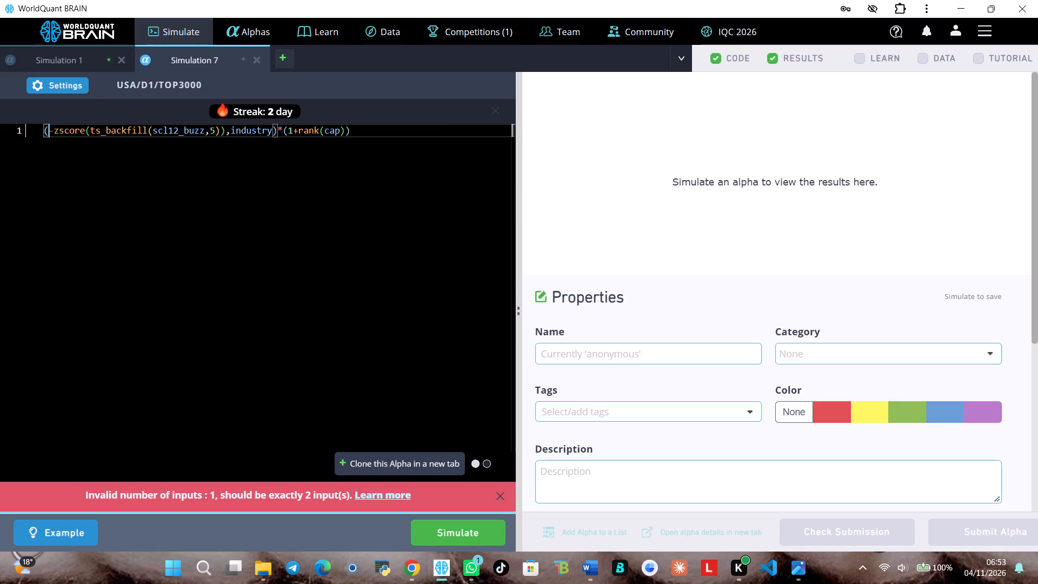
{"action": "key", "text": "Left"}
{"action": "key", "text": "g"}
{"action": "type", "text": "rou"}
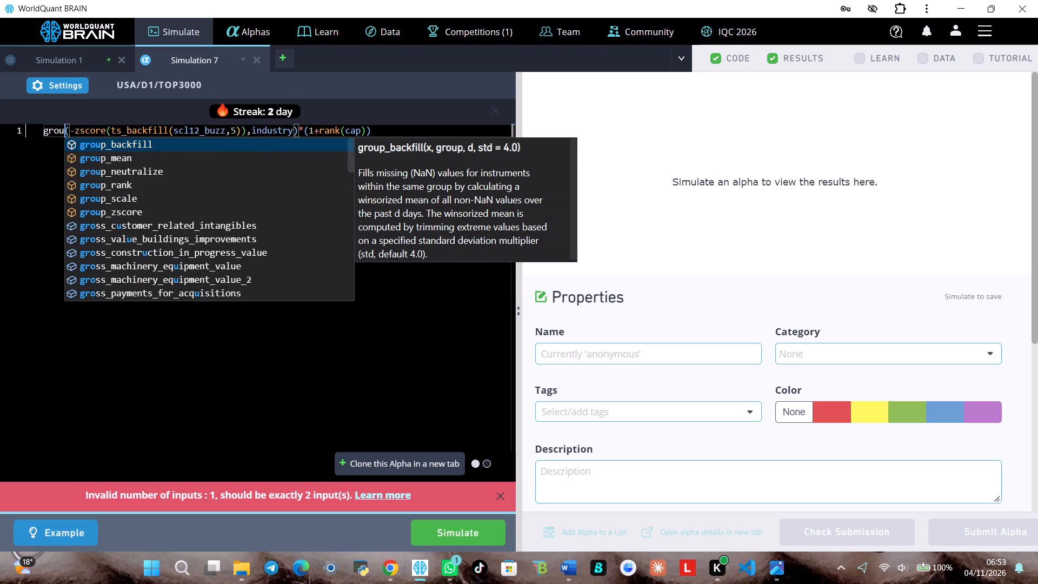
{"action": "left_click", "coordinate": [96, 169]}
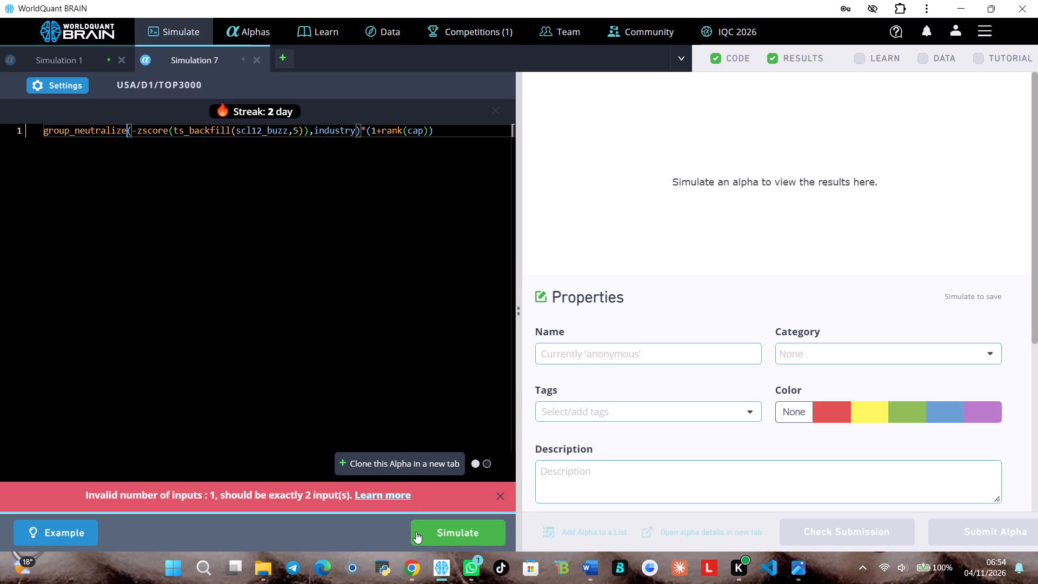
Simulate group_neutralize(-zscore(ts_backfill(scl12_buzz,5)),industry)*(1+rank(cap)) in Simulation 7.
{"action": "left_click", "coordinate": [416, 532]}
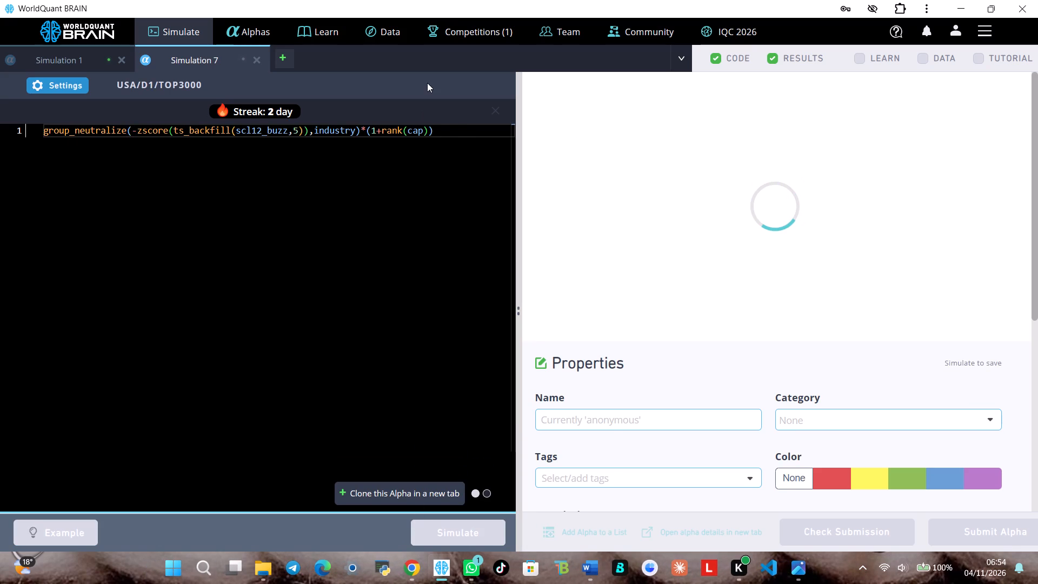
Open an additional blank simulation alongside Simulation 7.
{"action": "left_click", "coordinate": [289, 63]}
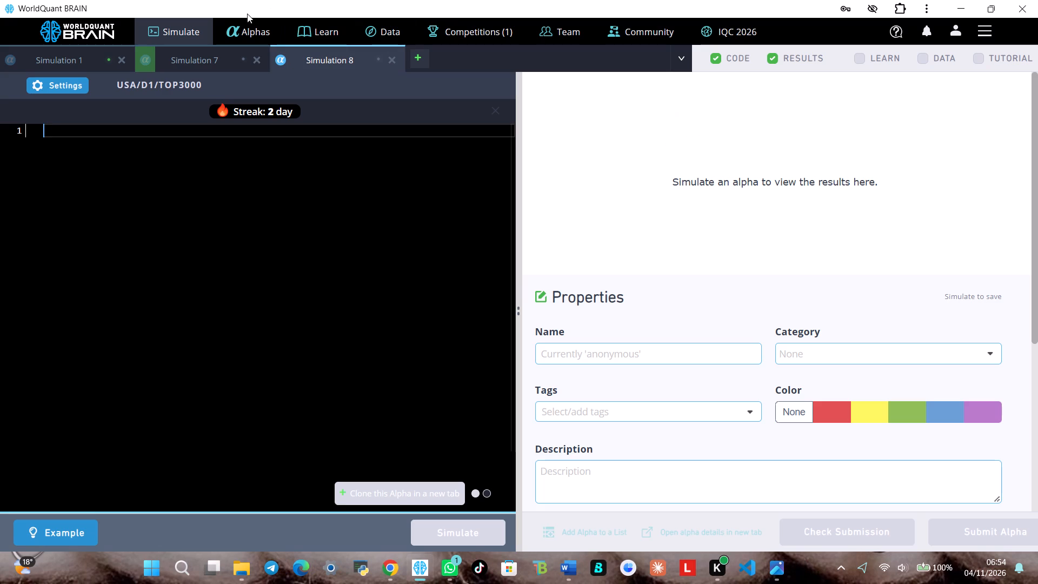
Browse the unsubmitted Alphas list through to page 6, checking Sharpe, returns and turnover for promising candidates.
{"action": "left_click", "coordinate": [249, 34]}
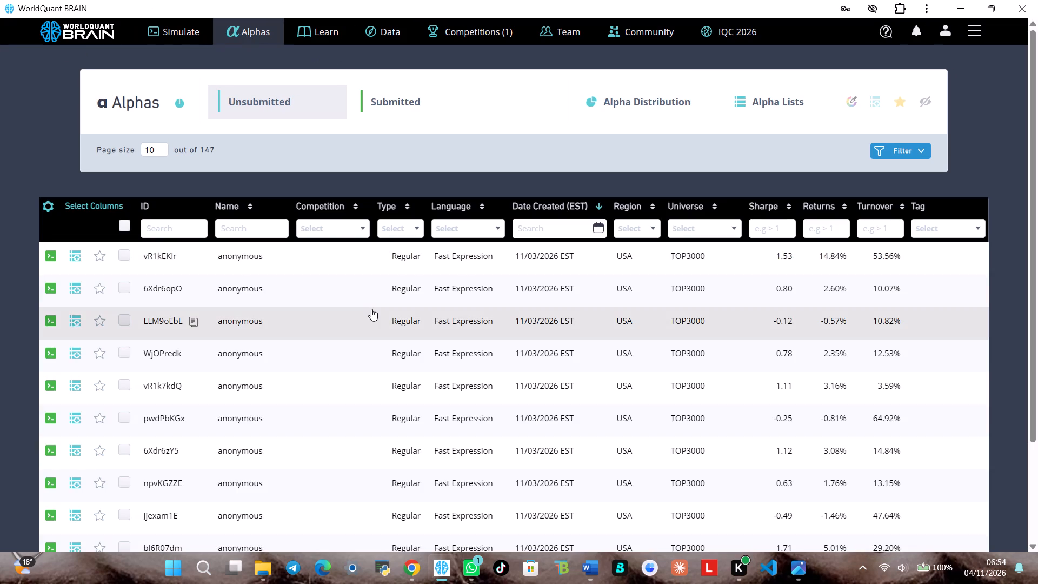
{"action": "scroll", "coordinate": [371, 309], "scroll_direction": "down", "scroll_amount": 1}
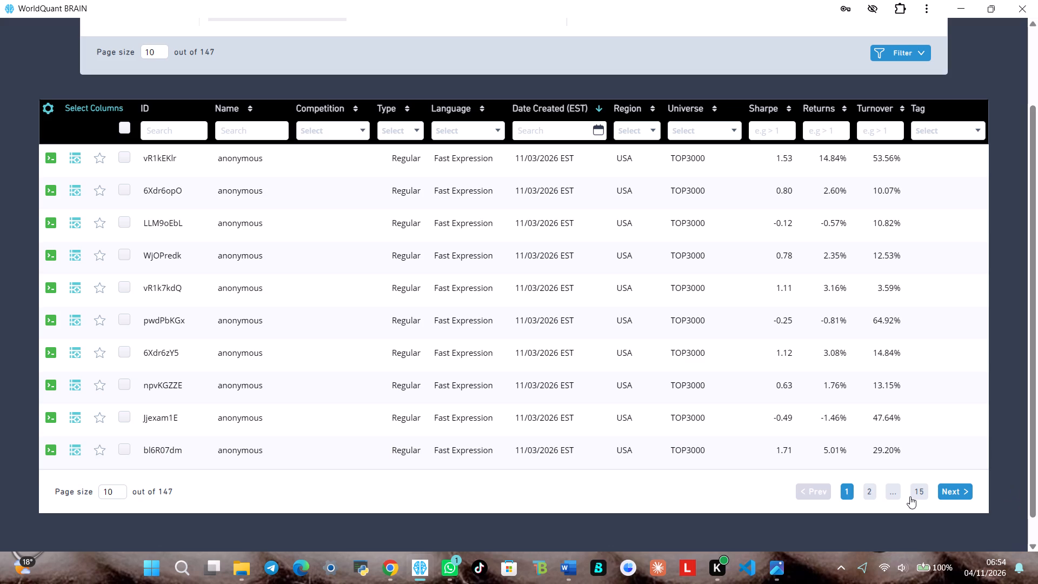
{"action": "left_click", "coordinate": [944, 490]}
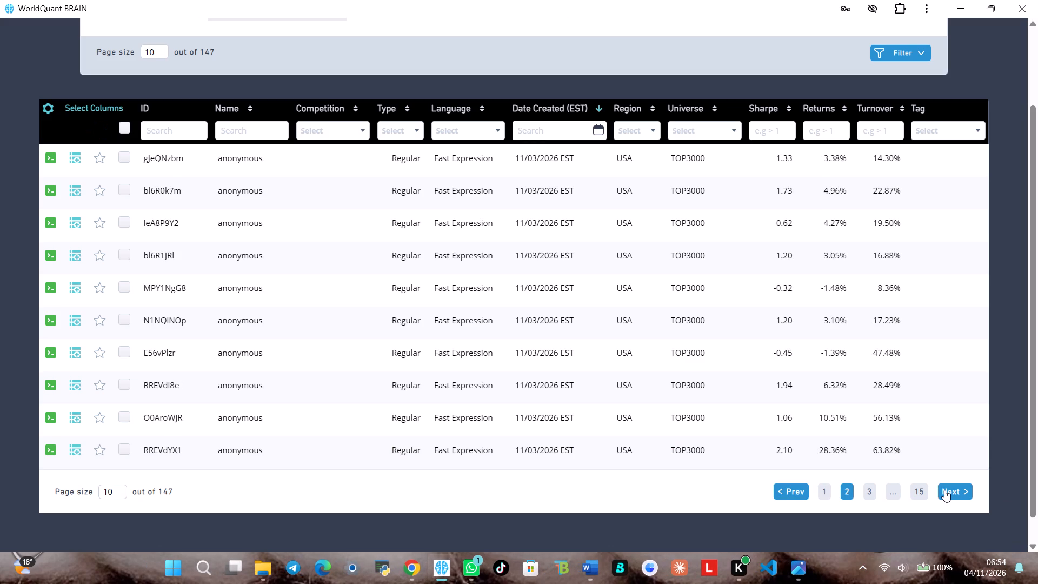
{"action": "left_click", "coordinate": [944, 490]}
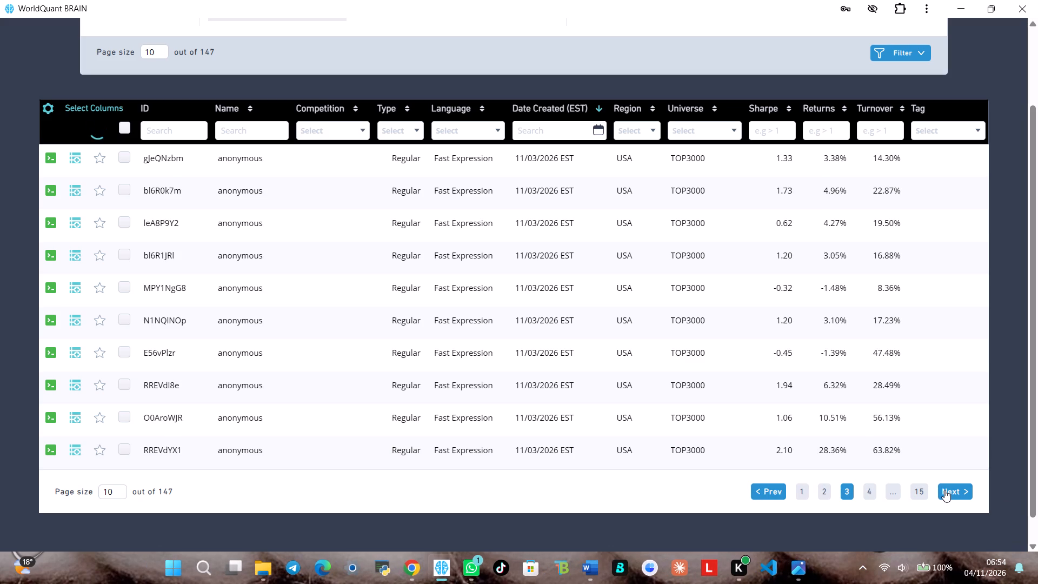
{"action": "left_click", "coordinate": [944, 490]}
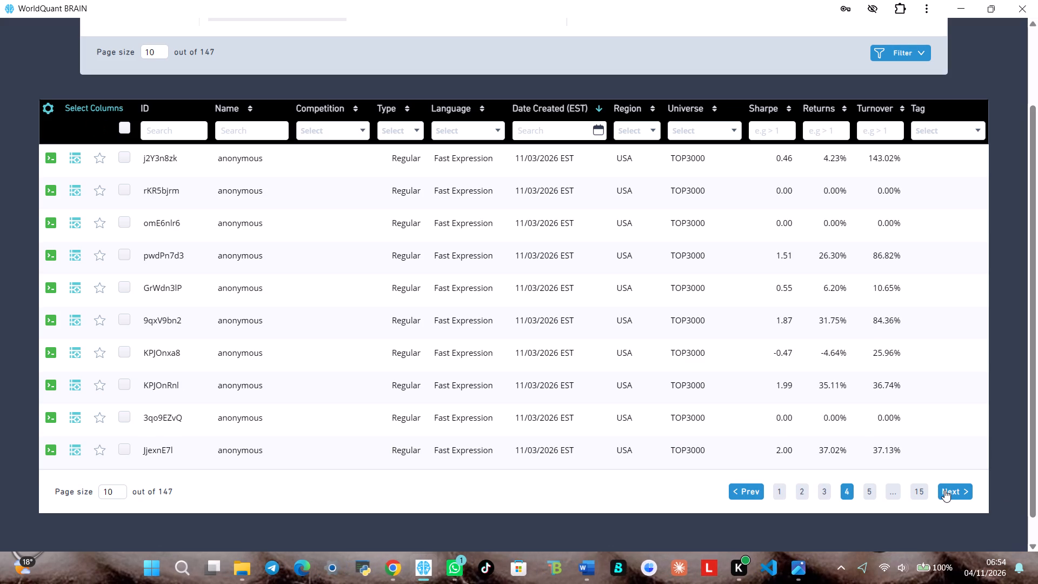
{"action": "left_click", "coordinate": [944, 490]}
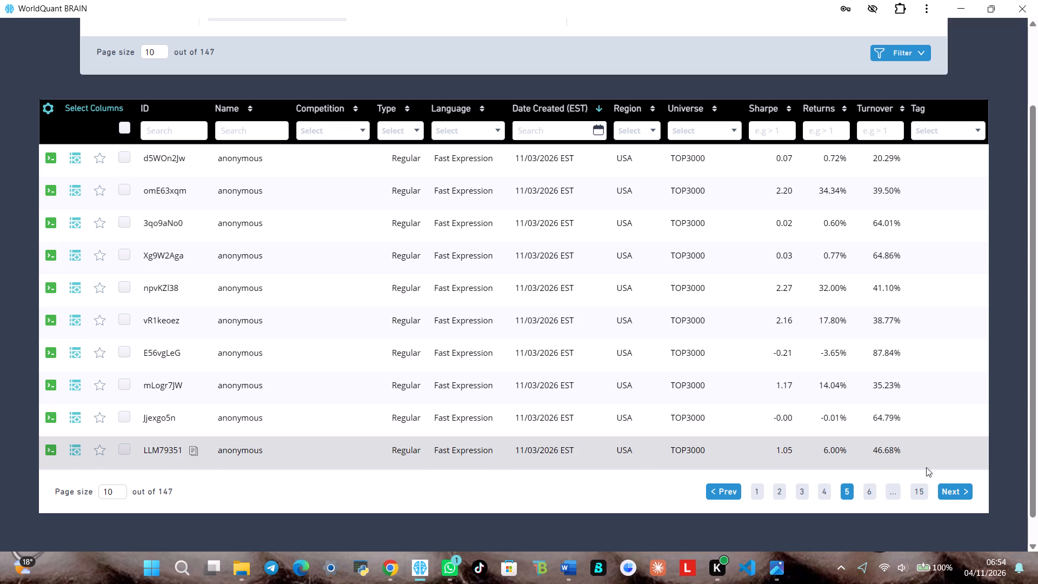
{"action": "left_click", "coordinate": [949, 487]}
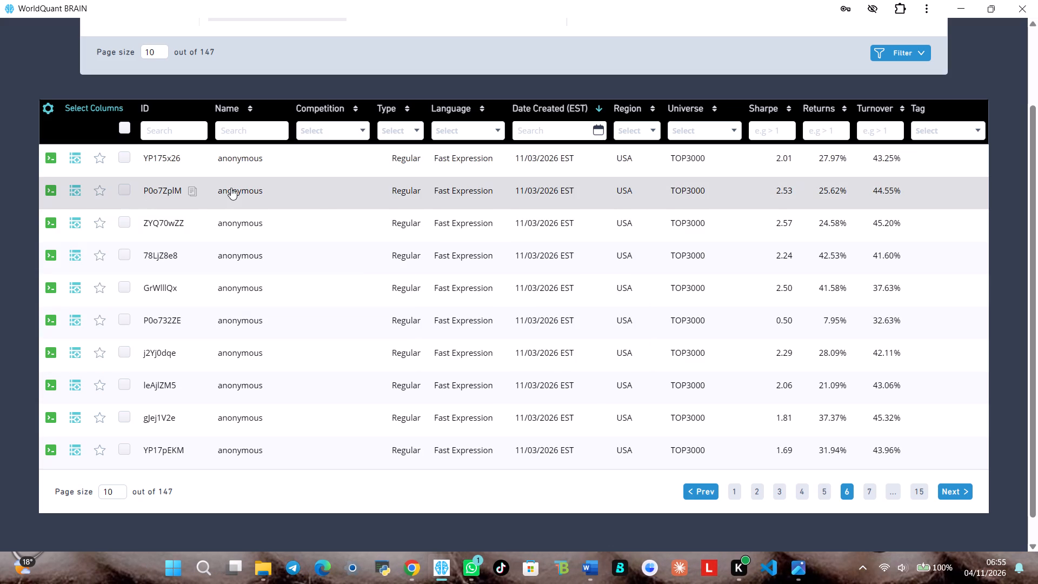
Compare the code, PnL chart, IS Summary and properties of unsubmitted Alphas P0o7ZplM and ZYQ70wZZ.
{"action": "left_click", "coordinate": [371, 191]}
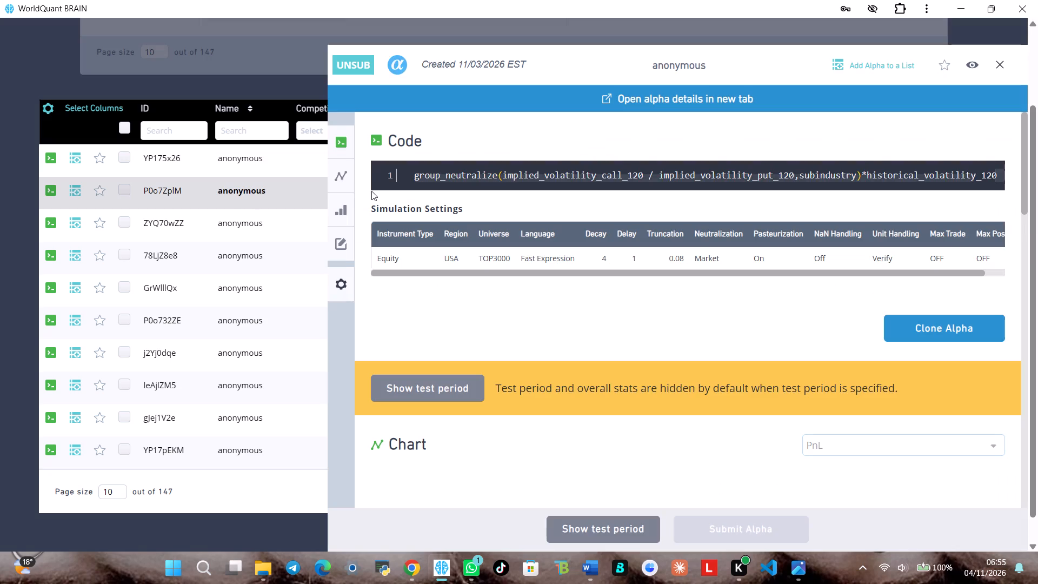
{"action": "scroll", "coordinate": [614, 331], "scroll_direction": "down", "scroll_amount": 4}
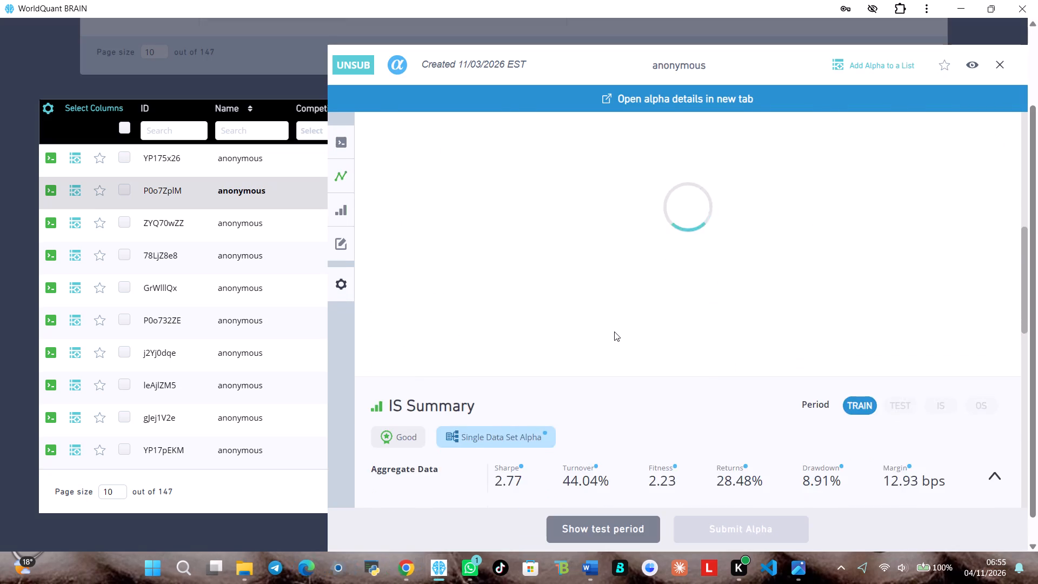
{"action": "scroll", "coordinate": [614, 331], "scroll_direction": "down", "scroll_amount": 1}
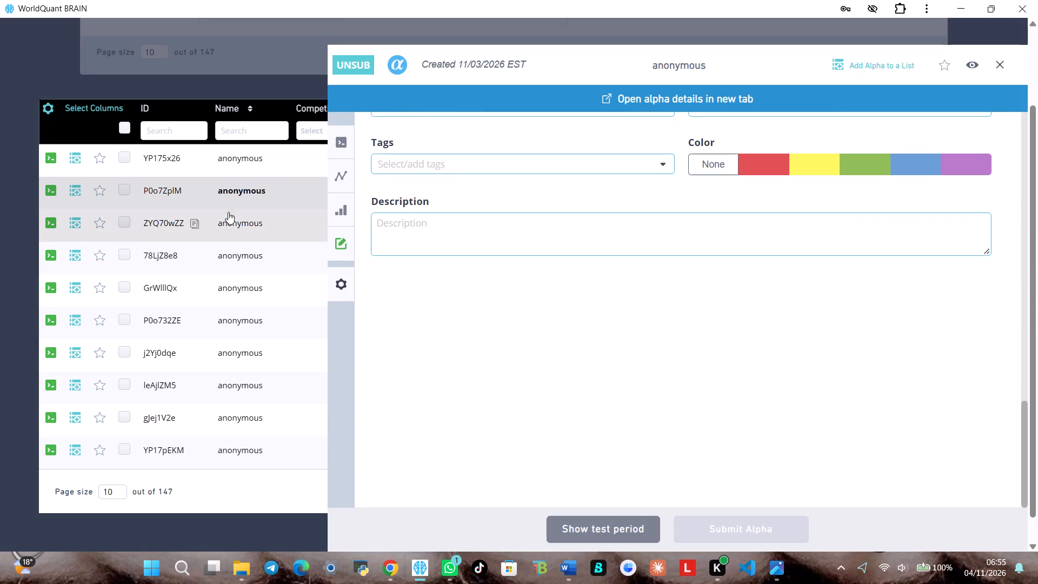
{"action": "left_click", "coordinate": [232, 225]}
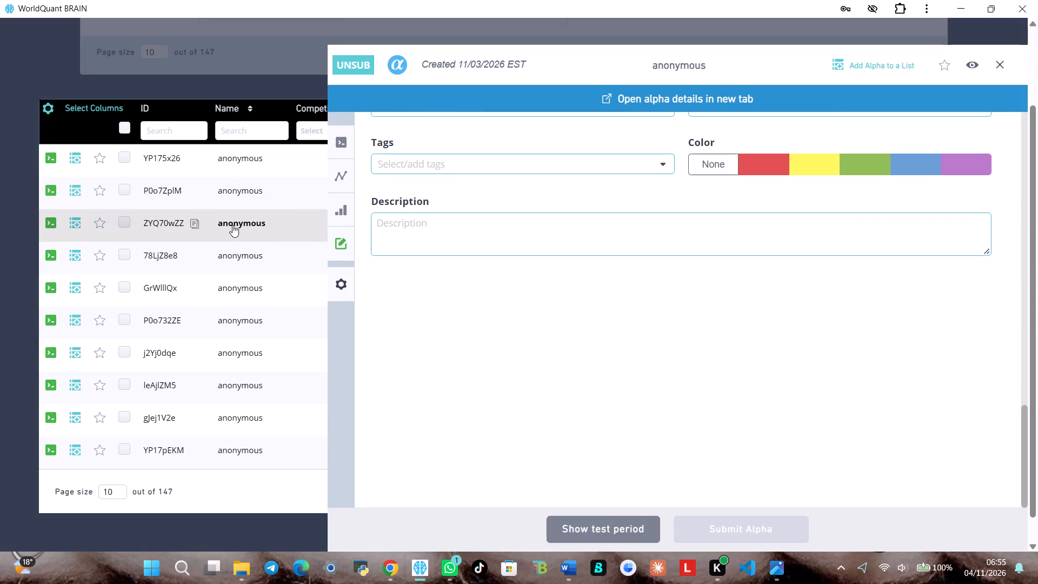
{"action": "left_click", "coordinate": [232, 225]}
{"action": "double_click", "coordinate": [232, 225]}
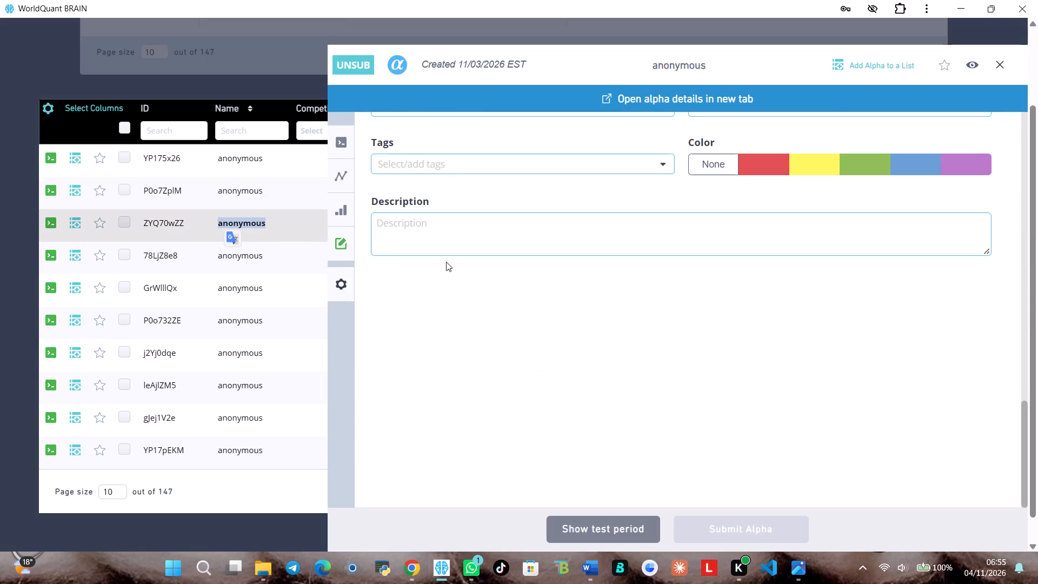
{"action": "scroll", "coordinate": [446, 262], "scroll_direction": "up", "scroll_amount": 1}
{"action": "scroll", "coordinate": [473, 303], "scroll_direction": "up", "scroll_amount": 2}
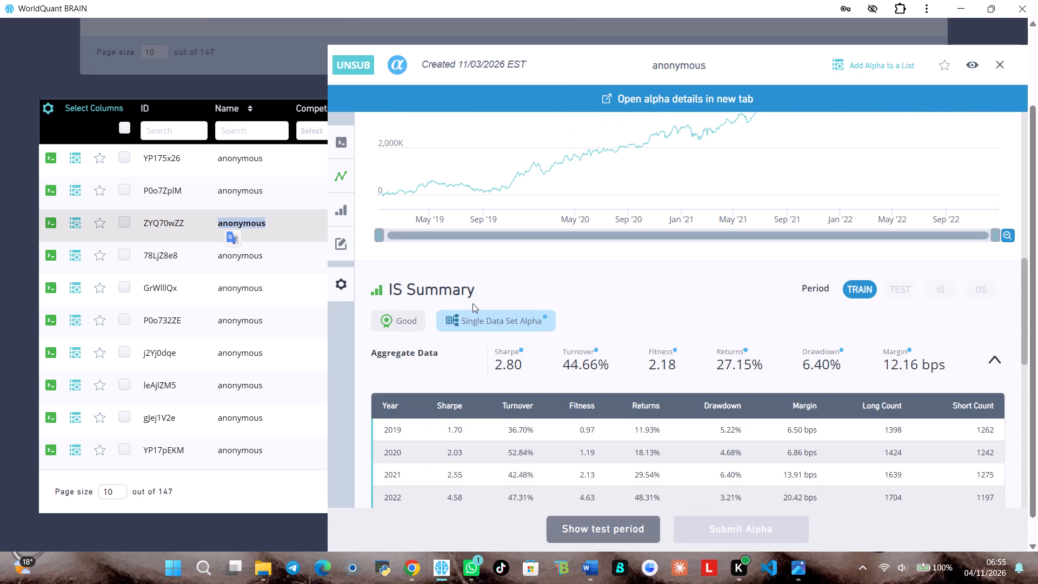
{"action": "scroll", "coordinate": [473, 303], "scroll_direction": "up", "scroll_amount": 1}
{"action": "left_click", "coordinate": [283, 228]}
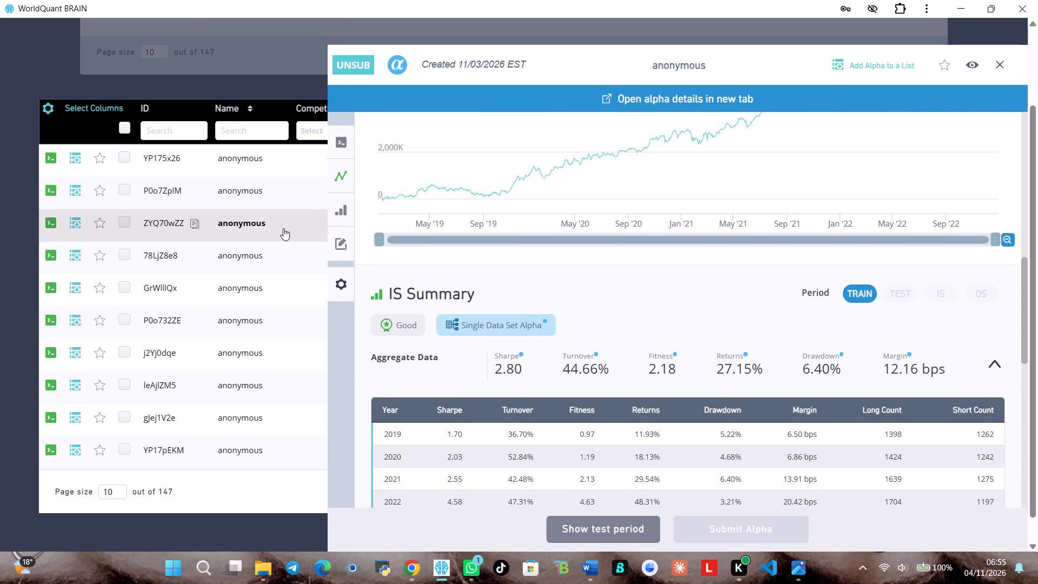
{"action": "double_click", "coordinate": [283, 228]}
{"action": "left_click", "coordinate": [256, 183]}
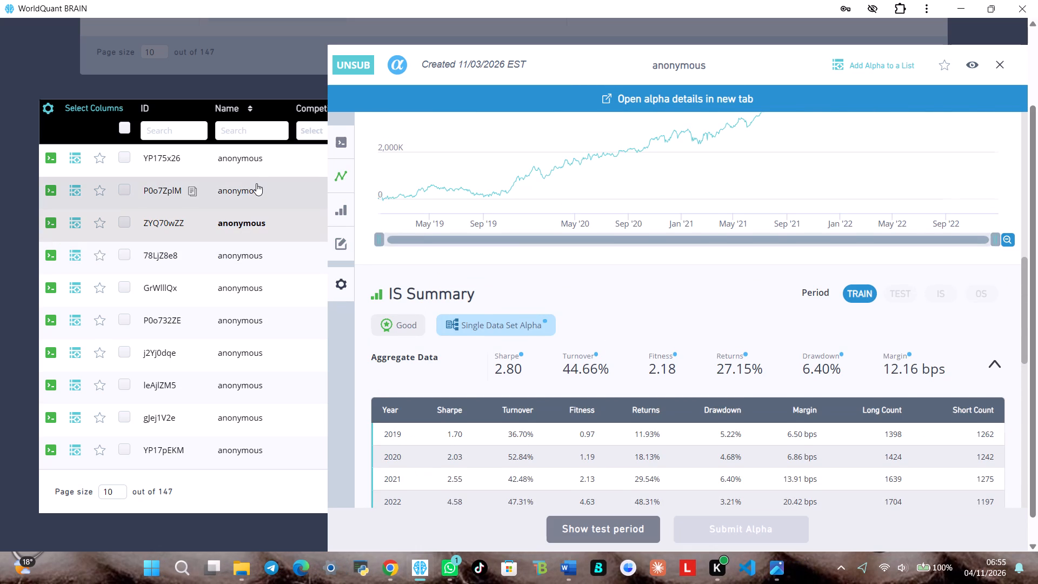
{"action": "left_click", "coordinate": [281, 217]}
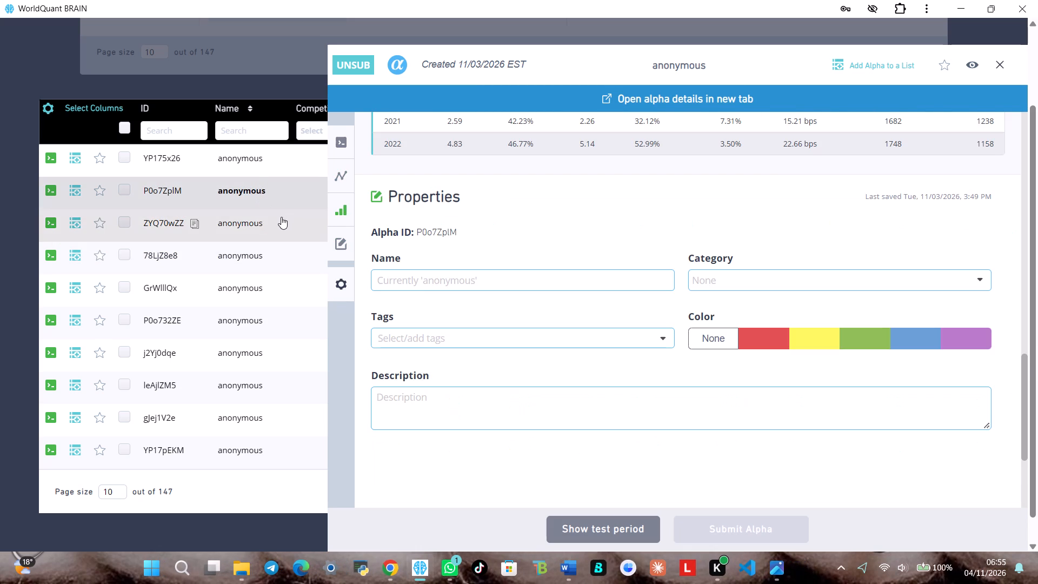
{"action": "scroll", "coordinate": [417, 223], "scroll_direction": "up", "scroll_amount": 3}
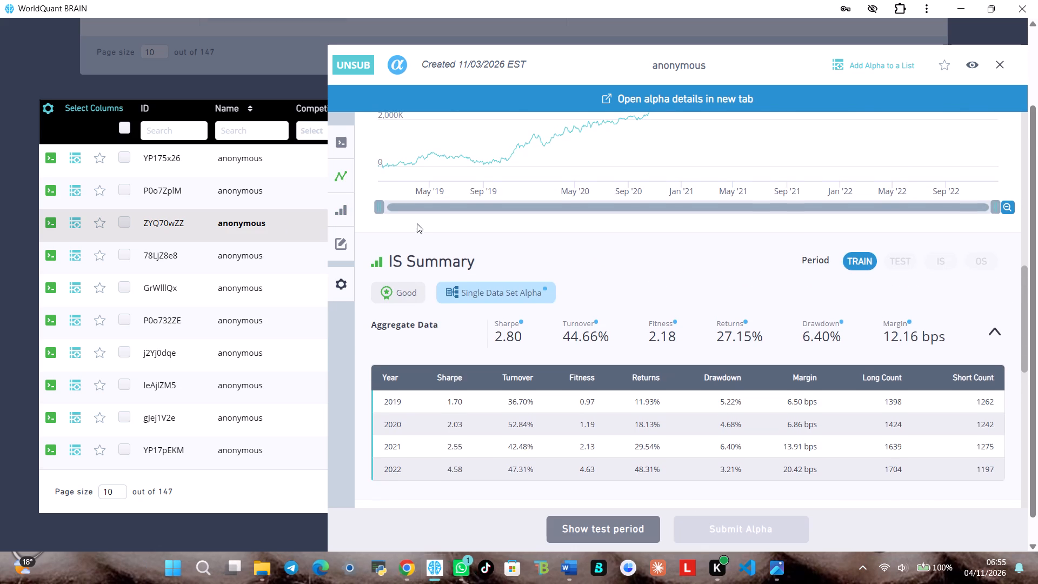
Review Alpha 78LjZ8e8's PnL chart, code and settings, and clone it into a new simulation.
{"action": "left_click", "coordinate": [273, 265]}
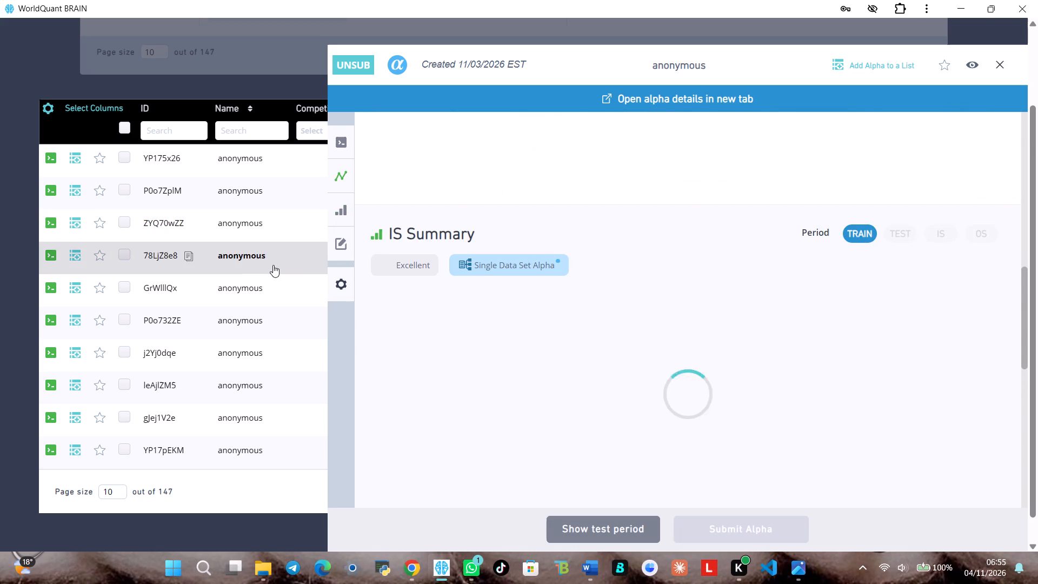
{"action": "scroll", "coordinate": [448, 299], "scroll_direction": "down", "scroll_amount": 1}
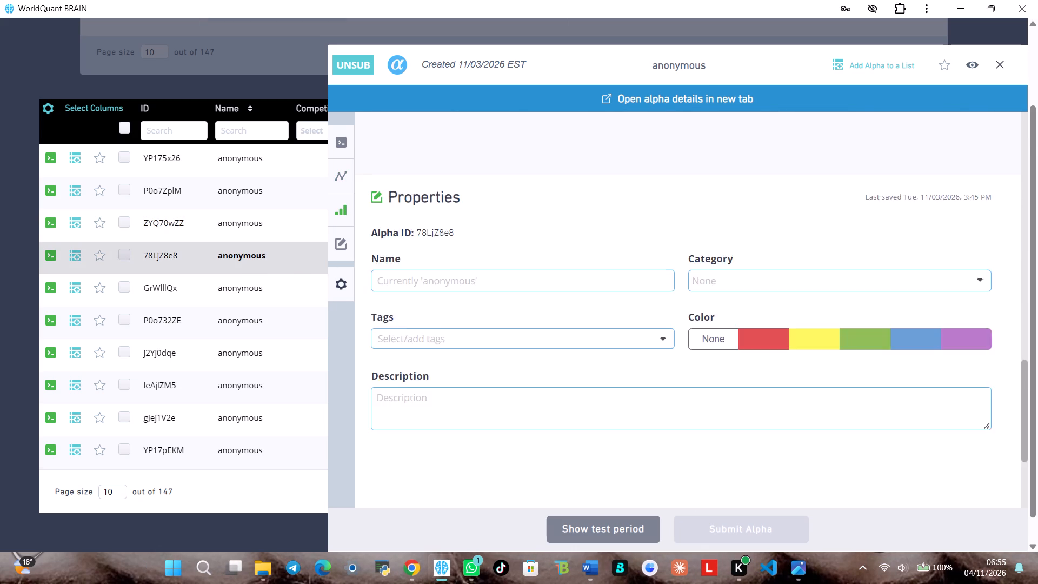
{"action": "scroll", "coordinate": [448, 299], "scroll_direction": "down", "scroll_amount": 1}
{"action": "scroll", "coordinate": [448, 299], "scroll_direction": "up", "scroll_amount": 3}
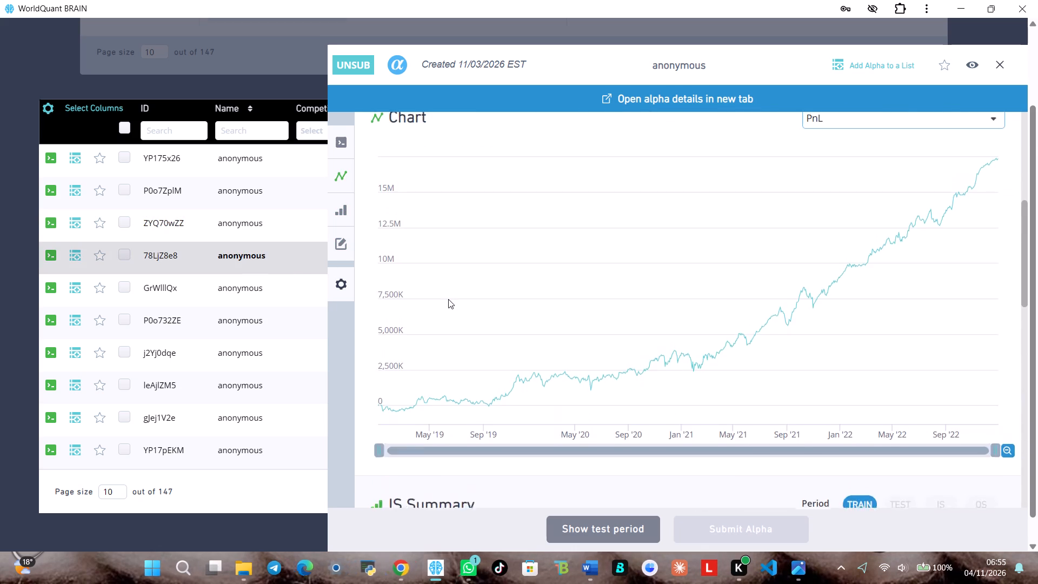
{"action": "scroll", "coordinate": [448, 299], "scroll_direction": "up", "scroll_amount": 1}
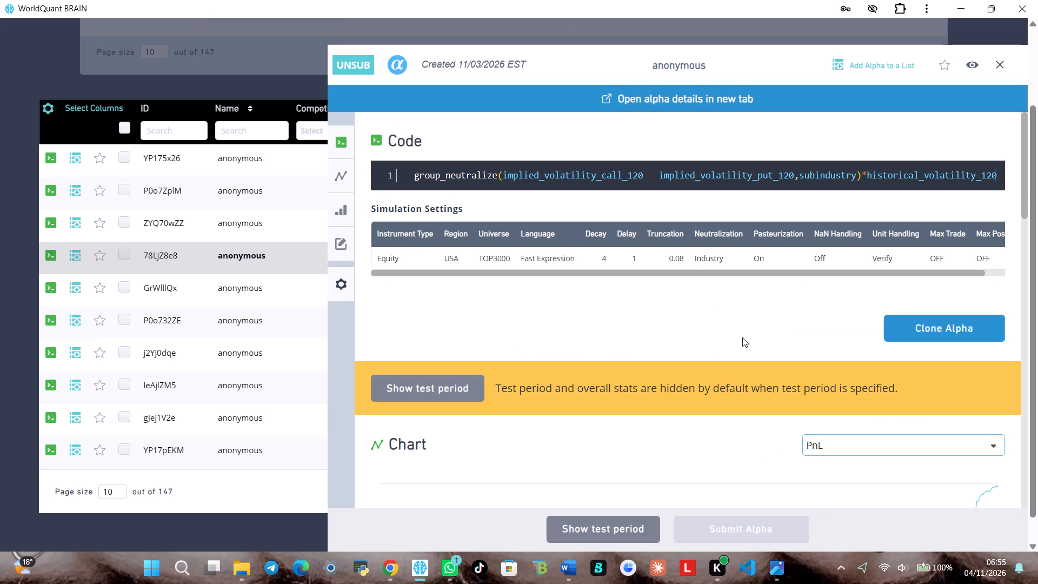
{"action": "left_click", "coordinate": [923, 321]}
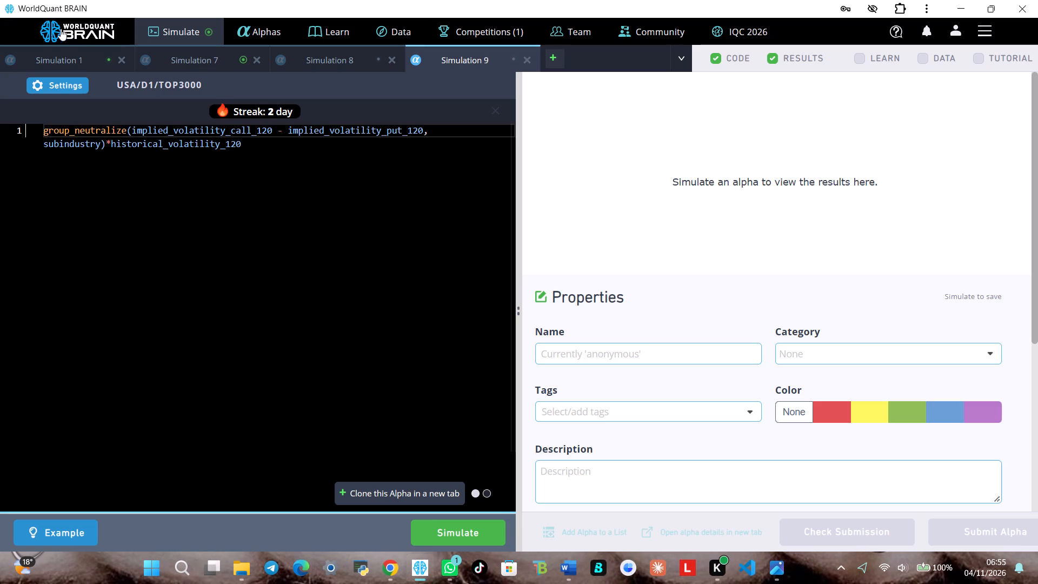
Set the decay of the cloned implied-volatility Alpha in Simulation 9 to 100 and apply the settings.
{"action": "left_click", "coordinate": [66, 81]}
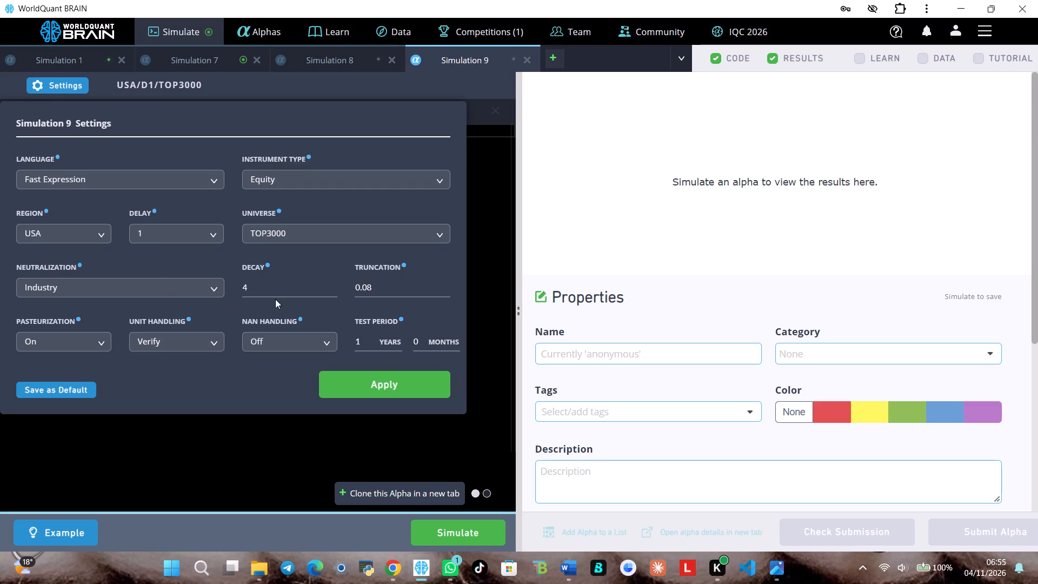
{"action": "left_click", "coordinate": [281, 287]}
{"action": "key", "text": "BackSpace"}
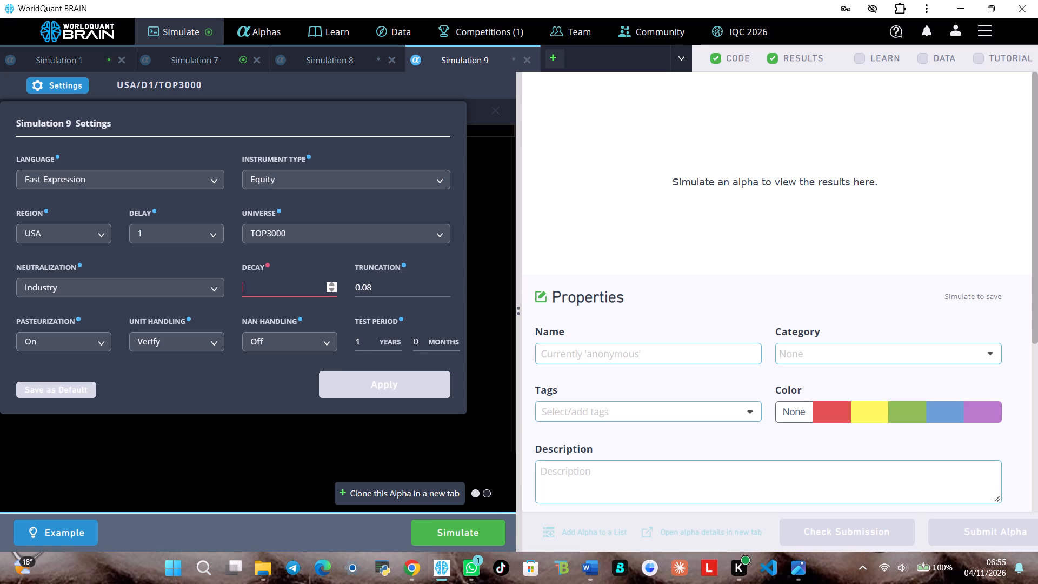
{"action": "key", "text": "2"}
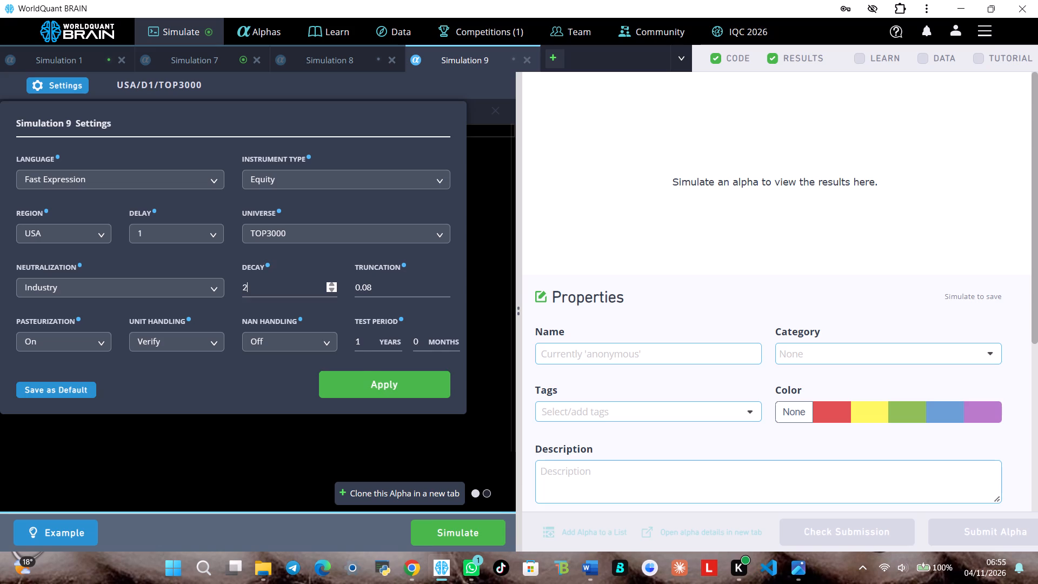
{"action": "key", "text": "BackSpace"}
{"action": "type", "text": "100"}
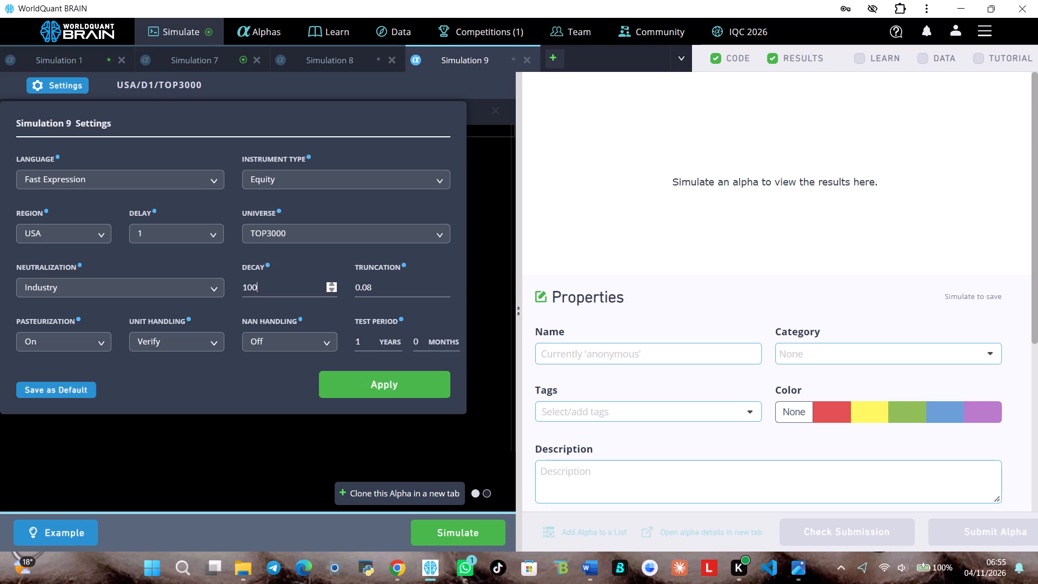
{"action": "left_click", "coordinate": [363, 389]}
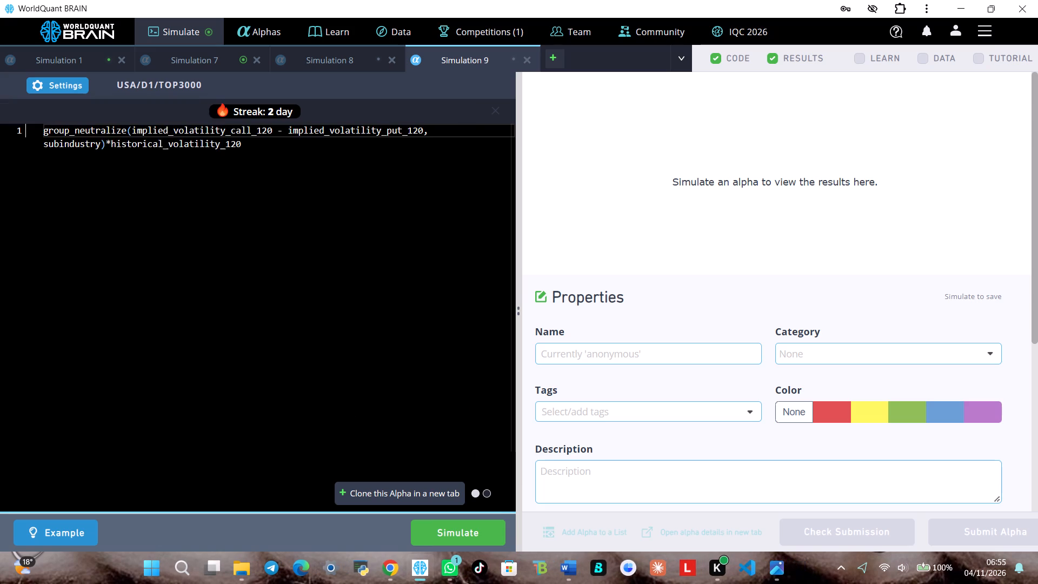
Simulate group_neutralize(implied_volatility_call_120 - implied_volatility_put_120,subindustry)*historical_volatility_120 in Simulation 9.
{"action": "left_click", "coordinate": [448, 538]}
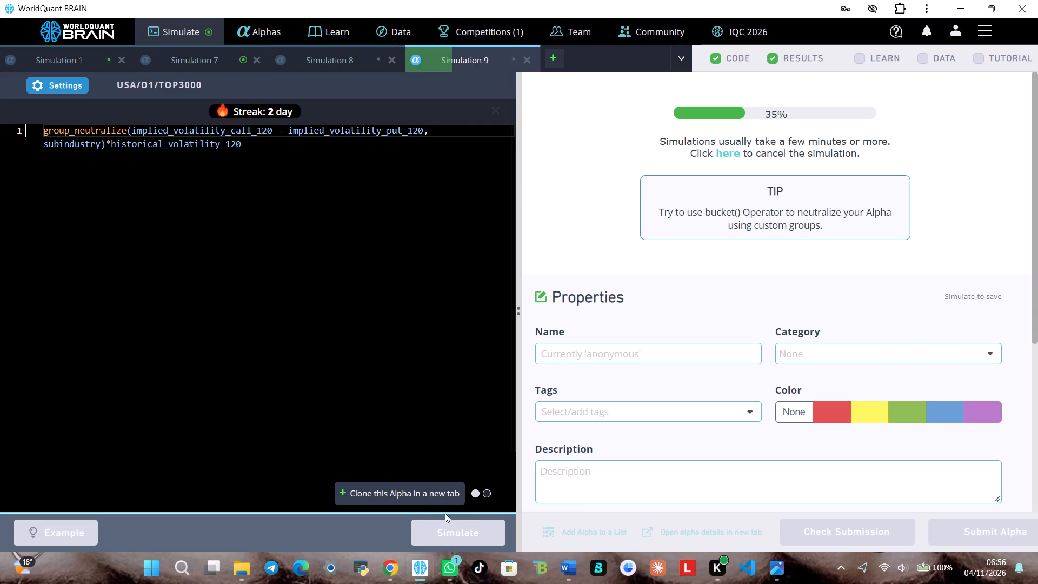
Clone the Simulation 9 Alpha into another simulation with decay 4 and truncation 0.01.
{"action": "left_click", "coordinate": [450, 497]}
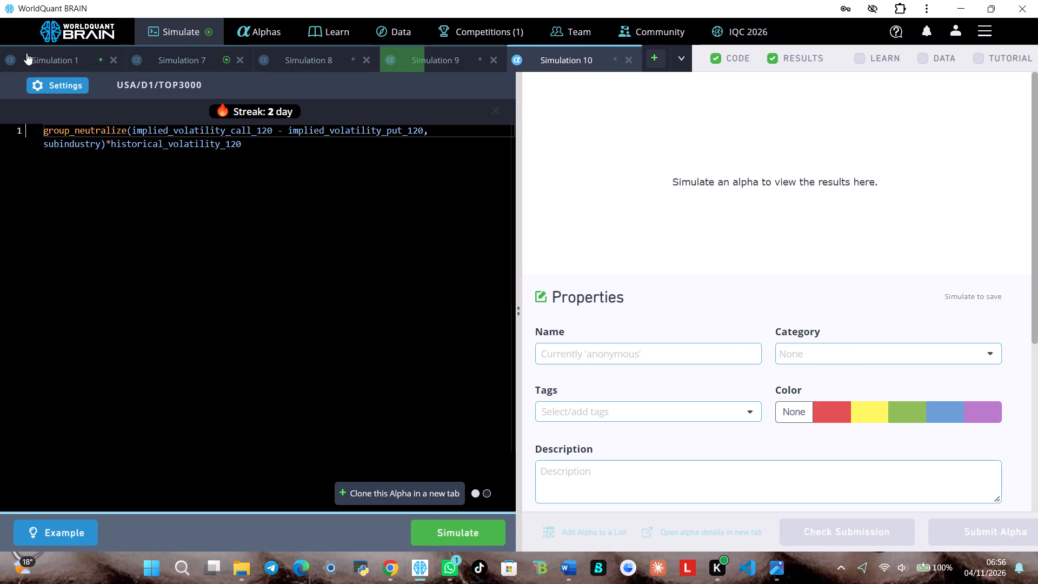
{"action": "left_click", "coordinate": [44, 85]}
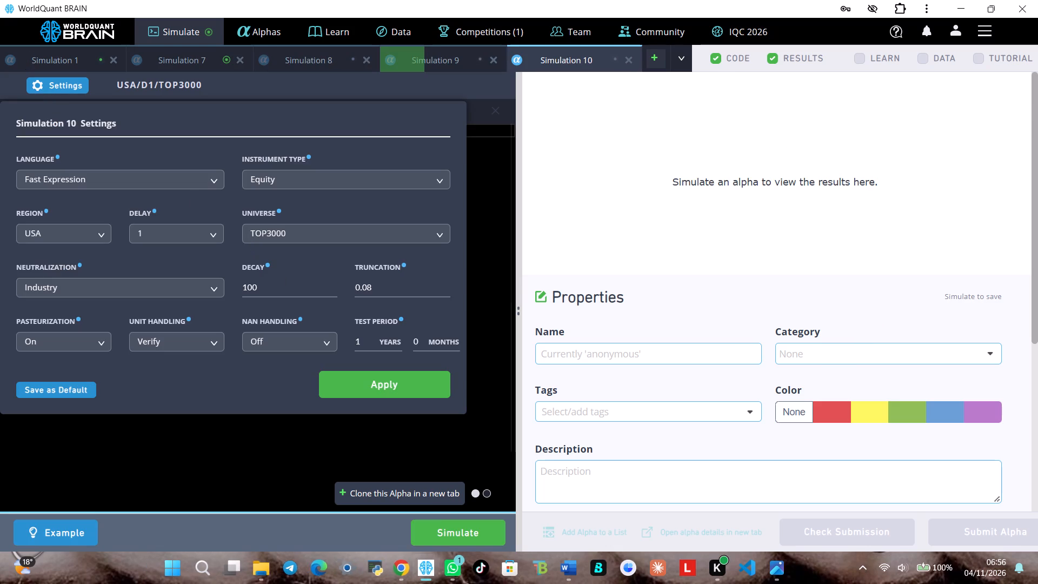
{"action": "left_click", "coordinate": [289, 283]}
{"action": "key", "text": "BackSpace"}
{"action": "key", "text": "BackSpace"}
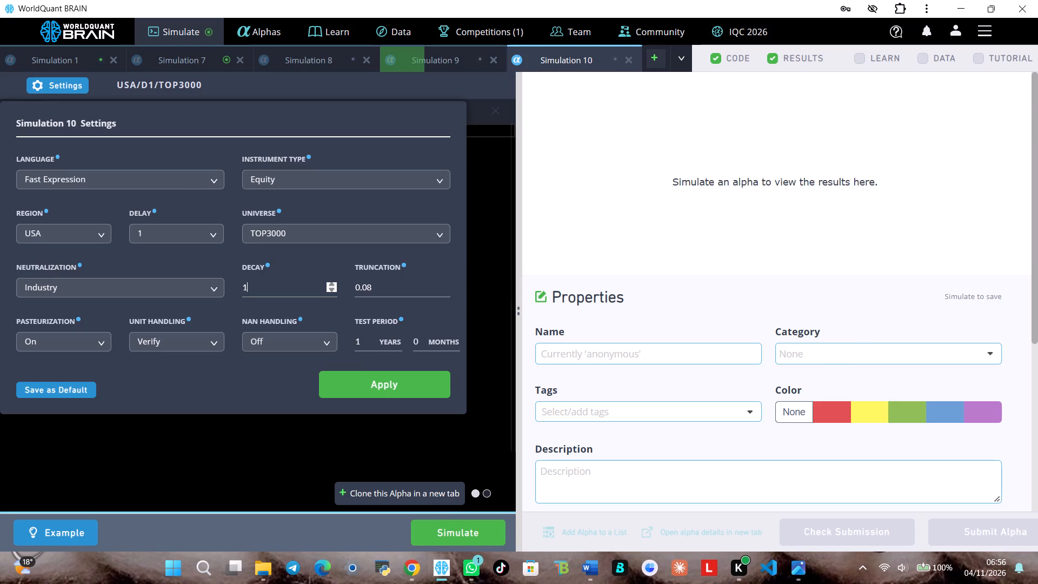
{"action": "key", "text": "BackSpace"}
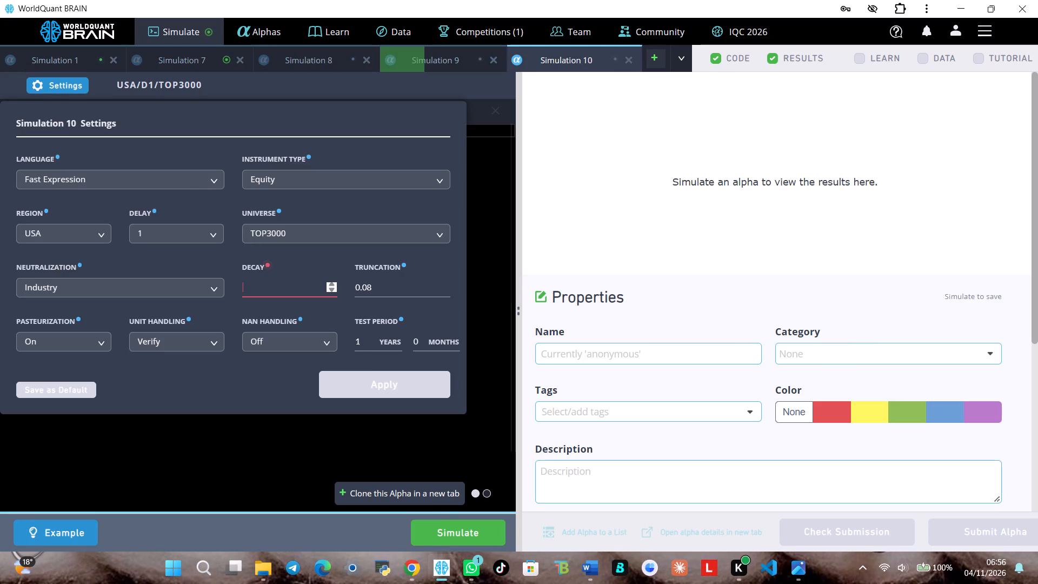
{"action": "key", "text": "4"}
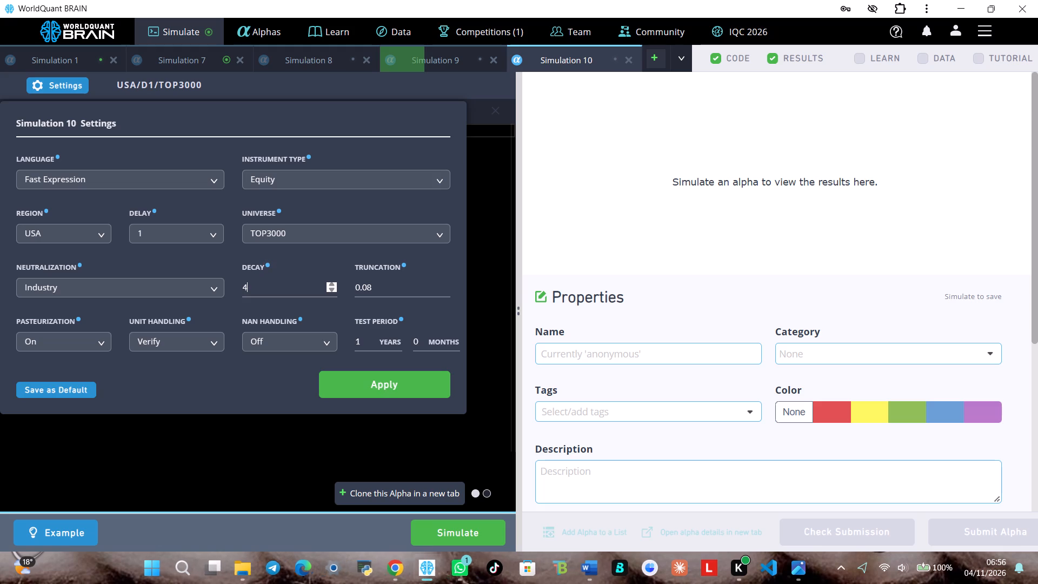
{"action": "left_click", "coordinate": [387, 281]}
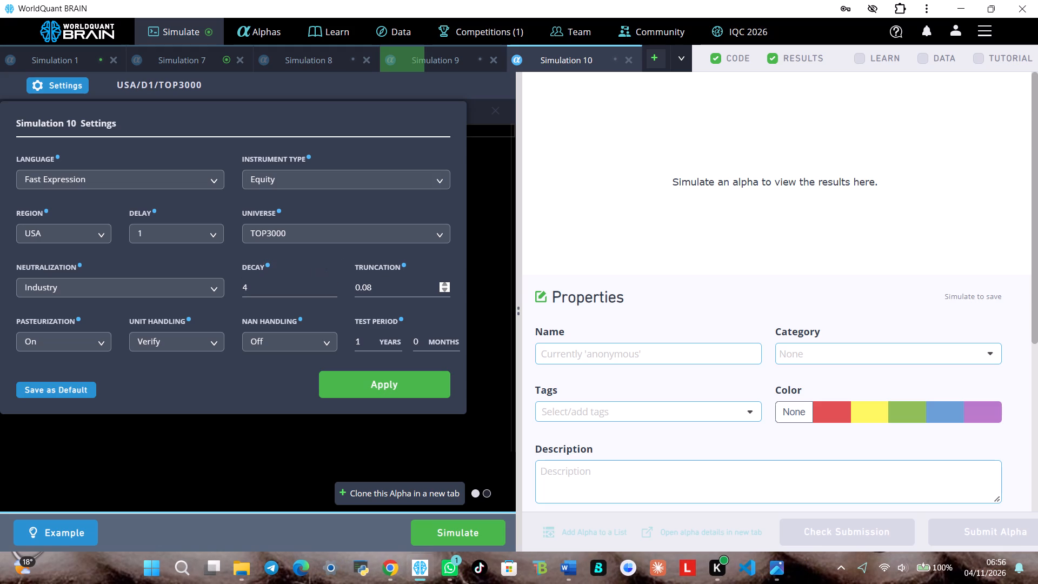
{"action": "key", "text": "BackSpace"}
{"action": "key", "text": "1"}
{"action": "left_click", "coordinate": [418, 383]}
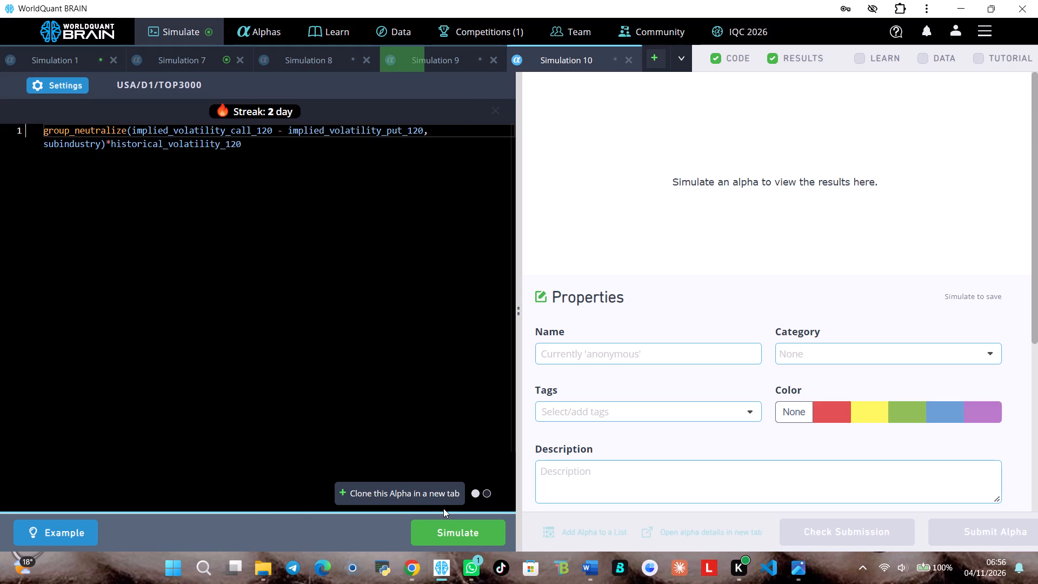
Simulate the cloned implied-volatility Alpha in Simulation 10.
{"action": "left_click", "coordinate": [448, 530]}
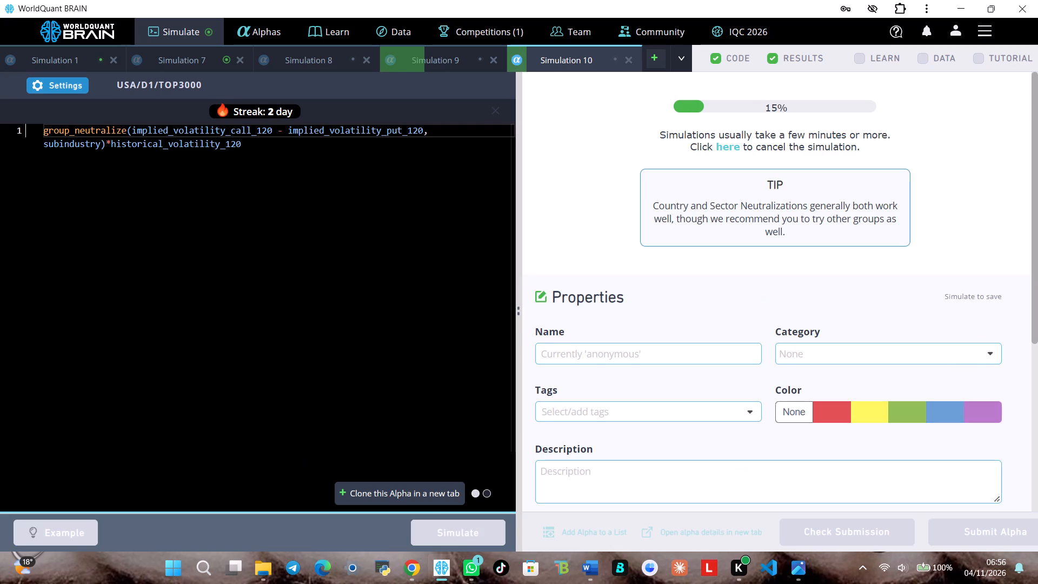
Reveal Simulation 7's test period and examine its PnL chart and the aggregate data for the TEST and IS periods.
{"action": "left_click", "coordinate": [204, 56]}
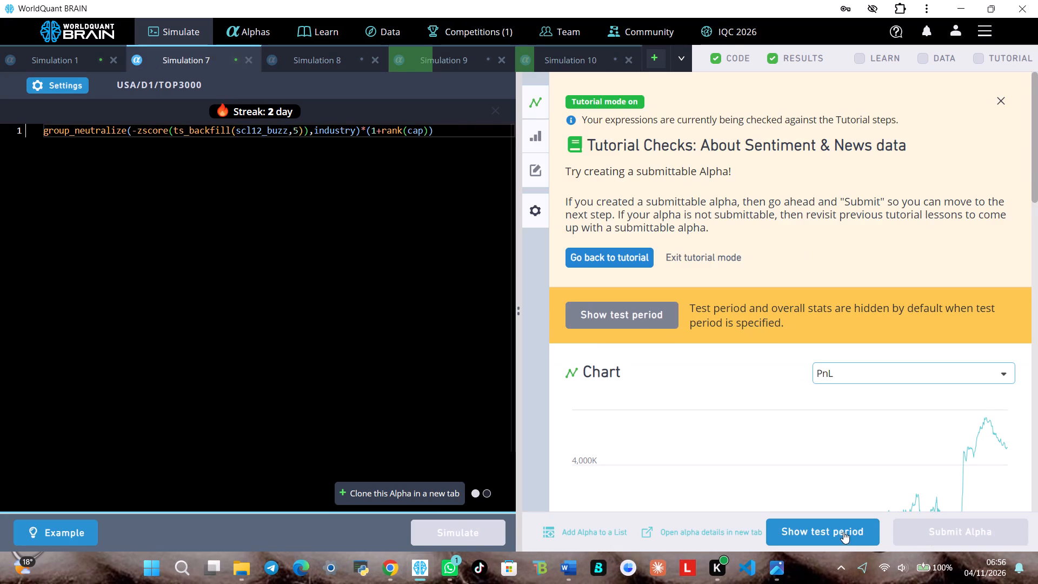
{"action": "left_click", "coordinate": [846, 530]}
{"action": "scroll", "coordinate": [849, 433], "scroll_direction": "down", "scroll_amount": 2}
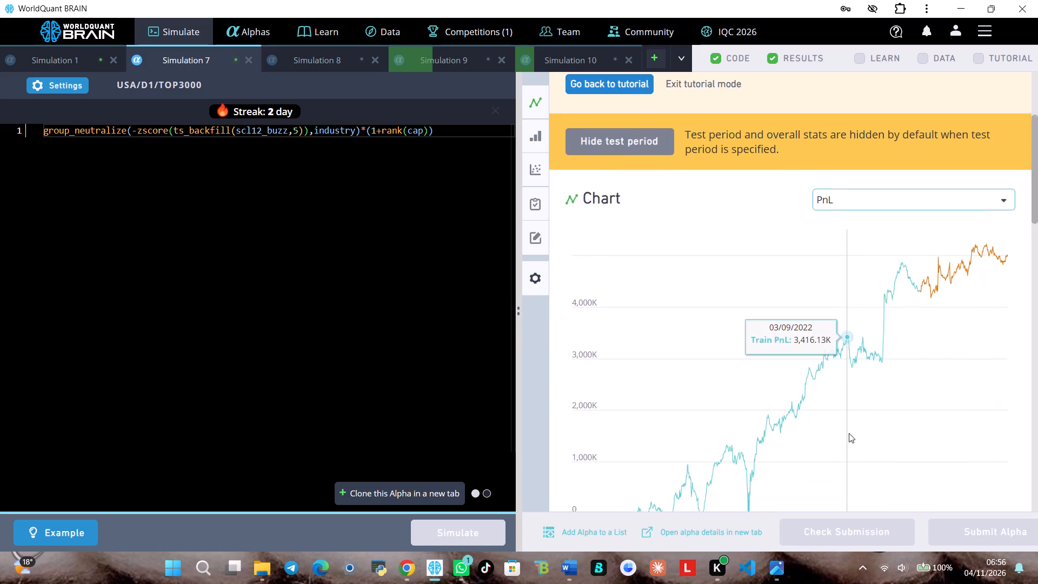
{"action": "scroll", "coordinate": [849, 433], "scroll_direction": "down", "scroll_amount": 3}
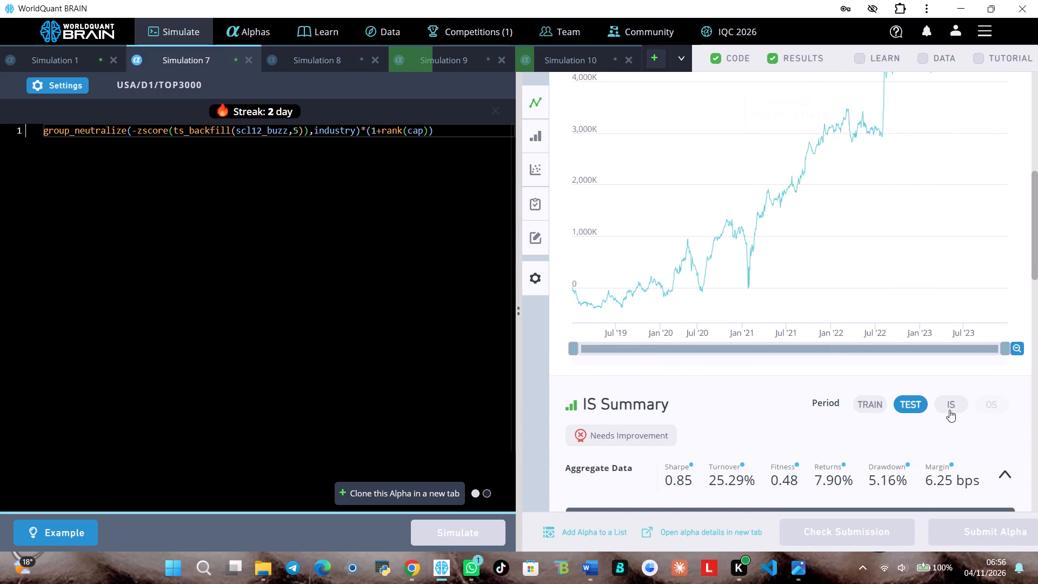
{"action": "left_click", "coordinate": [949, 410]}
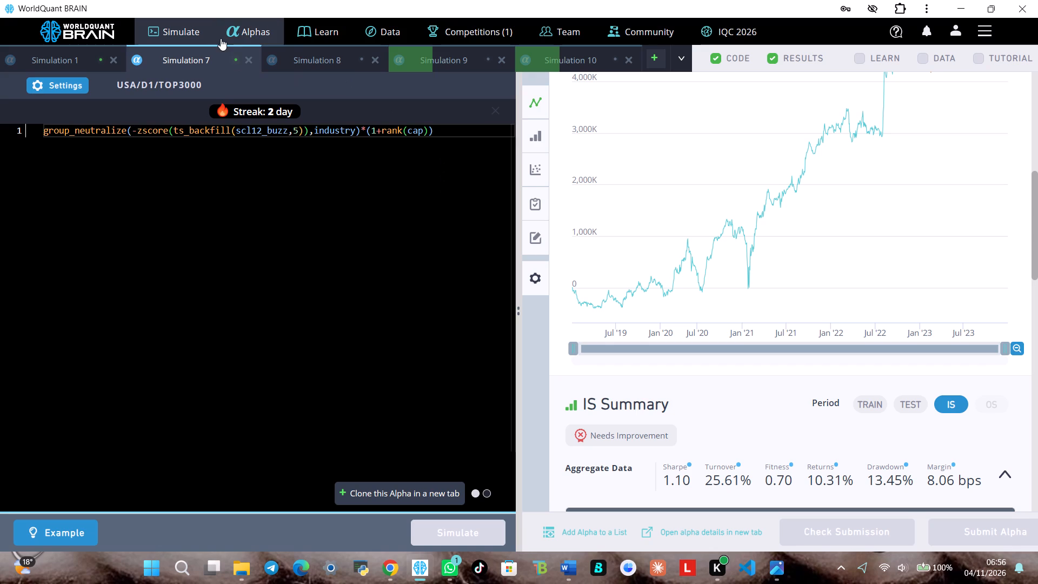
Set Simulation 7's neutralization to Market and rerun the simulation of the scl12_buzz Alpha.
{"action": "left_click", "coordinate": [70, 84]}
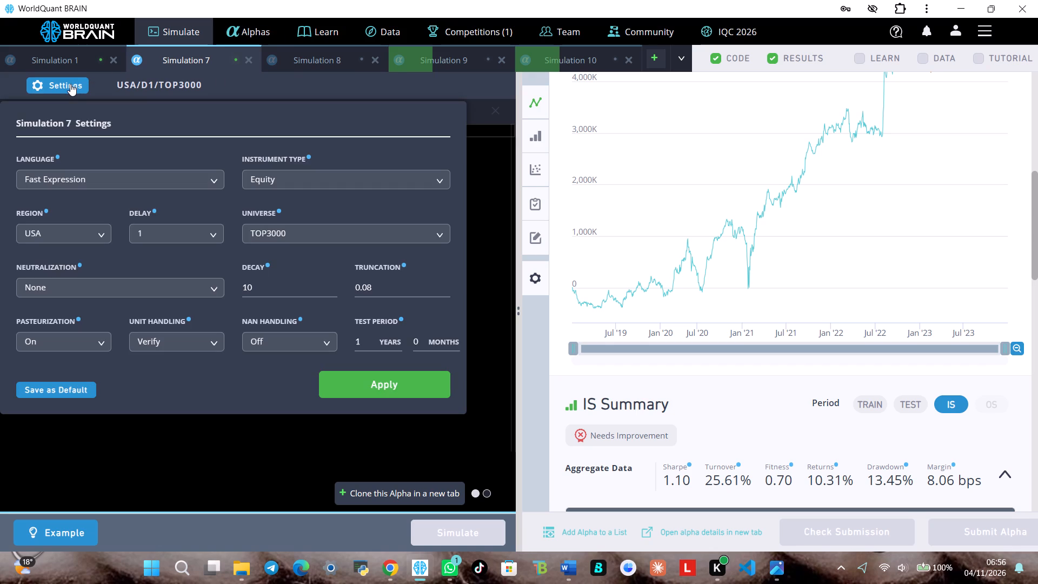
{"action": "left_click", "coordinate": [70, 84]}
{"action": "left_click", "coordinate": [70, 84]}
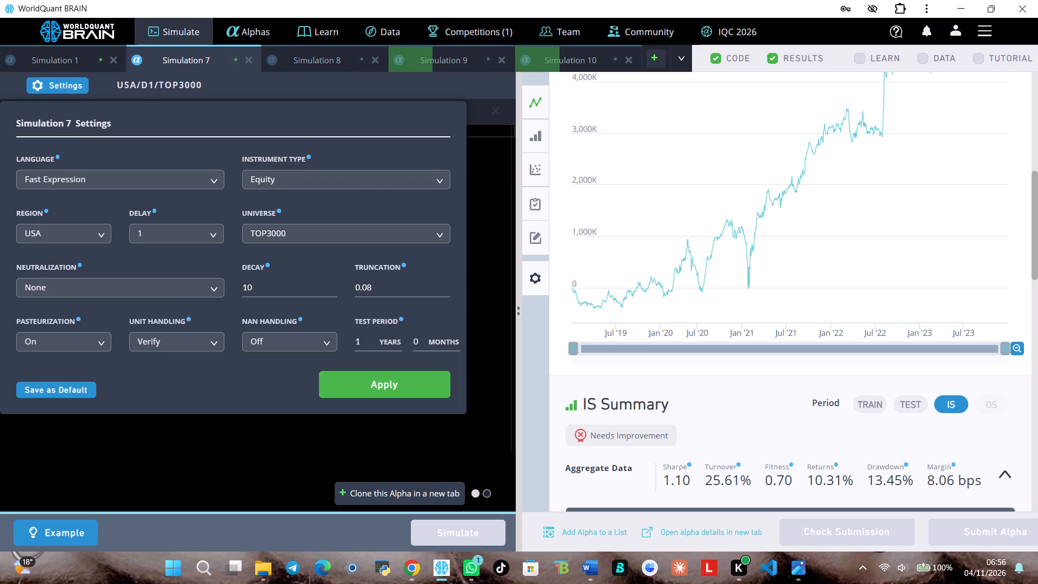
{"action": "left_click", "coordinate": [181, 290]}
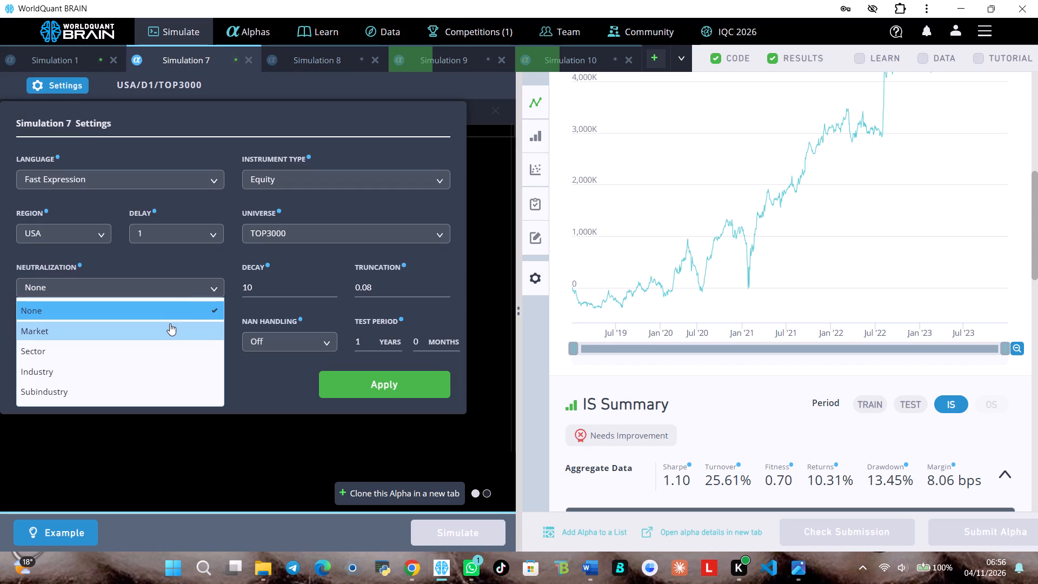
{"action": "left_click", "coordinate": [170, 323]}
{"action": "left_click", "coordinate": [346, 377]}
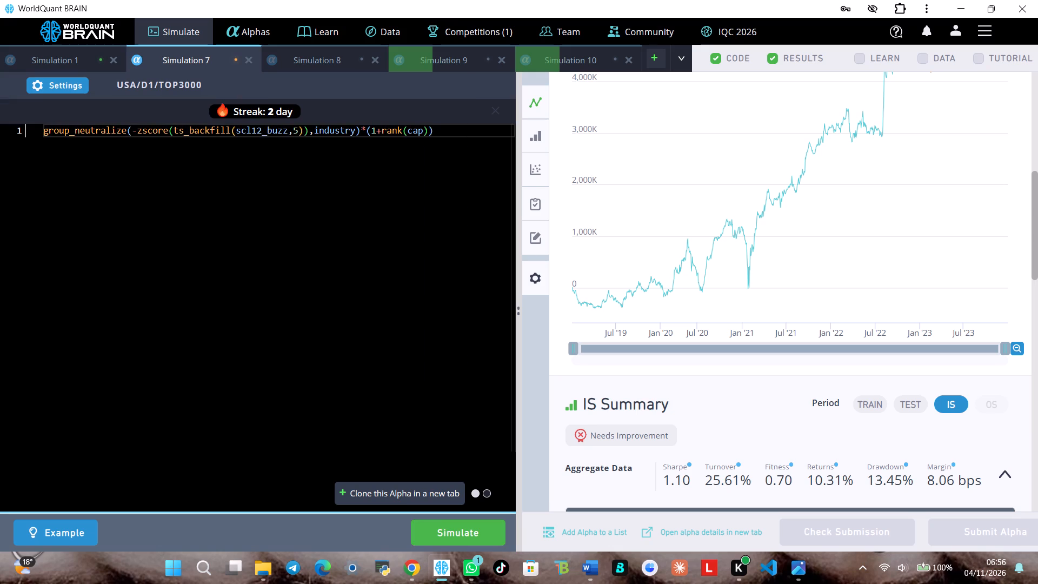
{"action": "left_click", "coordinate": [443, 529]}
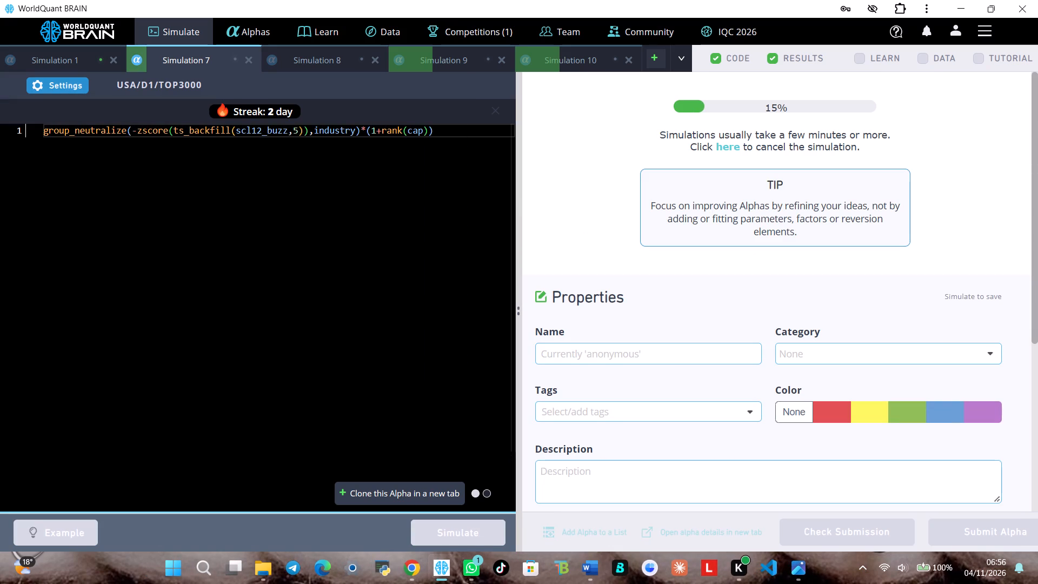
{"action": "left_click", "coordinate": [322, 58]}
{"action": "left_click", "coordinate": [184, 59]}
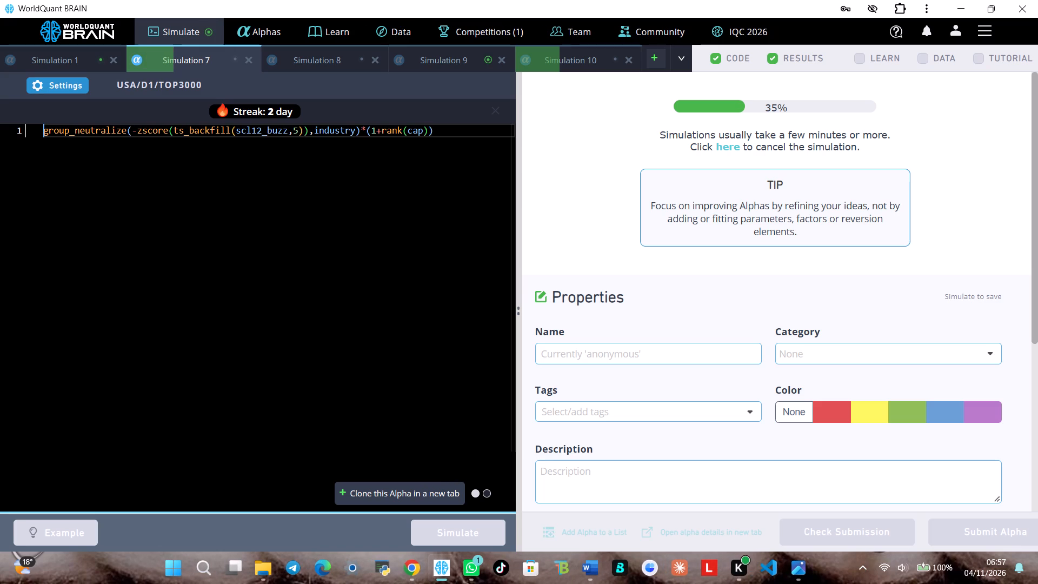
Reveal Simulation 9's test period and examine its IS-period aggregate data and the failed IS tests.
{"action": "left_click", "coordinate": [456, 62]}
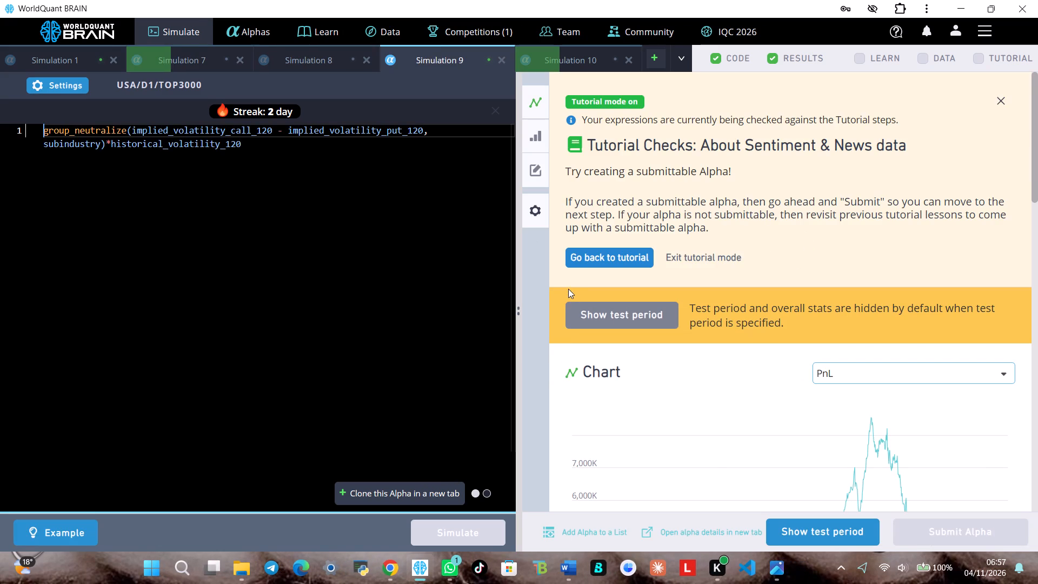
{"action": "left_click", "coordinate": [794, 533]}
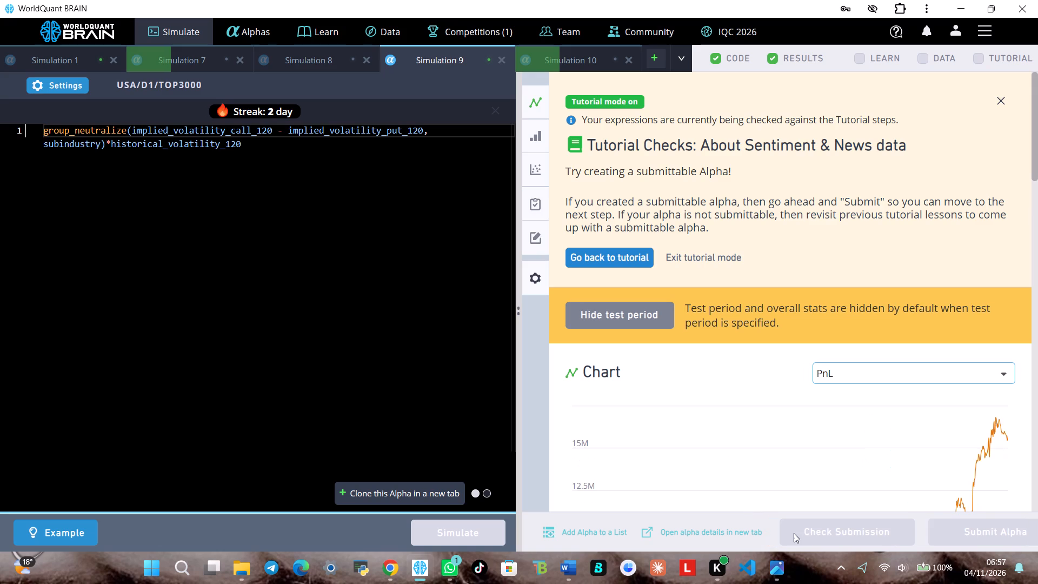
{"action": "scroll", "coordinate": [853, 440], "scroll_direction": "down", "scroll_amount": 5}
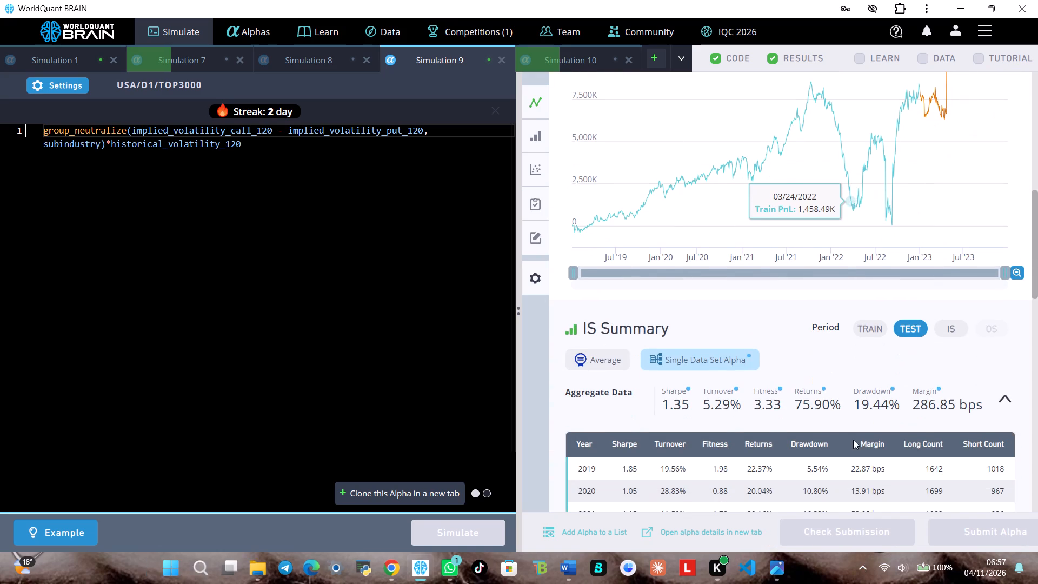
{"action": "left_click", "coordinate": [947, 331]}
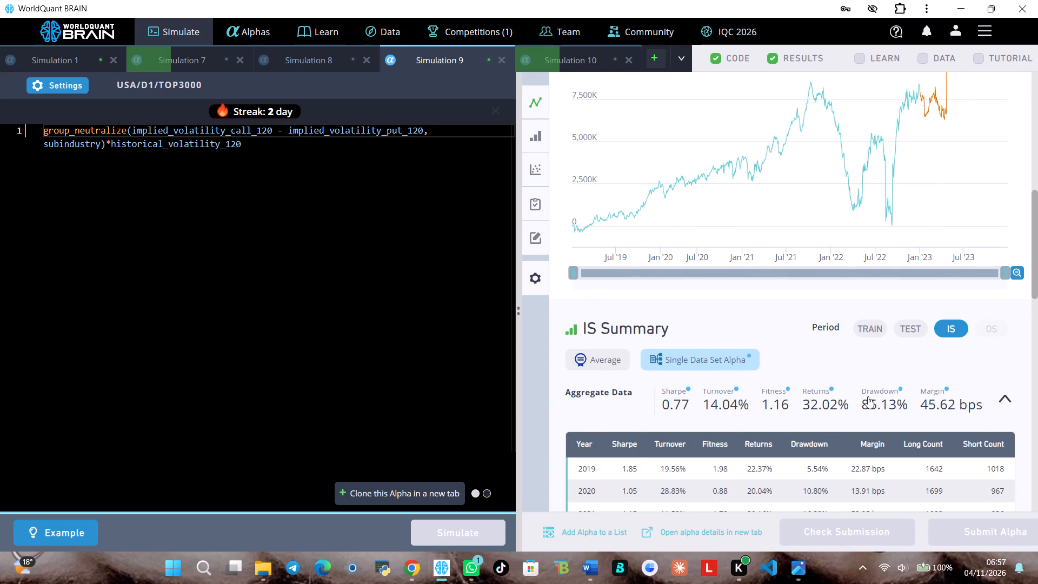
{"action": "scroll", "coordinate": [868, 396], "scroll_direction": "down", "scroll_amount": 4}
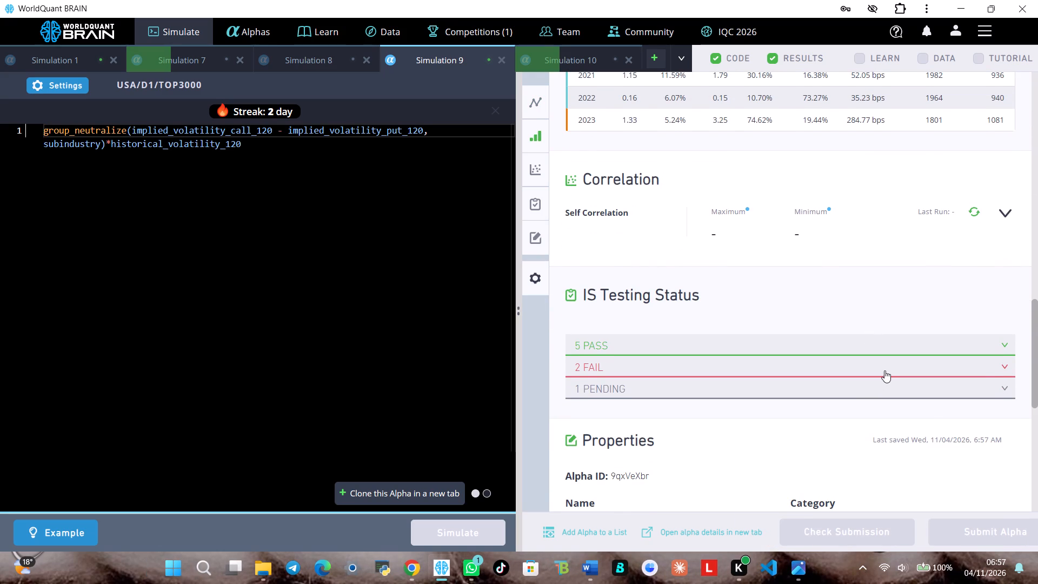
{"action": "left_click", "coordinate": [884, 370]}
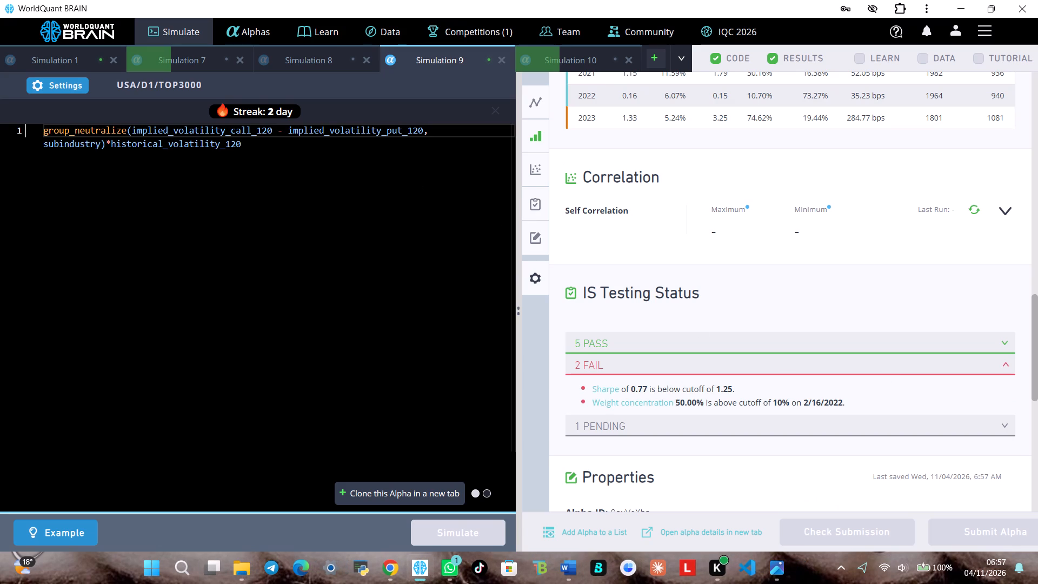
Set Simulation 9's decay to 4 and truncation to 0.11, and rerun the simulation.
{"action": "left_click", "coordinate": [80, 90]}
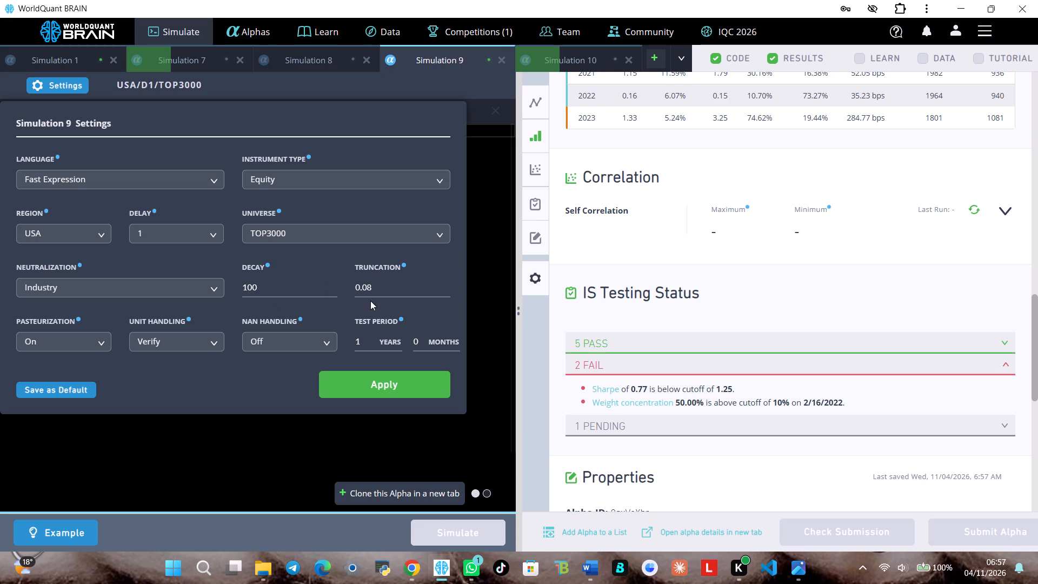
{"action": "left_click", "coordinate": [301, 294]}
{"action": "key", "text": "BackSpace"}
{"action": "key", "text": "BackSpace"}
{"action": "key", "text": "BackSpace"}
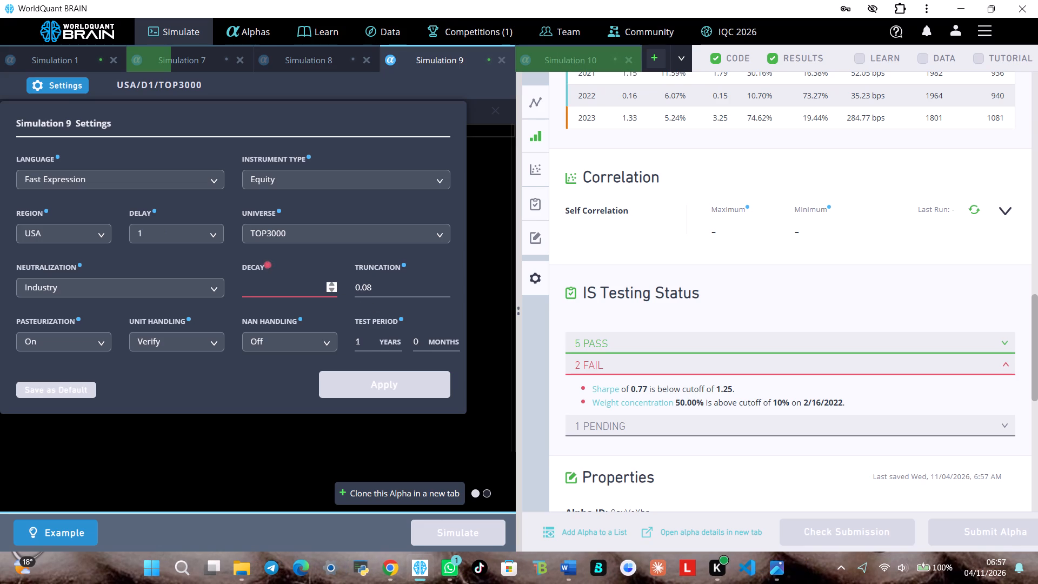
{"action": "key", "text": "2"}
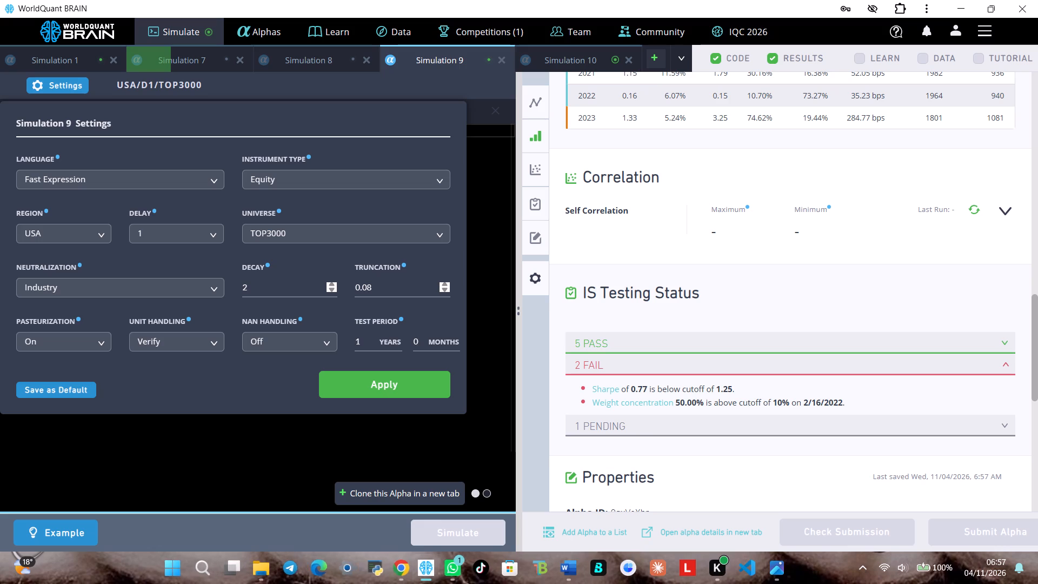
{"action": "key", "text": "BackSpace"}
{"action": "key", "text": "4"}
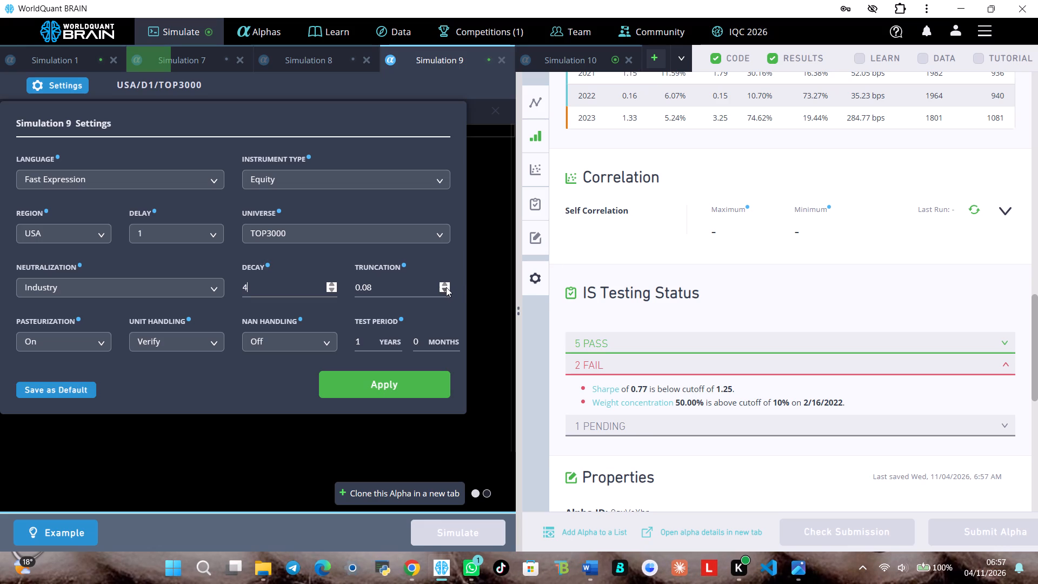
{"action": "triple_click", "coordinate": [446, 285]}
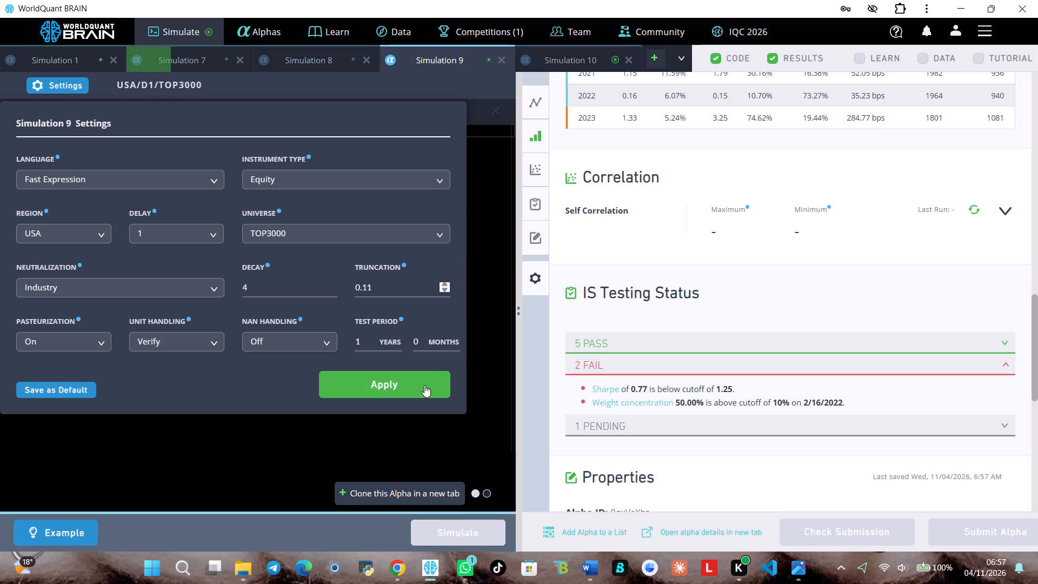
{"action": "left_click", "coordinate": [424, 386]}
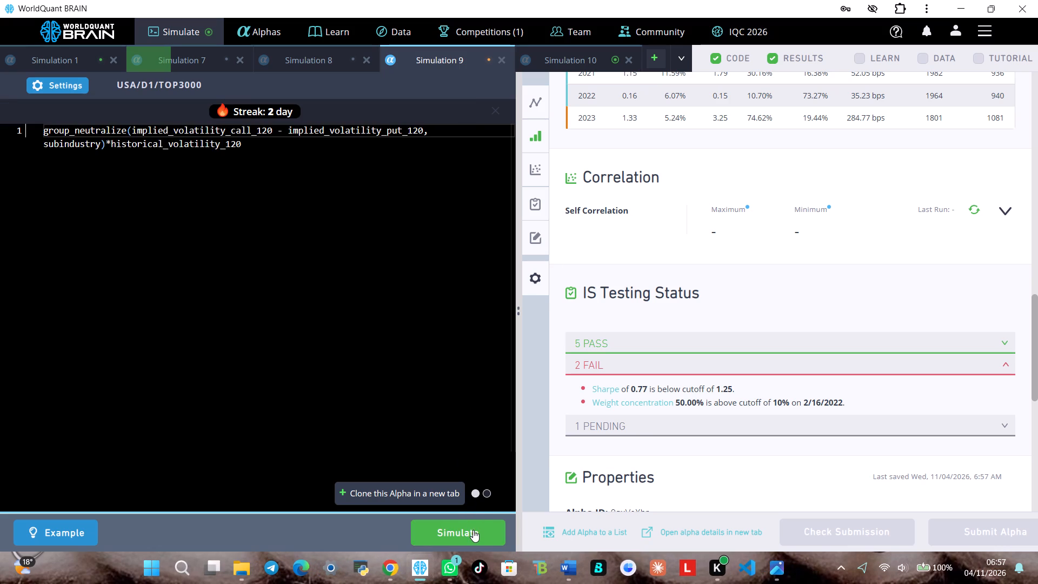
{"action": "left_click", "coordinate": [473, 530]}
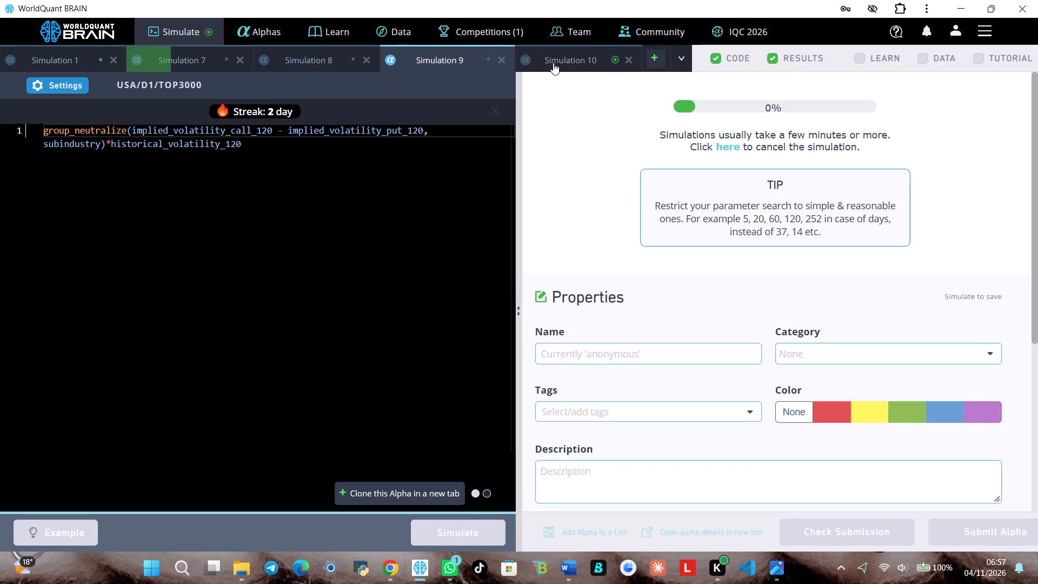
Reveal Simulation 10's test period and examine its PnL chart, IS-period aggregate data and failed IS tests.
{"action": "left_click", "coordinate": [553, 63]}
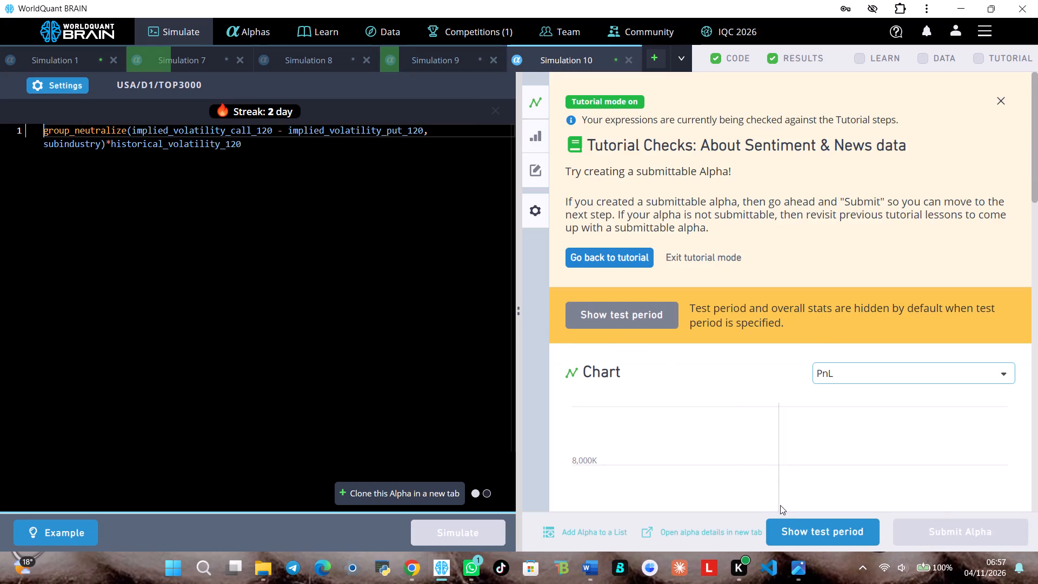
{"action": "left_click", "coordinate": [804, 539]}
{"action": "scroll", "coordinate": [799, 439], "scroll_direction": "down", "scroll_amount": 2}
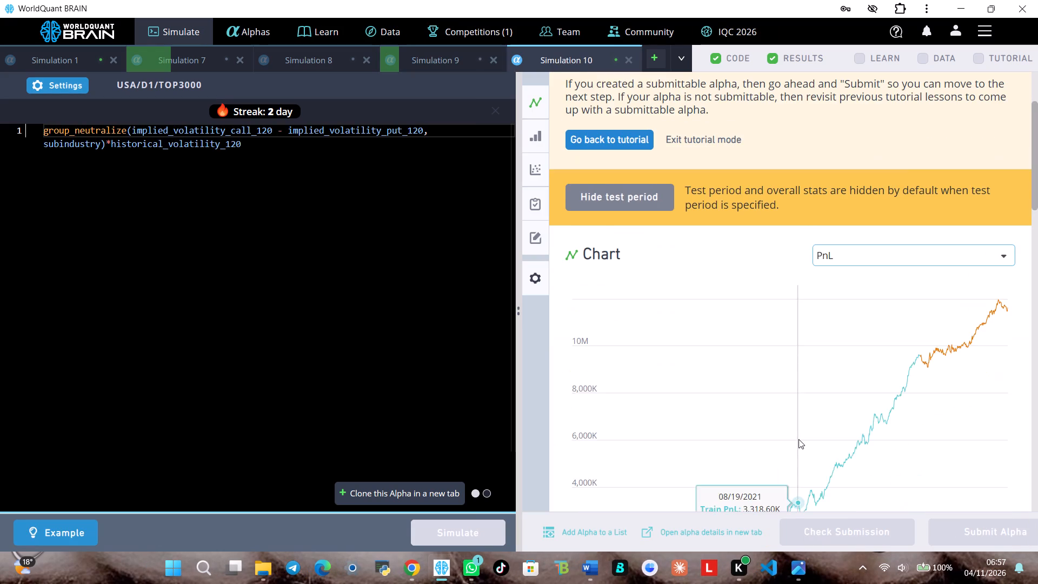
{"action": "scroll", "coordinate": [799, 439], "scroll_direction": "down", "scroll_amount": 3}
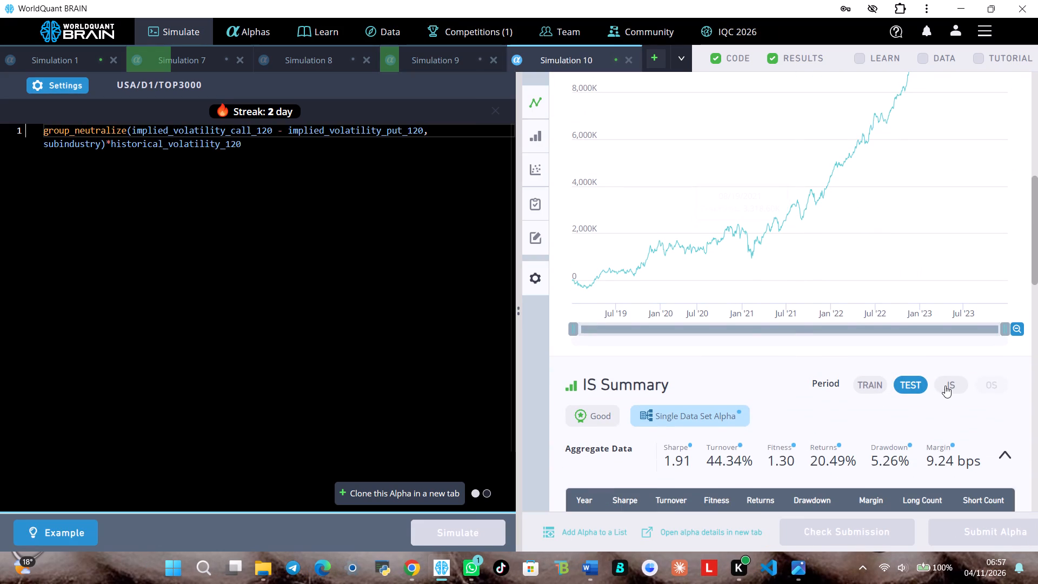
{"action": "left_click", "coordinate": [945, 386]}
{"action": "scroll", "coordinate": [945, 386], "scroll_direction": "down", "scroll_amount": 4}
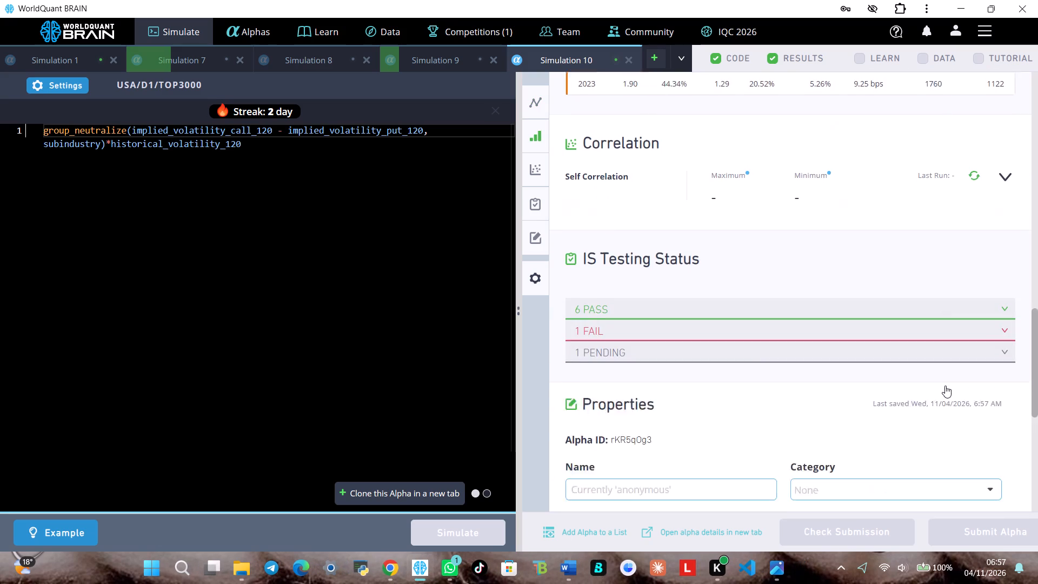
{"action": "scroll", "coordinate": [945, 386], "scroll_direction": "down", "scroll_amount": 1}
{"action": "left_click", "coordinate": [973, 300]}
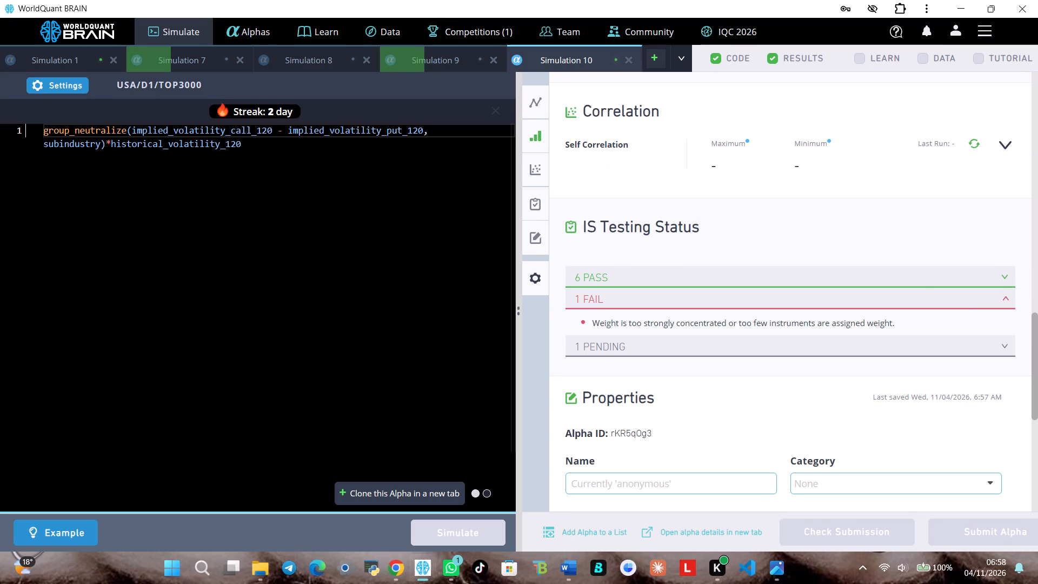
Set Simulation 10's truncation to 0 and rerun the simulation.
{"action": "left_click", "coordinate": [81, 89]}
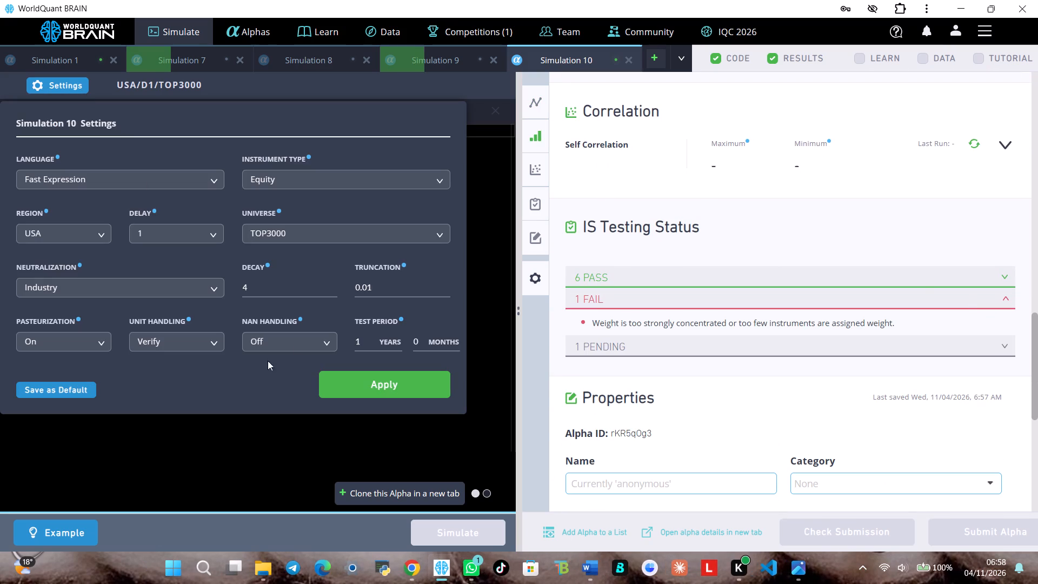
{"action": "left_click", "coordinate": [447, 289]}
{"action": "left_click", "coordinate": [398, 380]}
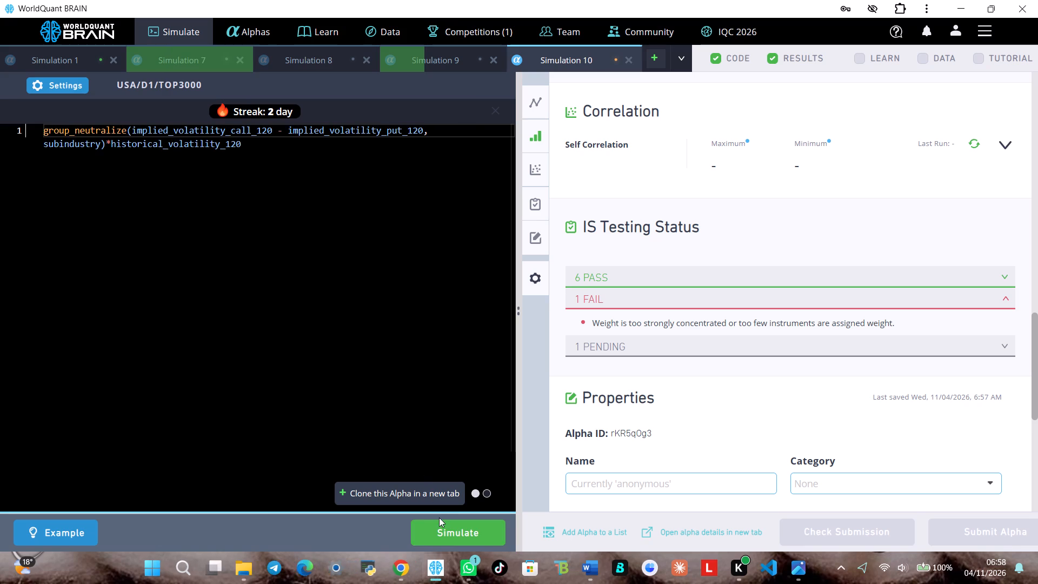
{"action": "left_click", "coordinate": [442, 529]}
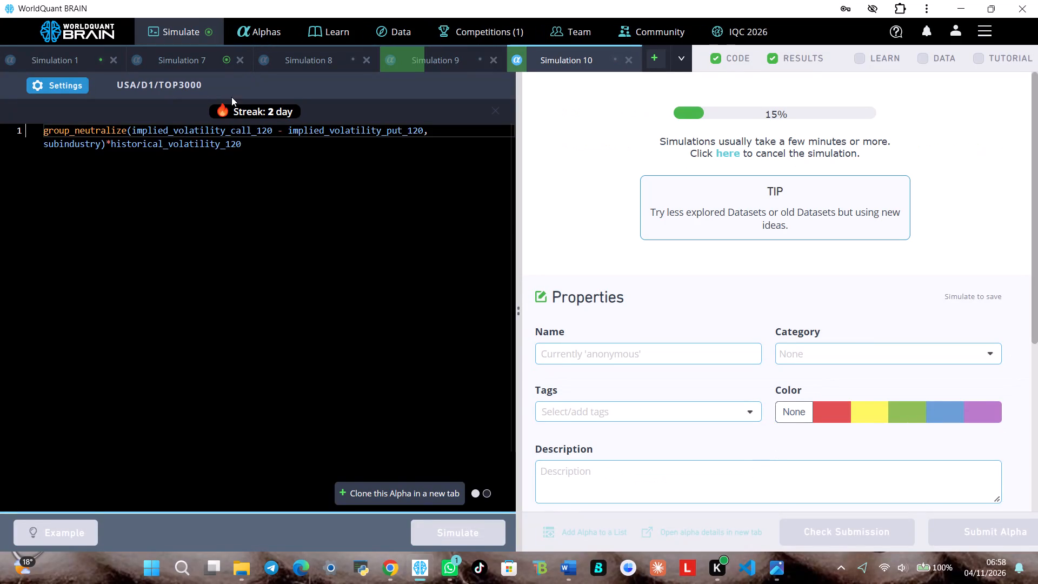
Reveal the test period of Simulation 7's rerun and examine its PnL chart and IS-period aggregate data.
{"action": "left_click", "coordinate": [188, 58]}
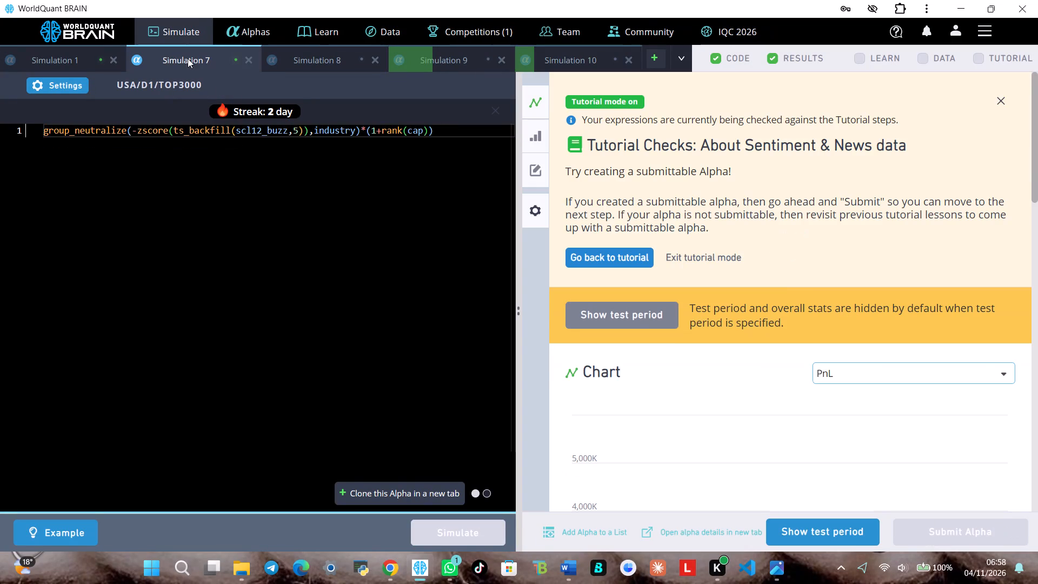
{"action": "left_click", "coordinate": [841, 539]}
{"action": "scroll", "coordinate": [896, 454], "scroll_direction": "down", "scroll_amount": 2}
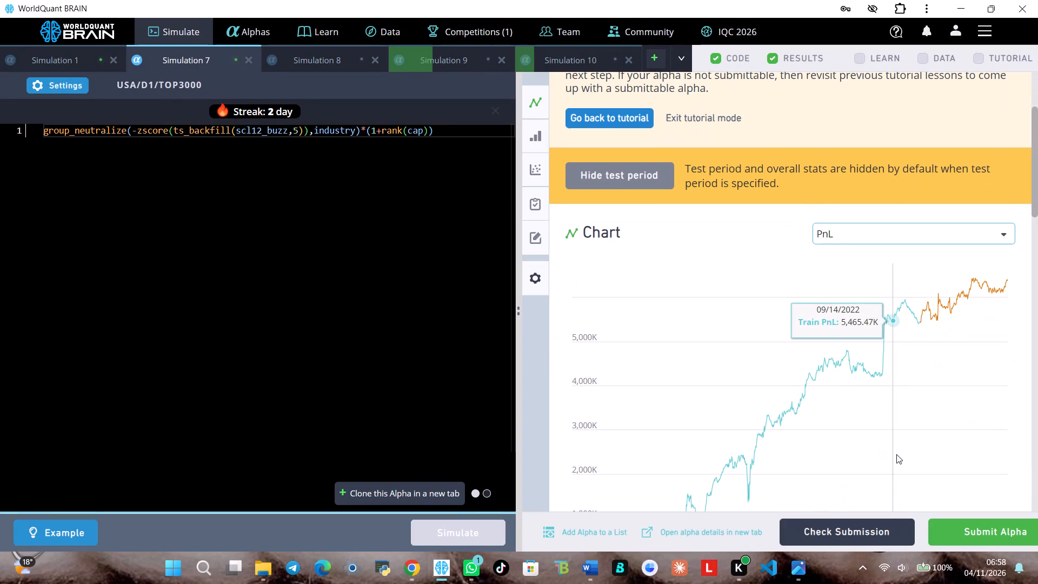
{"action": "scroll", "coordinate": [896, 454], "scroll_direction": "down", "scroll_amount": 1}
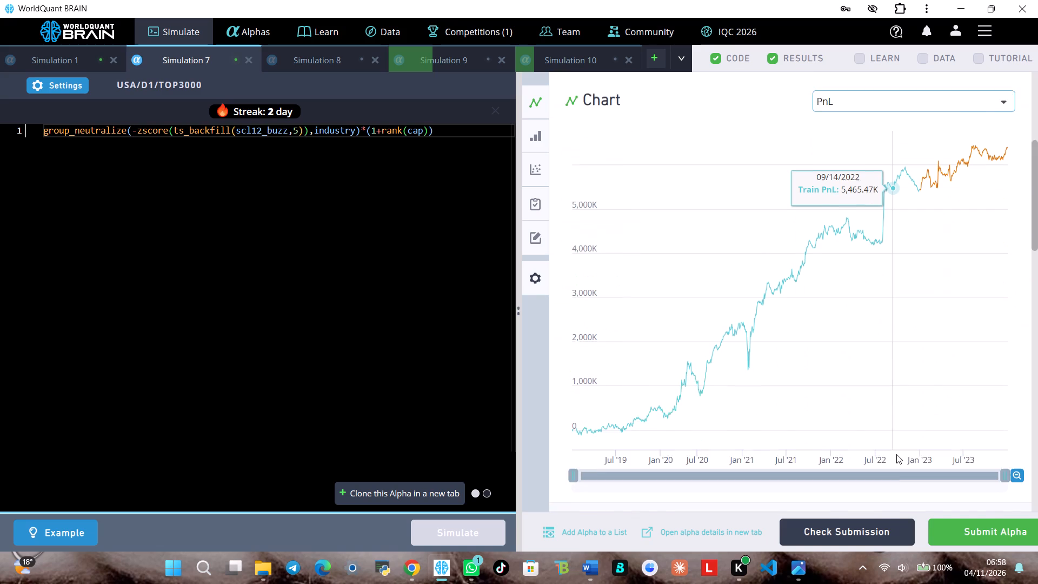
{"action": "scroll", "coordinate": [896, 454], "scroll_direction": "down", "scroll_amount": 2}
{"action": "left_click", "coordinate": [953, 348]}
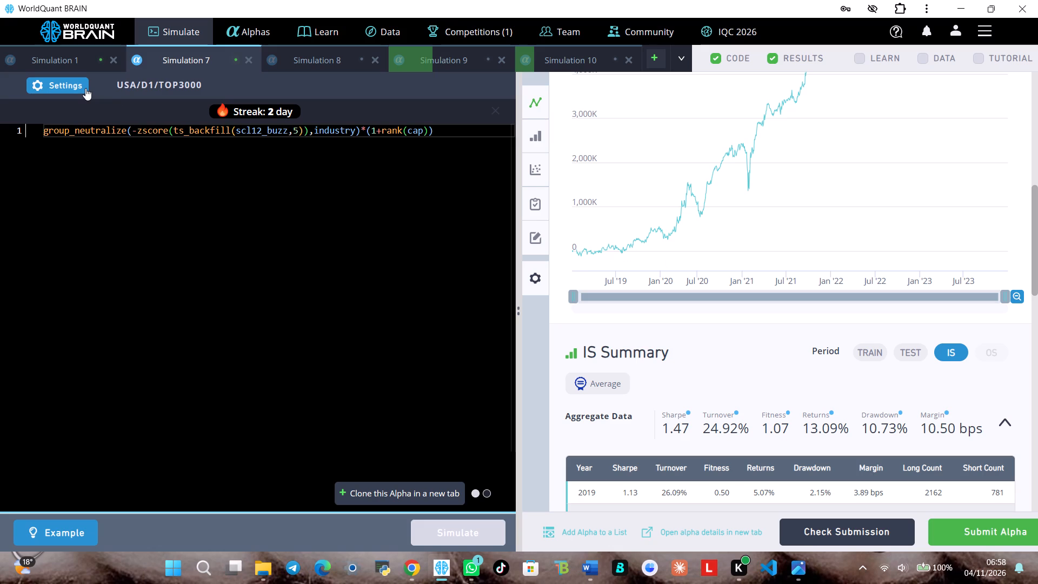
Check Simulation 7's settings and clone its scl12_buzz Alpha into a new simulation.
{"action": "left_click", "coordinate": [65, 88]}
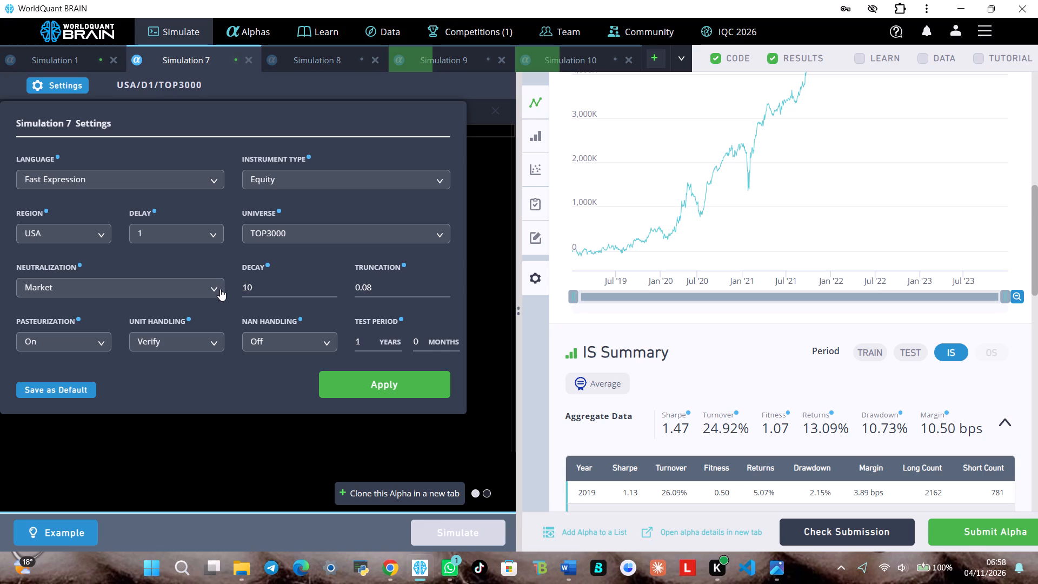
{"action": "left_click", "coordinate": [259, 444]}
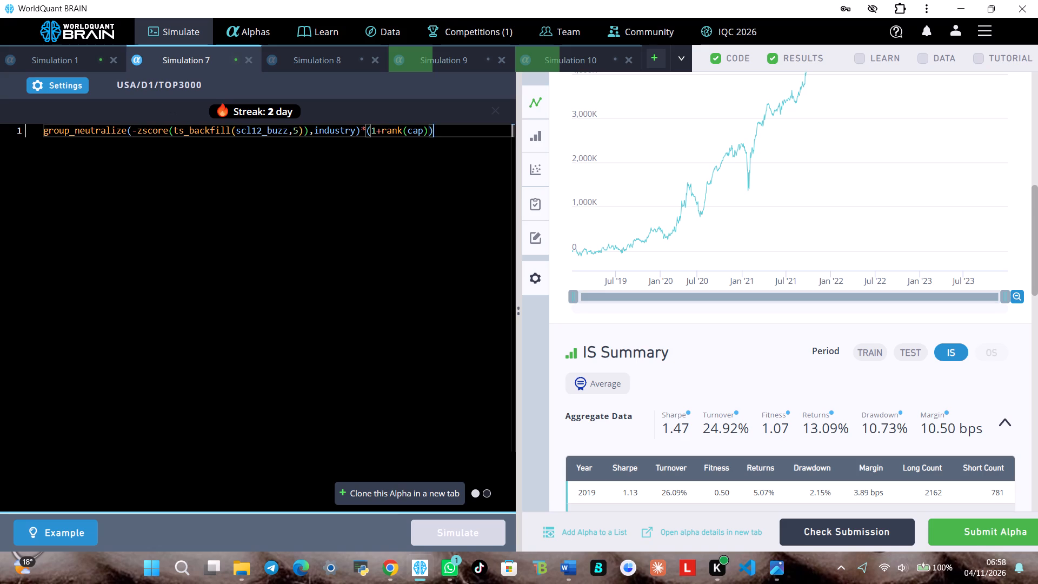
{"action": "left_click", "coordinate": [396, 501]}
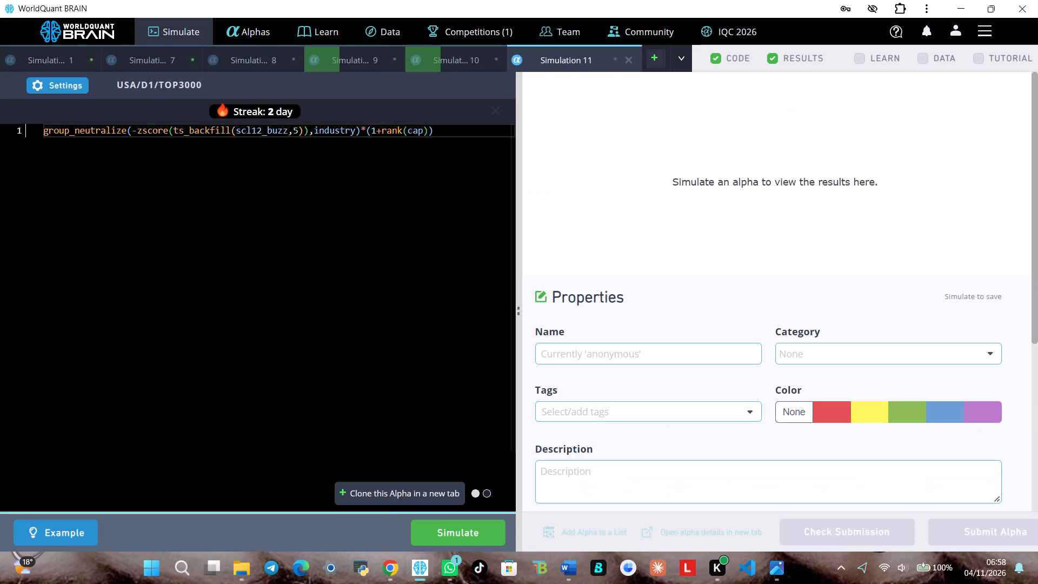
Set the cloned scl12_buzz Alpha's neutralization to Industry and run the simulation.
{"action": "left_click", "coordinate": [70, 81]}
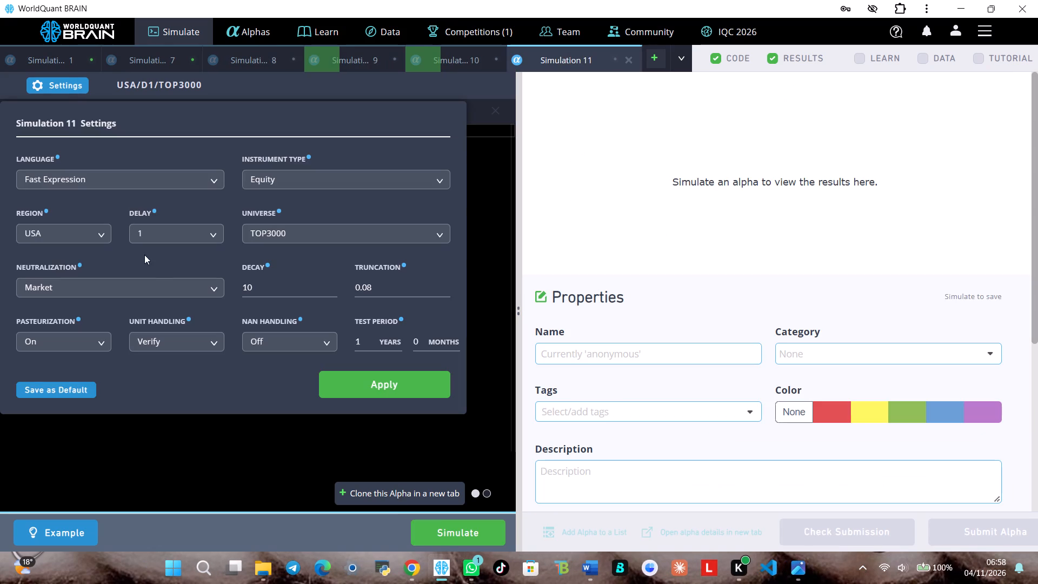
{"action": "left_click", "coordinate": [151, 282]}
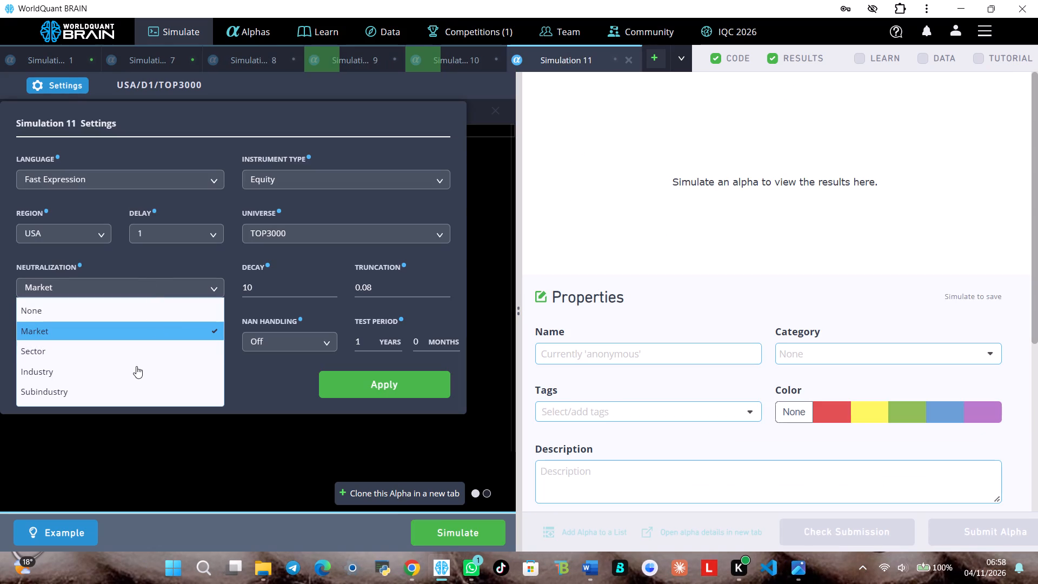
{"action": "left_click", "coordinate": [136, 367]}
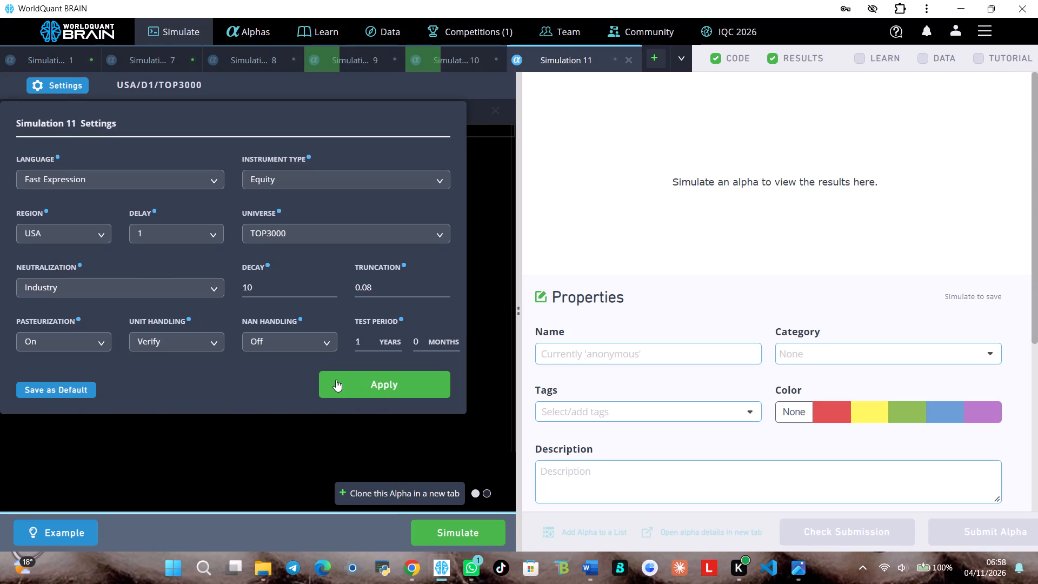
{"action": "left_click", "coordinate": [336, 380]}
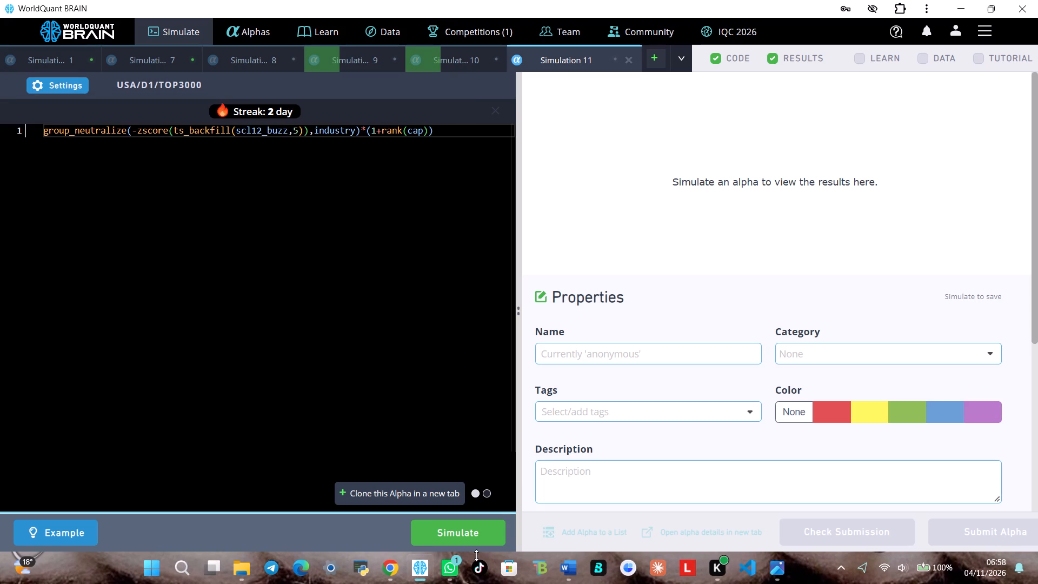
{"action": "left_click", "coordinate": [497, 536]}
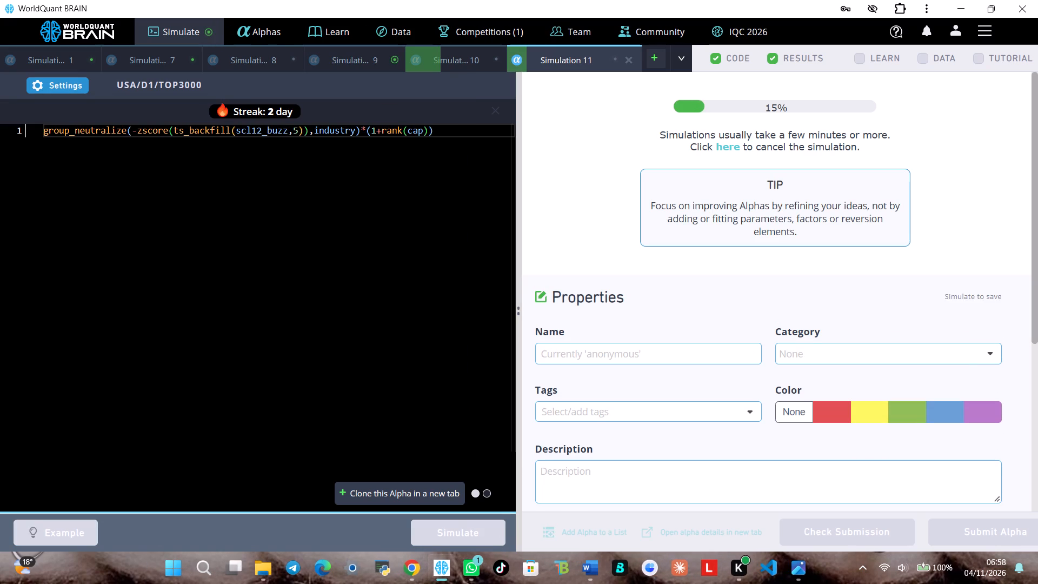
Reveal the test period of Simulation 9's rerun and examine its IS-period aggregate data and failed IS test.
{"action": "left_click", "coordinate": [381, 65]}
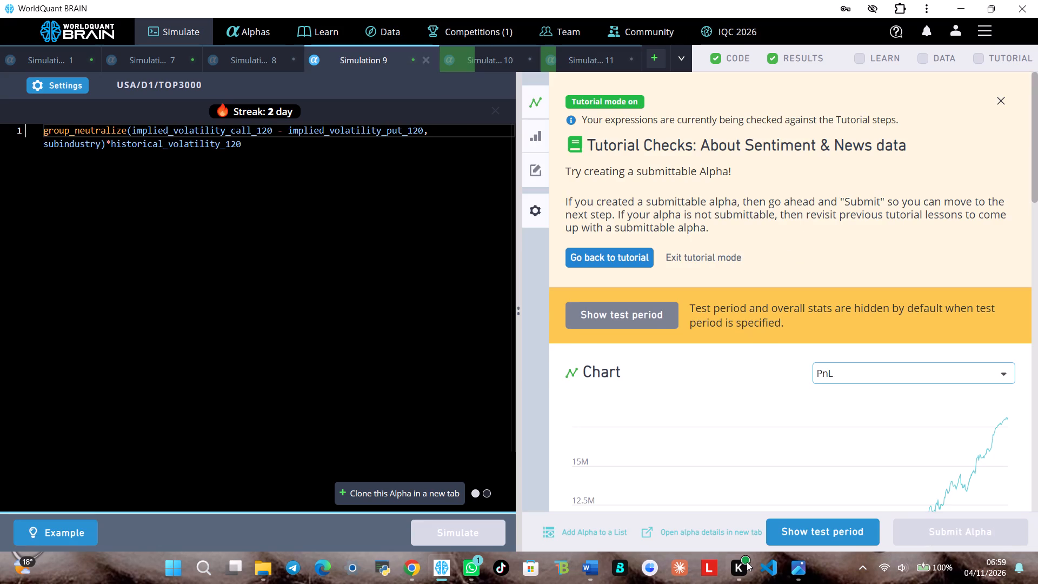
{"action": "left_click", "coordinate": [823, 534]}
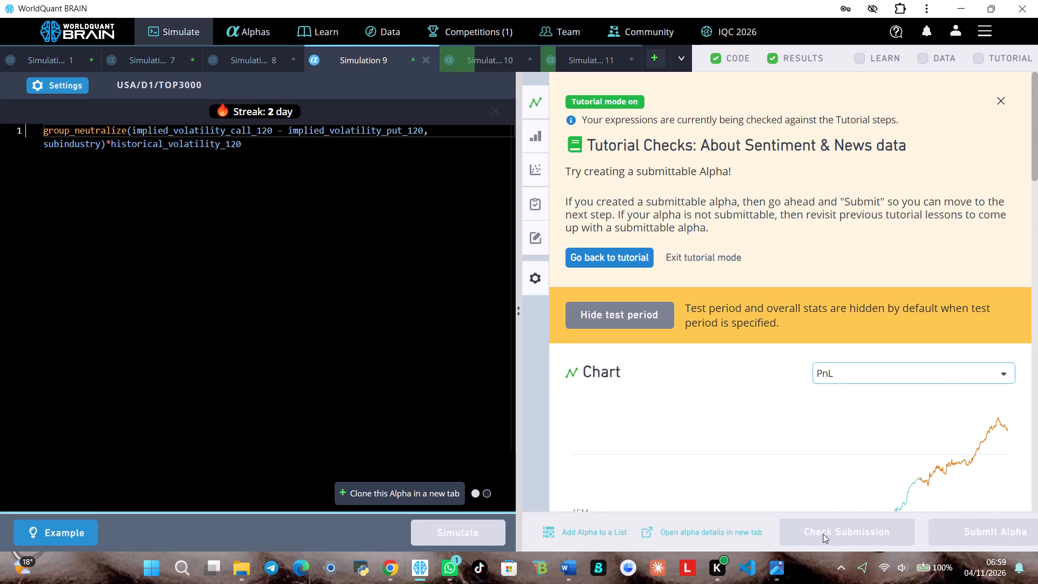
{"action": "scroll", "coordinate": [854, 440], "scroll_direction": "down", "scroll_amount": 4}
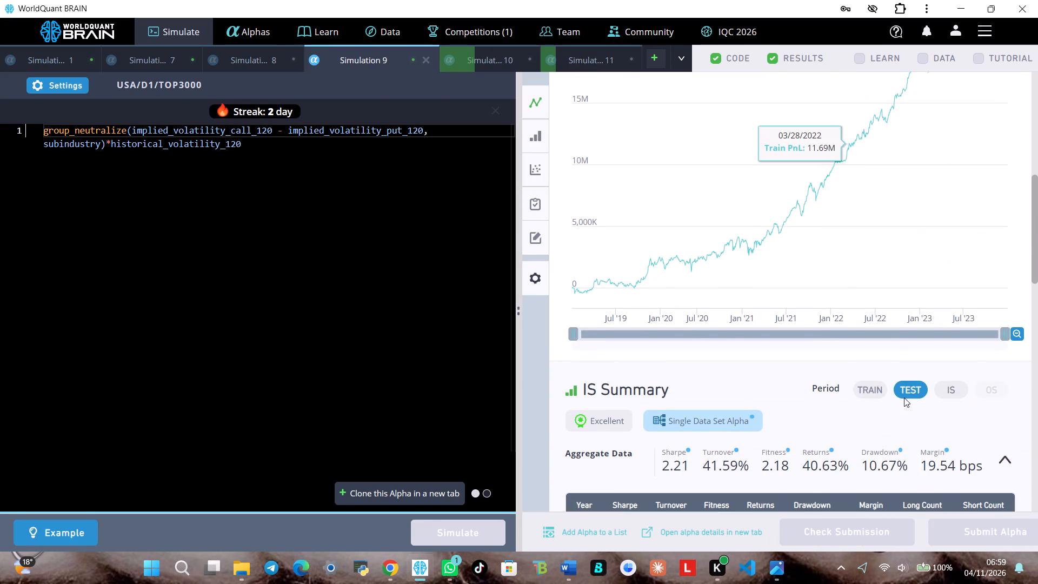
{"action": "left_click", "coordinate": [948, 385]}
{"action": "scroll", "coordinate": [948, 385], "scroll_direction": "down", "scroll_amount": 2}
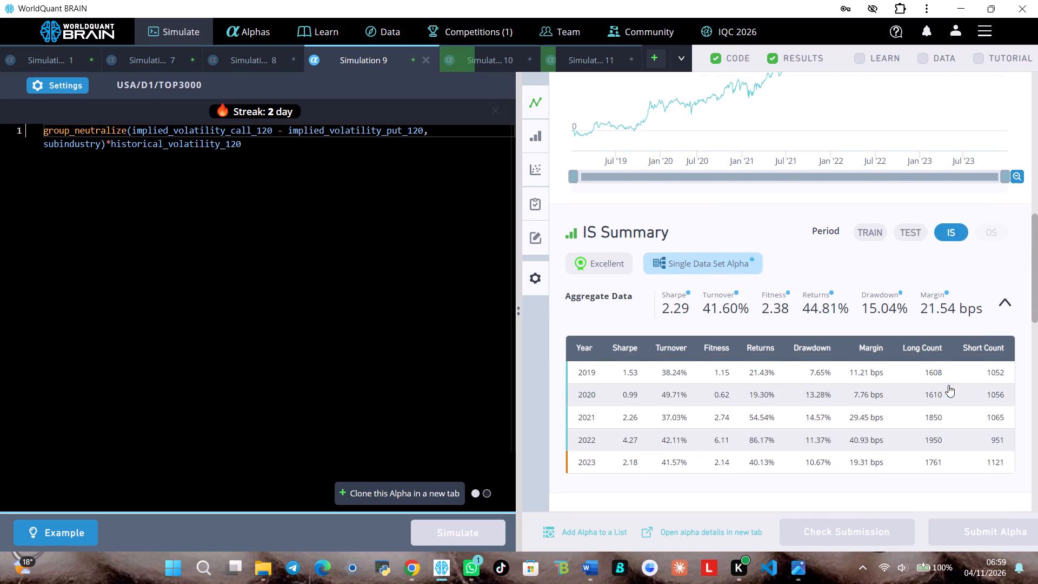
{"action": "scroll", "coordinate": [948, 385], "scroll_direction": "down", "scroll_amount": 5}
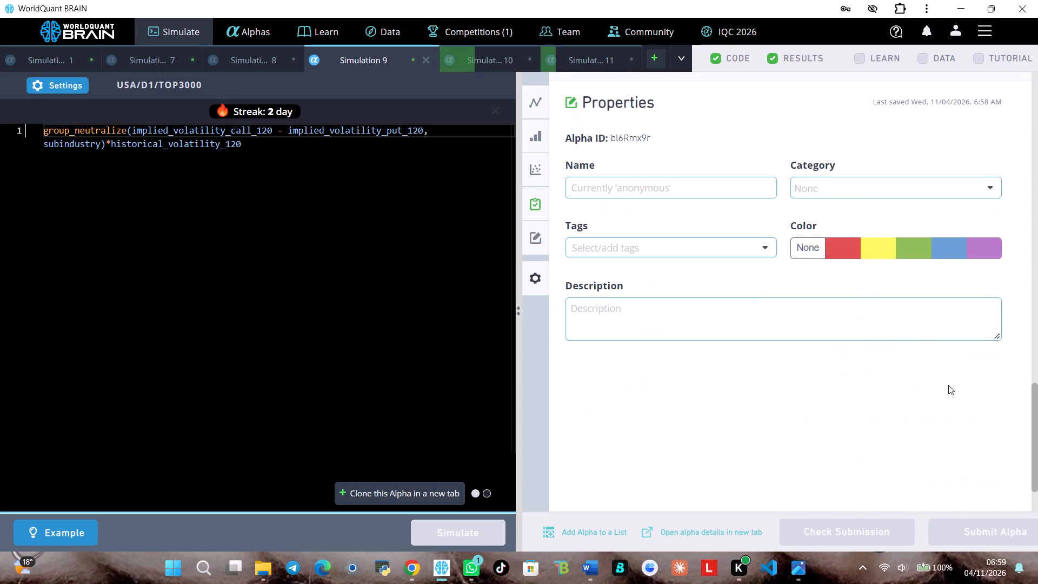
{"action": "scroll", "coordinate": [948, 385], "scroll_direction": "up", "scroll_amount": 2}
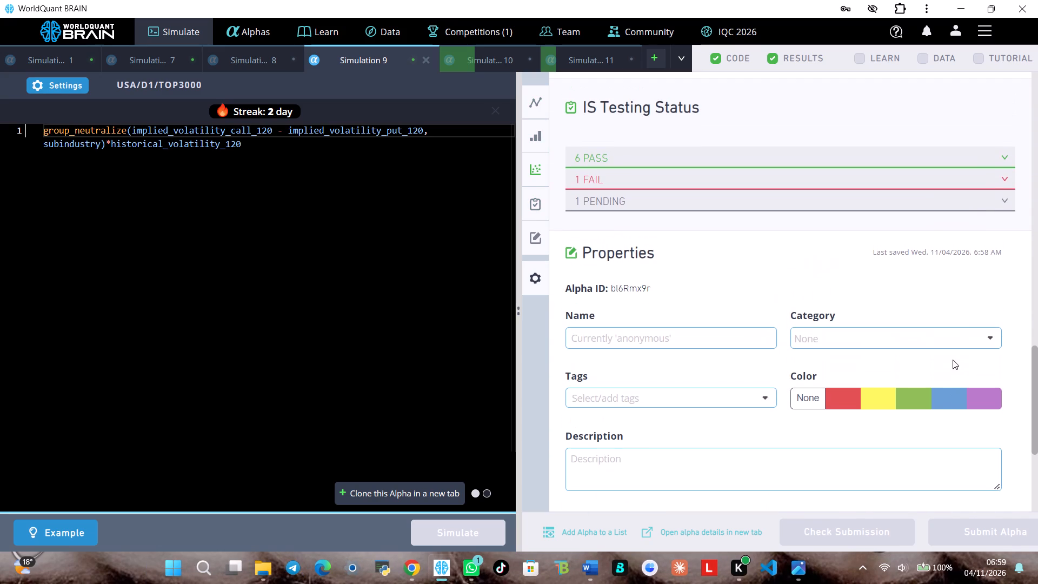
{"action": "left_click", "coordinate": [915, 186]}
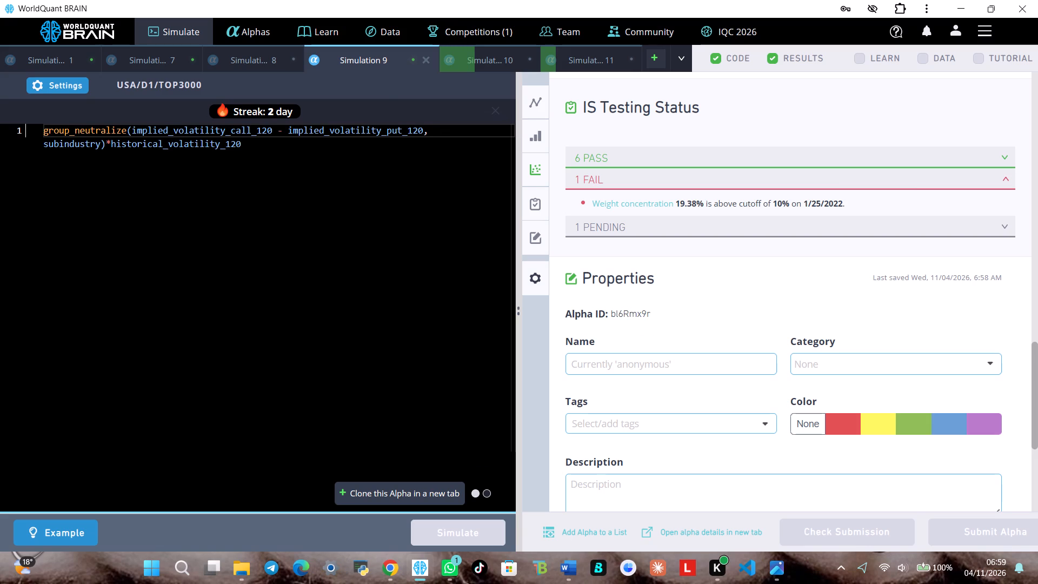
Set Simulation 9's truncation to 1 and rerun the simulation.
{"action": "left_click", "coordinate": [52, 88]}
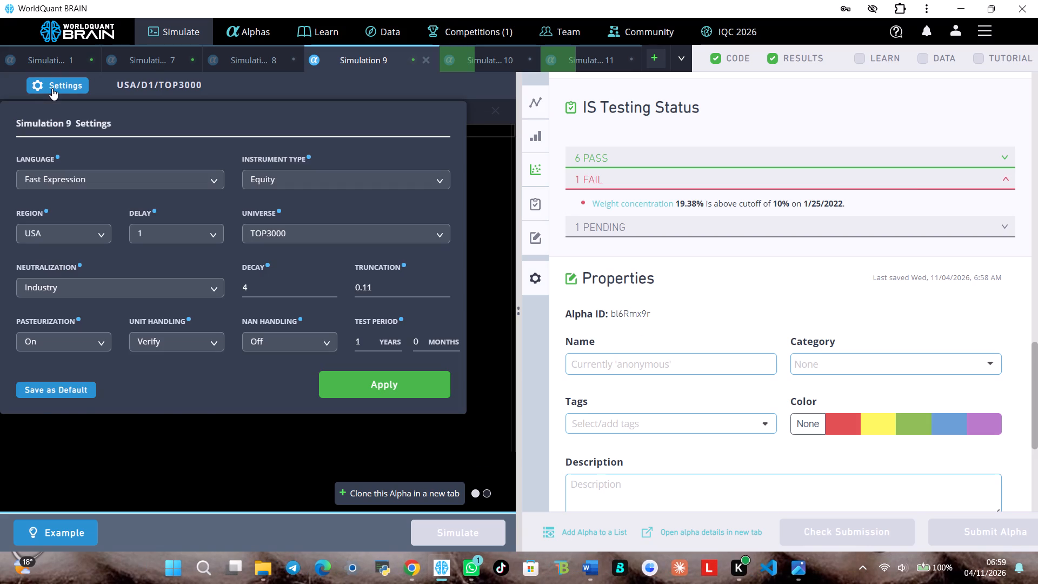
{"action": "left_click", "coordinate": [52, 88]}
{"action": "left_click", "coordinate": [52, 88]}
{"action": "triple_click", "coordinate": [445, 285]}
{"action": "triple_click", "coordinate": [445, 285]}
{"action": "triple_click", "coordinate": [445, 285]}
{"action": "left_click", "coordinate": [445, 285]}
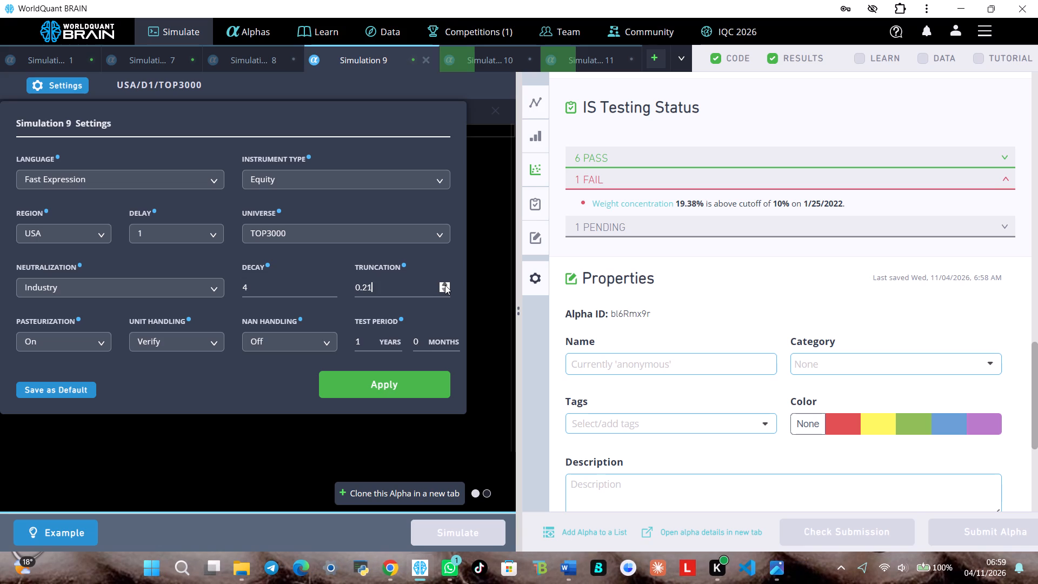
{"action": "triple_click", "coordinate": [445, 285]}
{"action": "double_click", "coordinate": [445, 285]}
{"action": "double_click", "coordinate": [445, 285]}
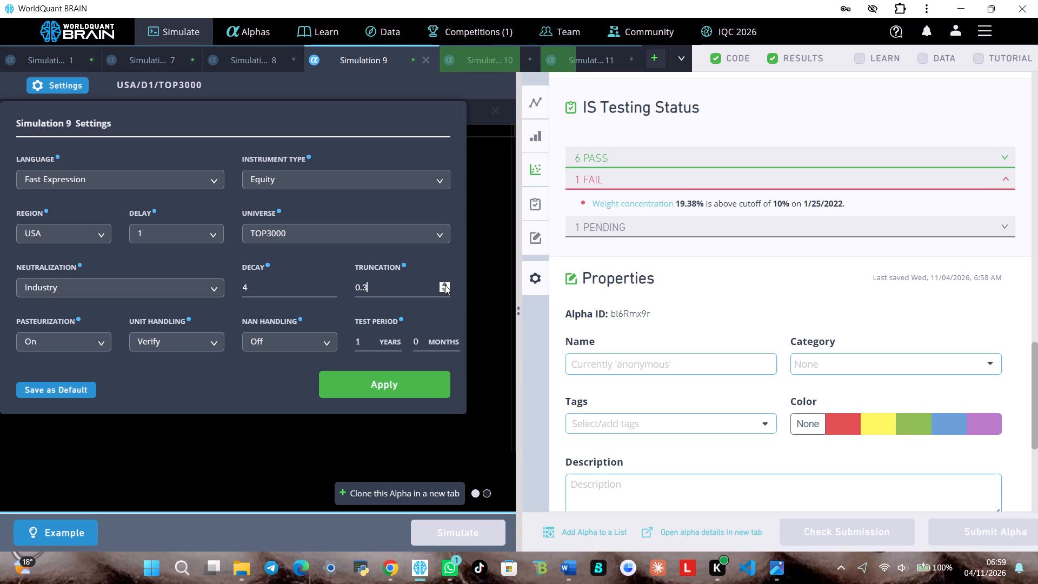
{"action": "triple_click", "coordinate": [445, 285]}
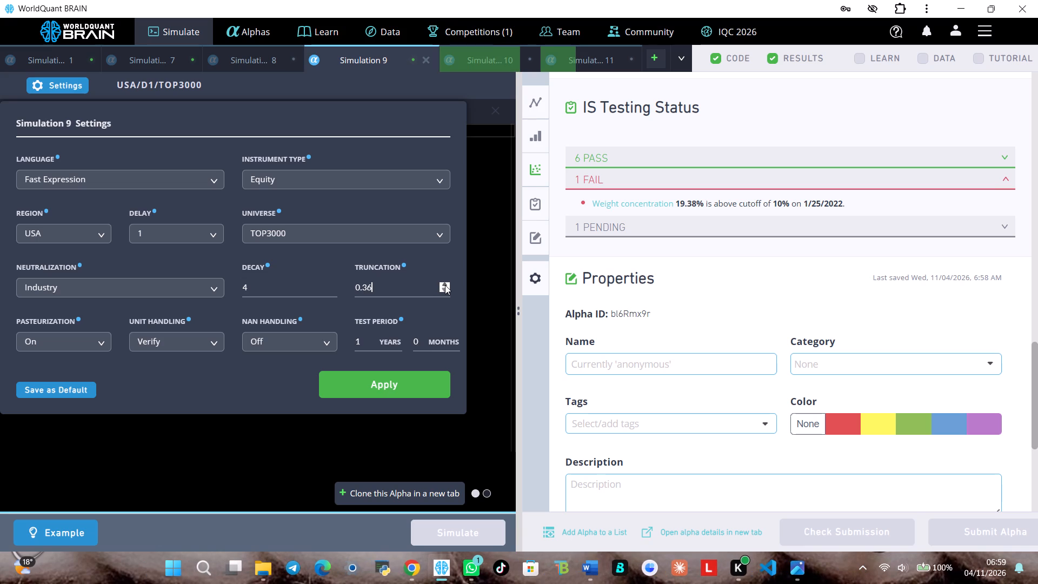
{"action": "triple_click", "coordinate": [445, 285]}
{"action": "triple_click", "coordinate": [445, 285]}
{"action": "triple_click", "coordinate": [445, 285]}
{"action": "triple_click", "coordinate": [445, 285]}
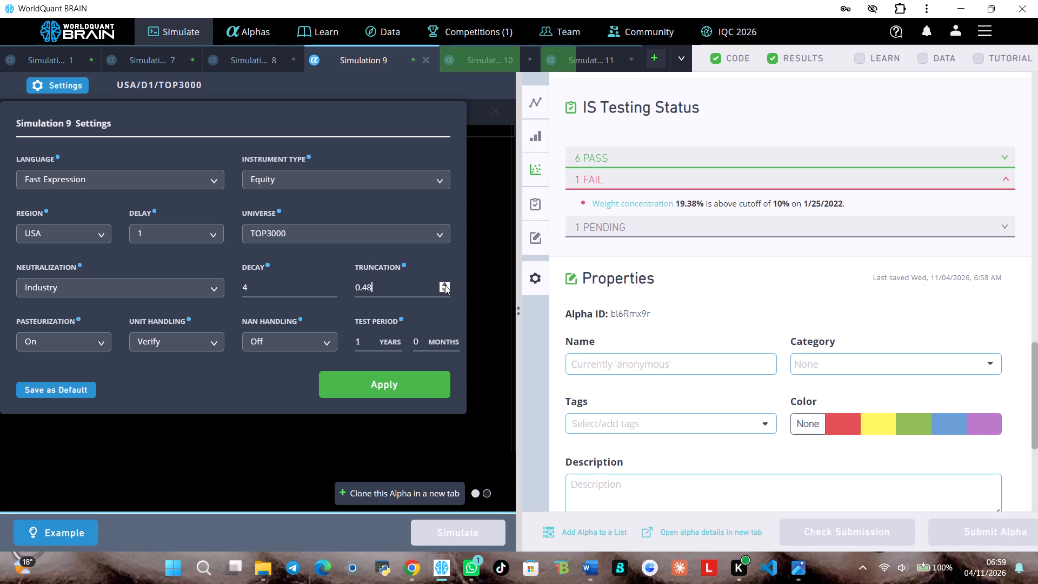
{"action": "triple_click", "coordinate": [445, 285]}
{"action": "triple_click", "coordinate": [445, 285]}
{"action": "triple_click", "coordinate": [445, 285]}
{"action": "triple_click", "coordinate": [445, 285]}
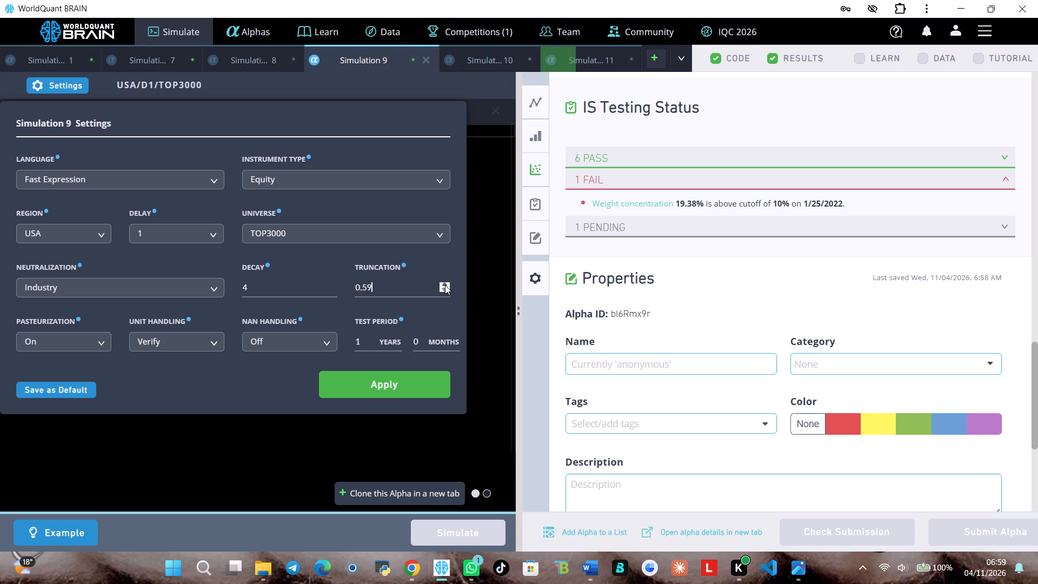
{"action": "triple_click", "coordinate": [445, 285]}
{"action": "triple_click", "coordinate": [445, 285]}
{"action": "triple_click", "coordinate": [445, 285]}
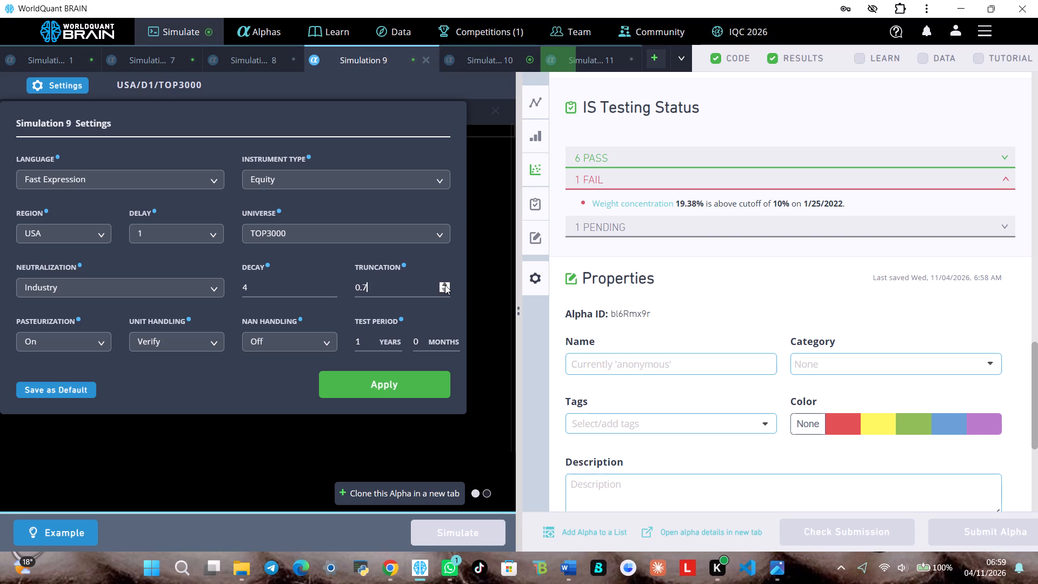
{"action": "triple_click", "coordinate": [445, 285]}
{"action": "triple_click", "coordinate": [445, 285]}
{"action": "triple_click", "coordinate": [445, 285]}
{"action": "triple_click", "coordinate": [445, 285]}
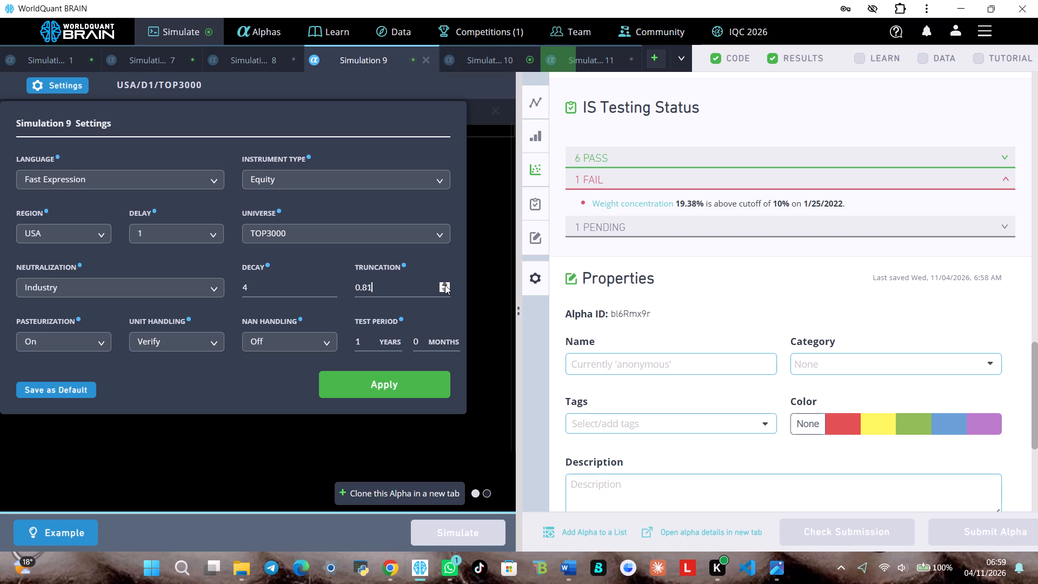
{"action": "triple_click", "coordinate": [445, 285]}
{"action": "triple_click", "coordinate": [445, 285]}
{"action": "triple_click", "coordinate": [445, 285]}
{"action": "triple_click", "coordinate": [445, 285]}
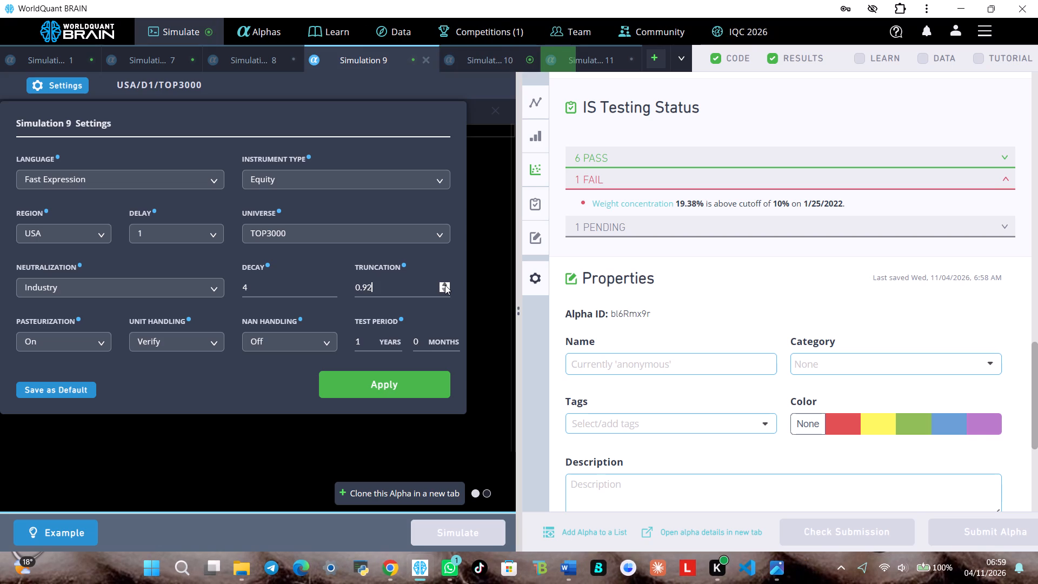
{"action": "triple_click", "coordinate": [445, 285]}
{"action": "triple_click", "coordinate": [445, 285]}
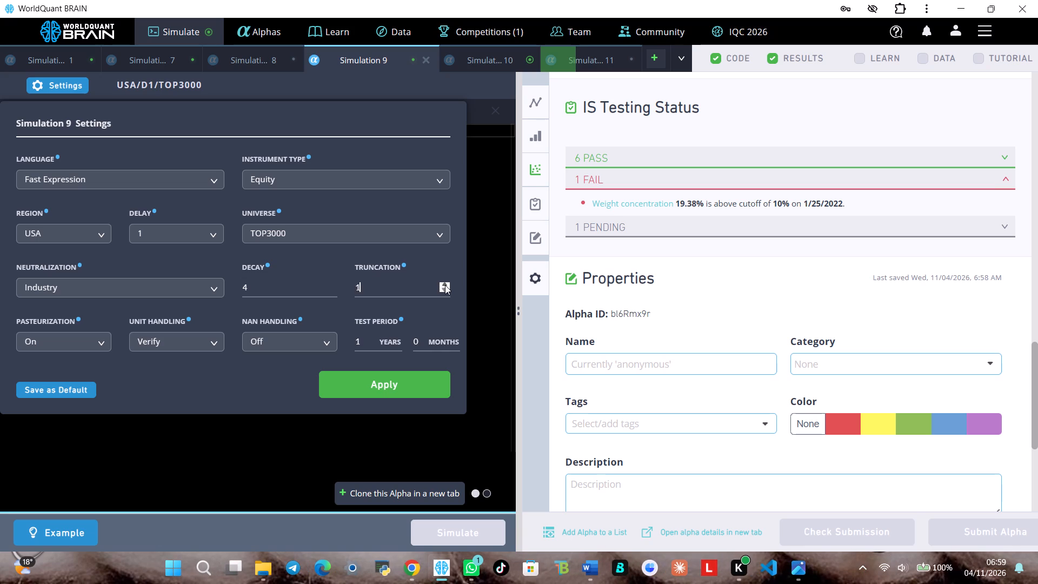
{"action": "left_click", "coordinate": [445, 285]}
{"action": "left_click", "coordinate": [444, 292]}
{"action": "left_click", "coordinate": [407, 377]}
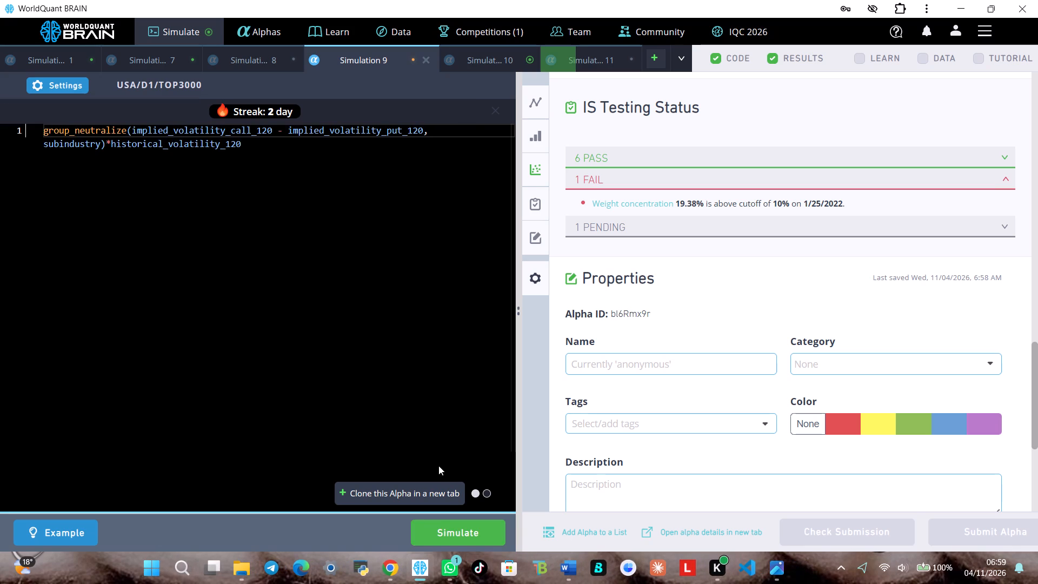
{"action": "left_click", "coordinate": [435, 527]}
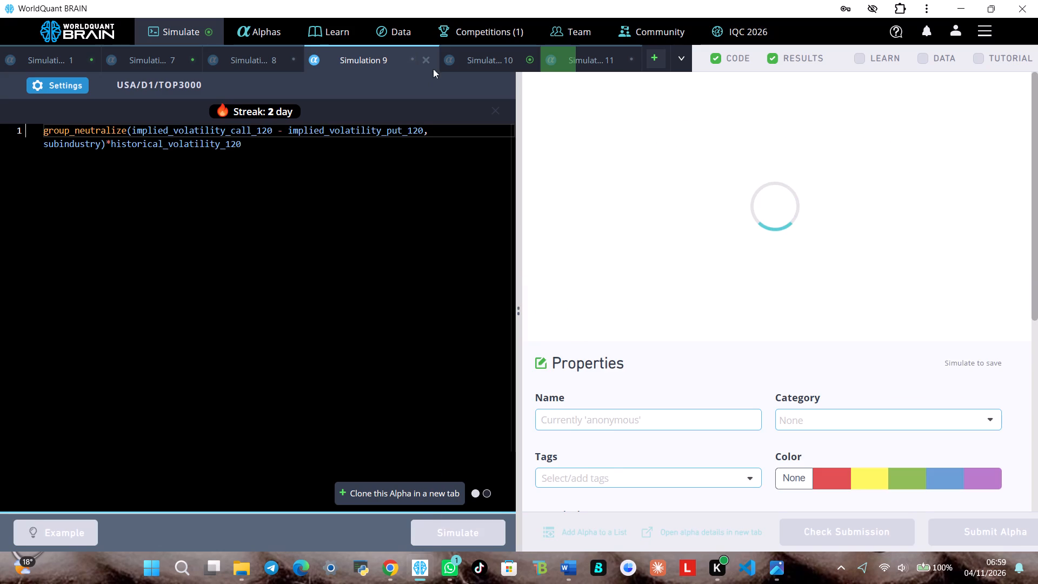
Reveal the test period of Simulation 10 and examine its IS-period aggregate data and failed IS test.
{"action": "left_click", "coordinate": [459, 58]}
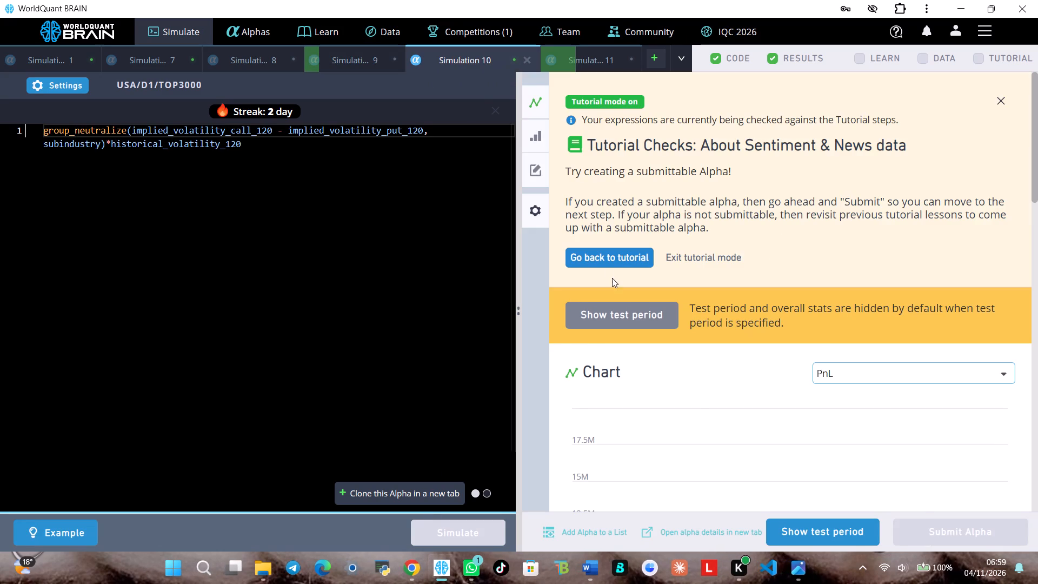
{"action": "left_click", "coordinate": [799, 534]}
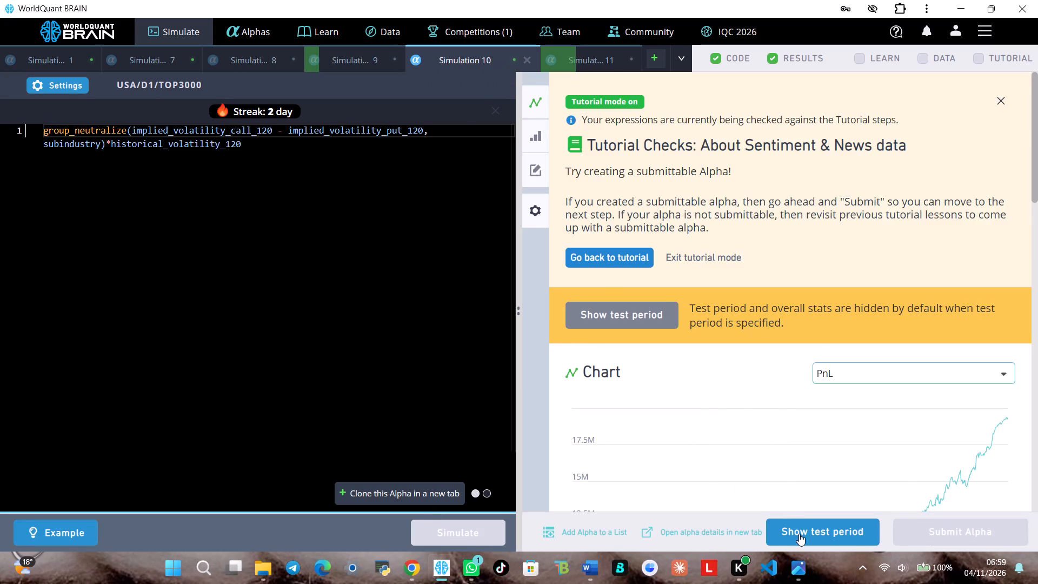
{"action": "scroll", "coordinate": [799, 451], "scroll_direction": "down", "scroll_amount": 4}
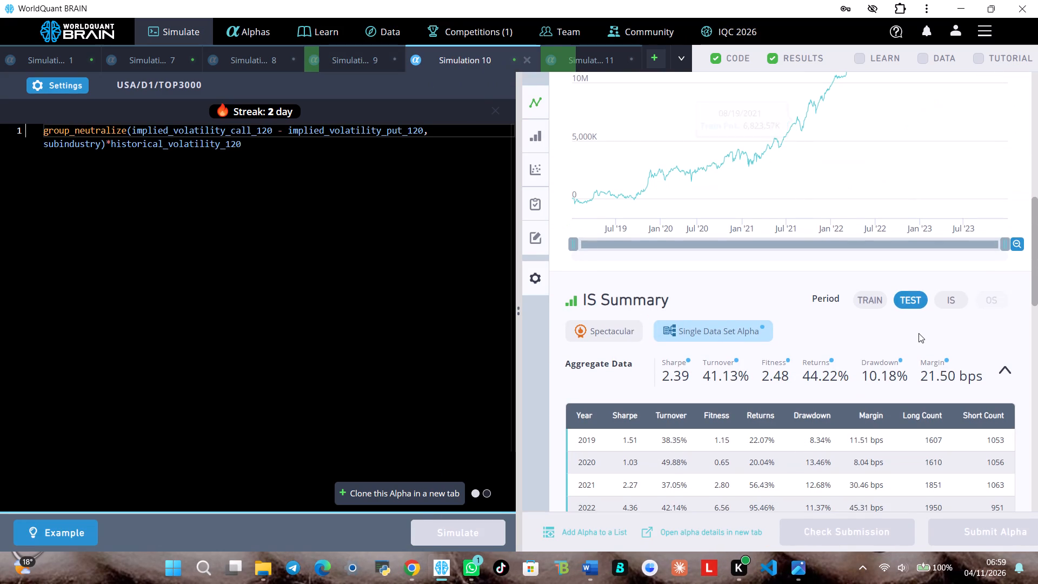
{"action": "left_click", "coordinate": [949, 302]}
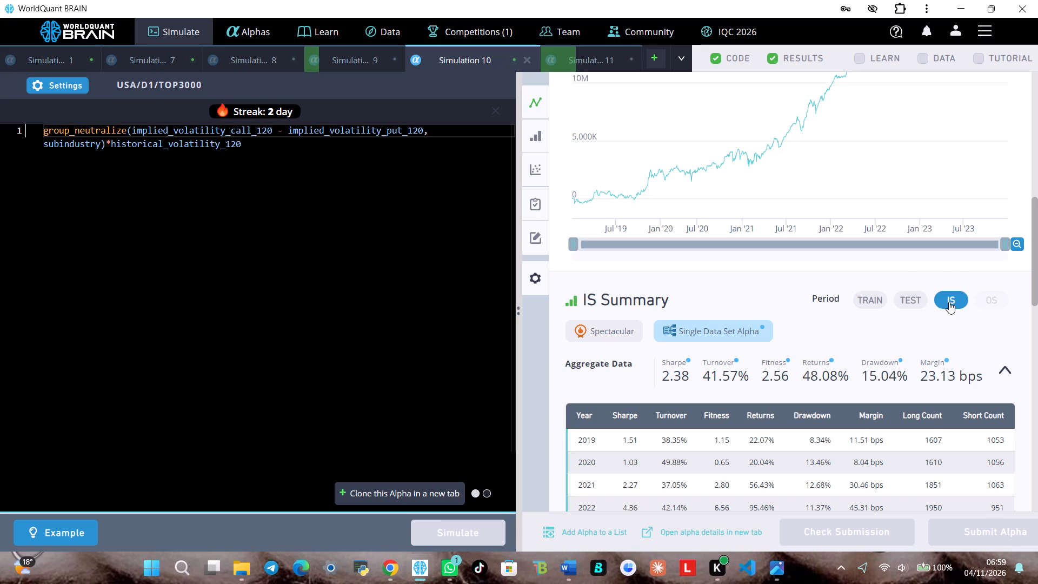
{"action": "scroll", "coordinate": [868, 363], "scroll_direction": "down", "scroll_amount": 4}
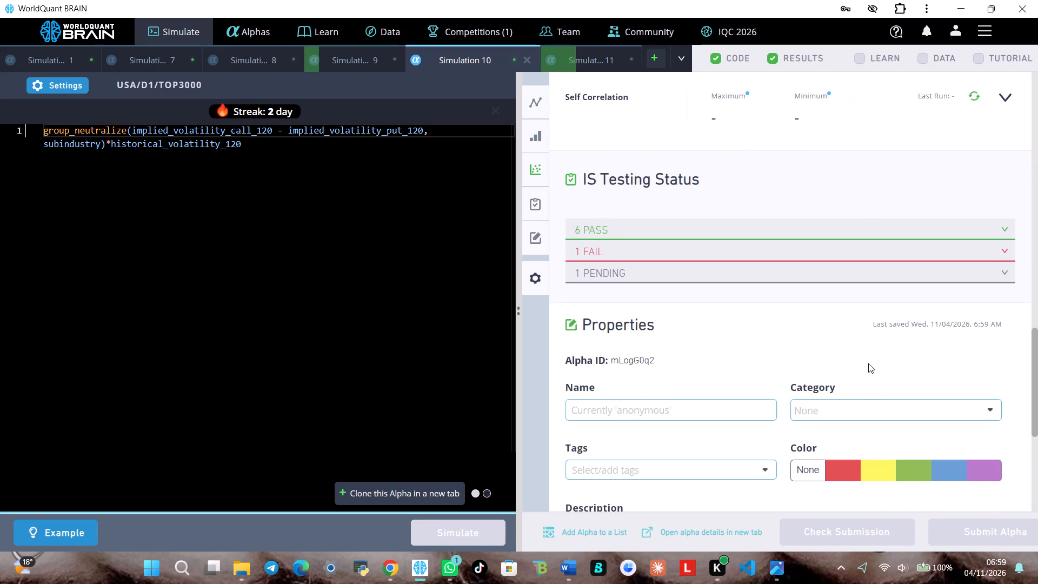
{"action": "scroll", "coordinate": [868, 363], "scroll_direction": "down", "scroll_amount": 1}
{"action": "left_click", "coordinate": [882, 207]}
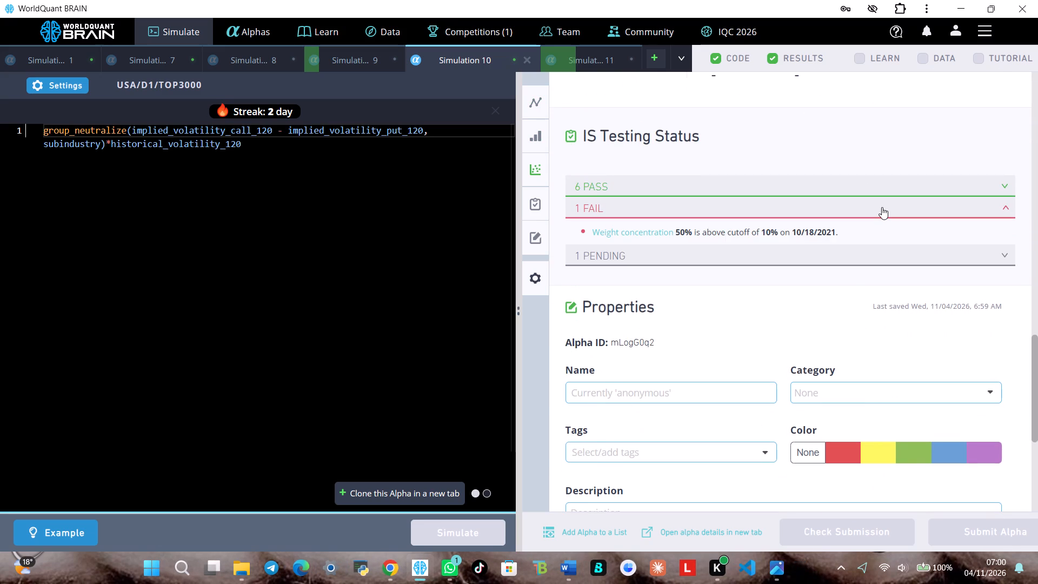
Set Simulation 10's decay to 0 and rerun the simulation.
{"action": "left_click", "coordinate": [64, 82]}
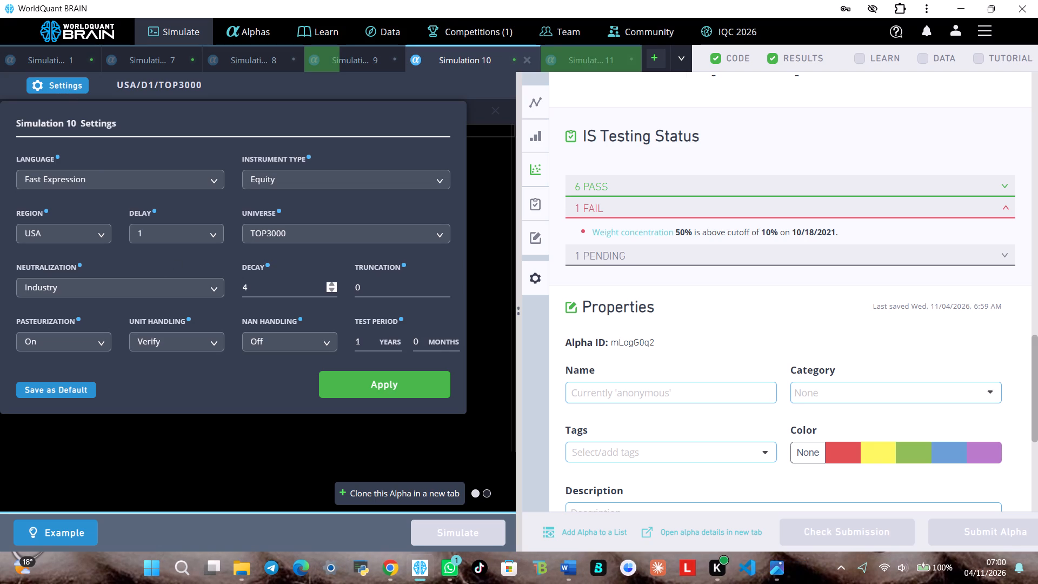
{"action": "left_click", "coordinate": [335, 290]}
{"action": "left_click", "coordinate": [335, 290]}
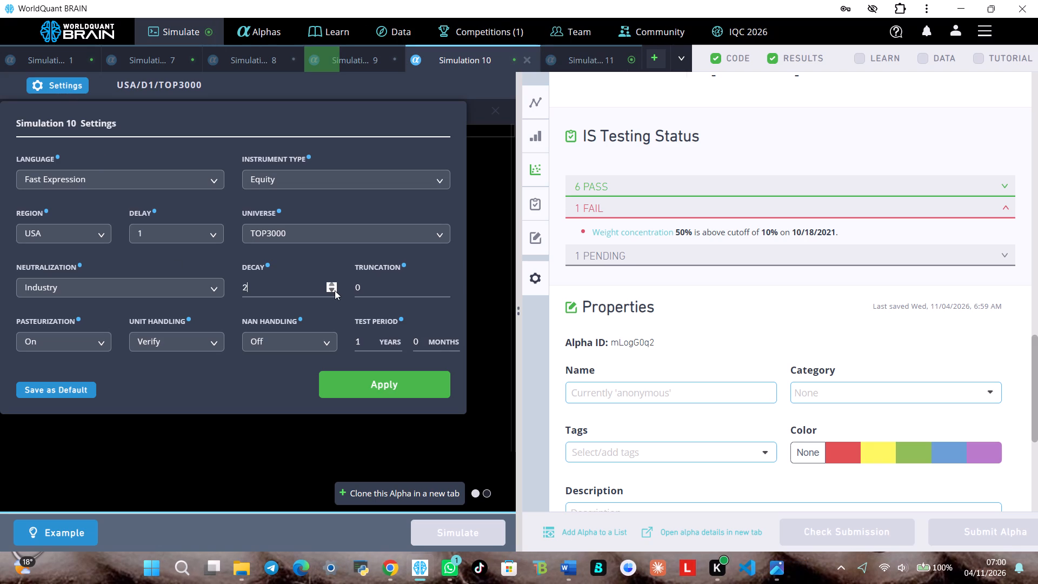
{"action": "left_click", "coordinate": [335, 290]}
{"action": "left_click", "coordinate": [334, 288]}
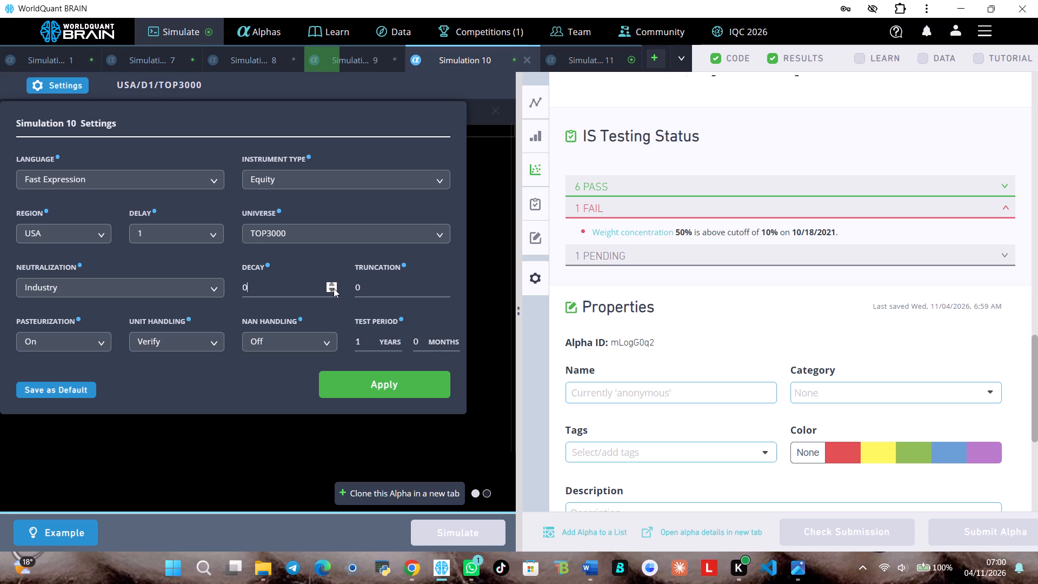
{"action": "left_click", "coordinate": [369, 380]}
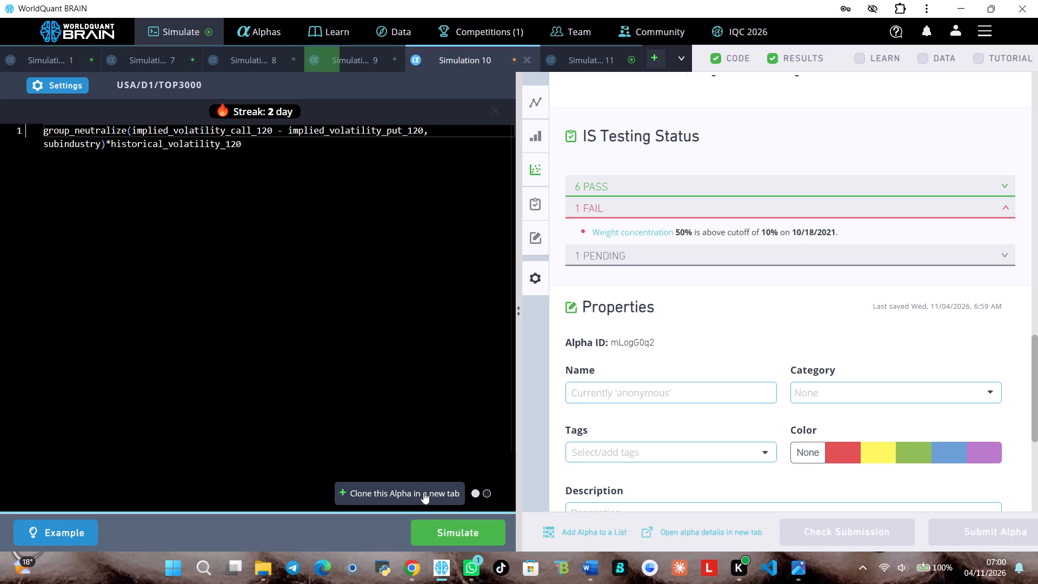
{"action": "left_click", "coordinate": [435, 526]}
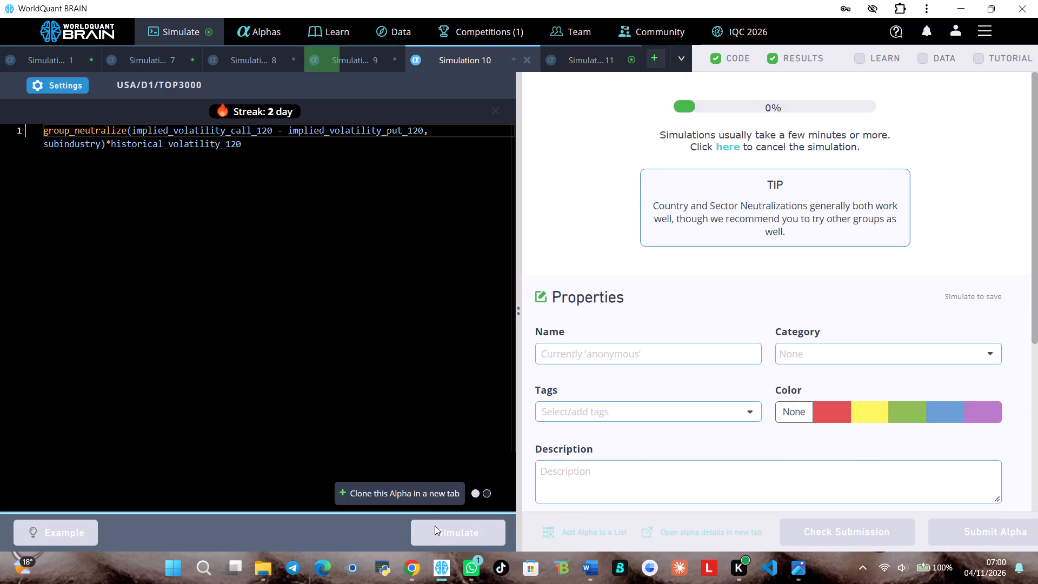
Reveal the test period of Simulation 11, examine its IS-period aggregate data and compare it with Simulation 7's results.
{"action": "left_click", "coordinate": [564, 59]}
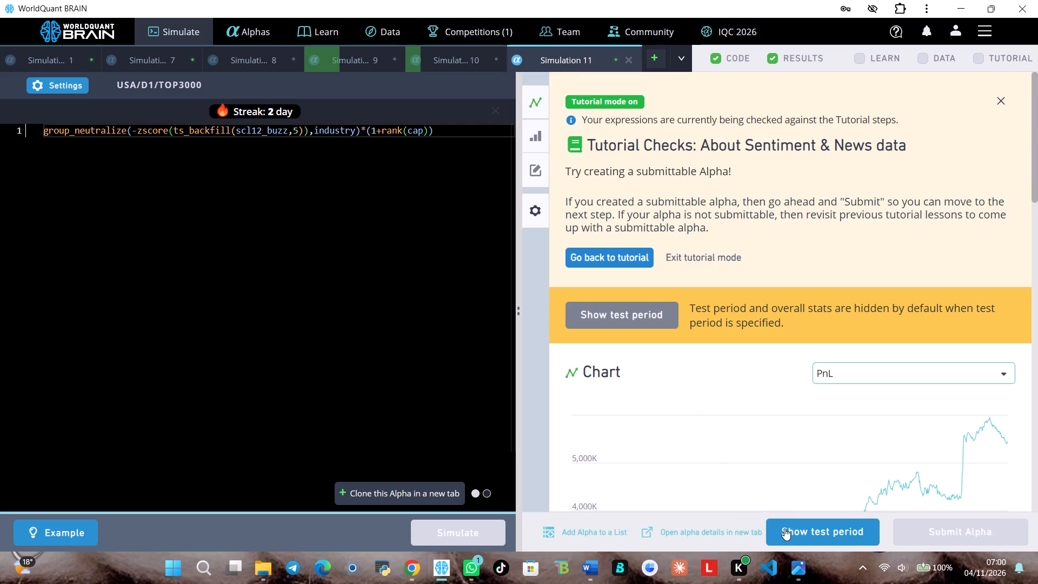
{"action": "left_click", "coordinate": [784, 528]}
{"action": "scroll", "coordinate": [821, 423], "scroll_direction": "down", "scroll_amount": 2}
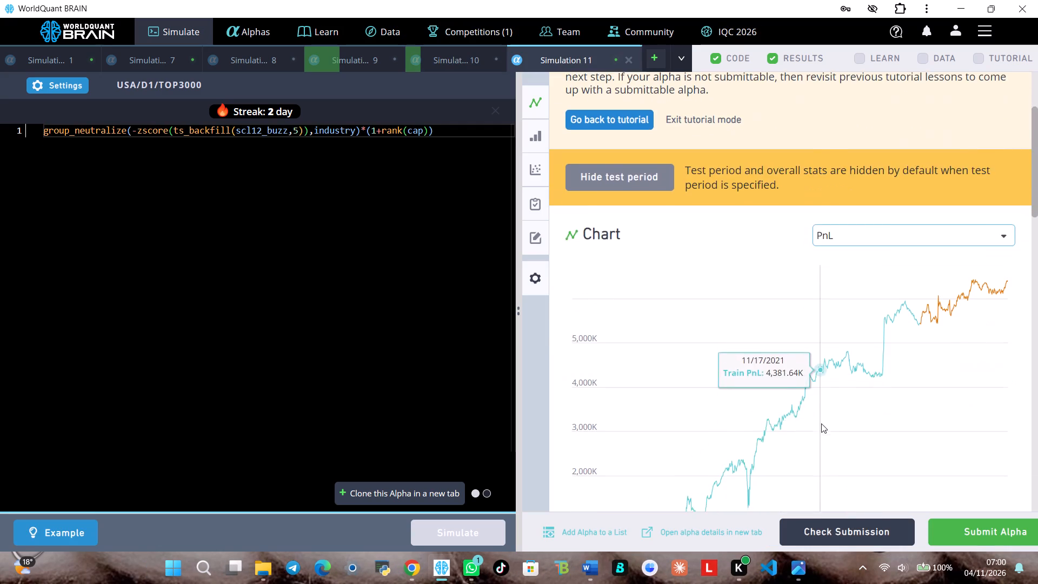
{"action": "scroll", "coordinate": [821, 423], "scroll_direction": "down", "scroll_amount": 2}
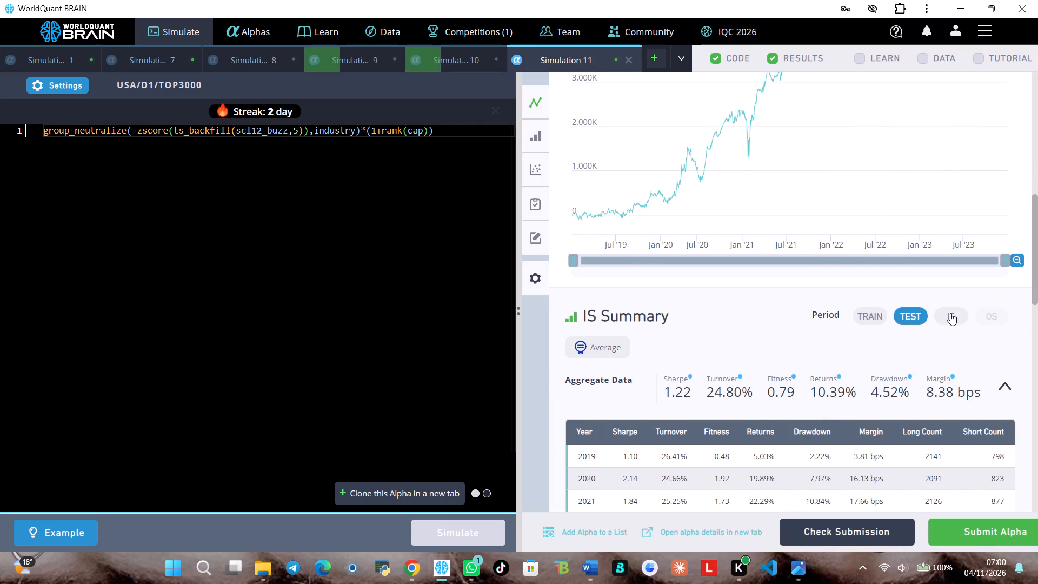
{"action": "left_click", "coordinate": [950, 313]}
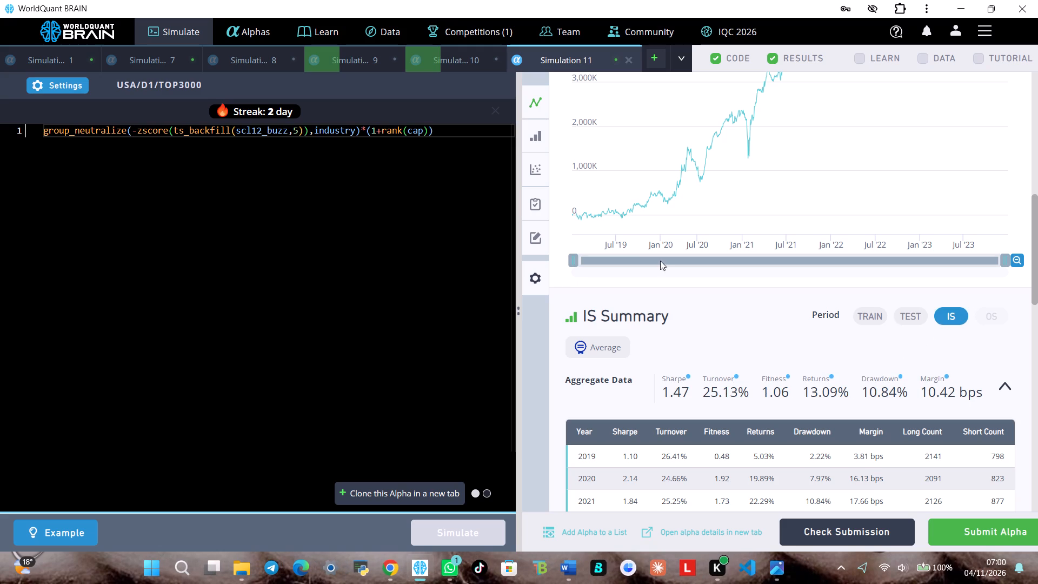
{"action": "left_click", "coordinate": [147, 61]}
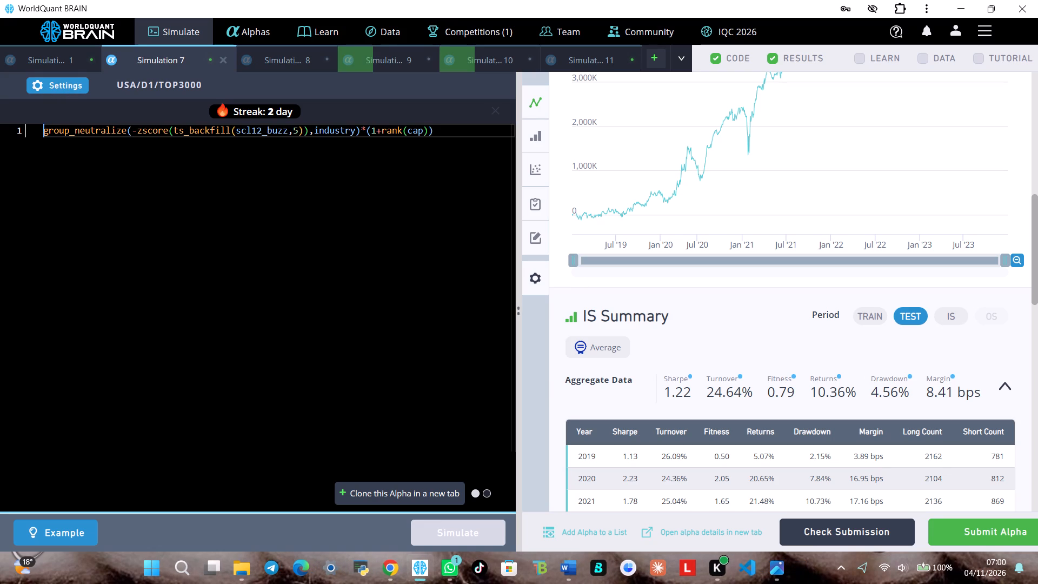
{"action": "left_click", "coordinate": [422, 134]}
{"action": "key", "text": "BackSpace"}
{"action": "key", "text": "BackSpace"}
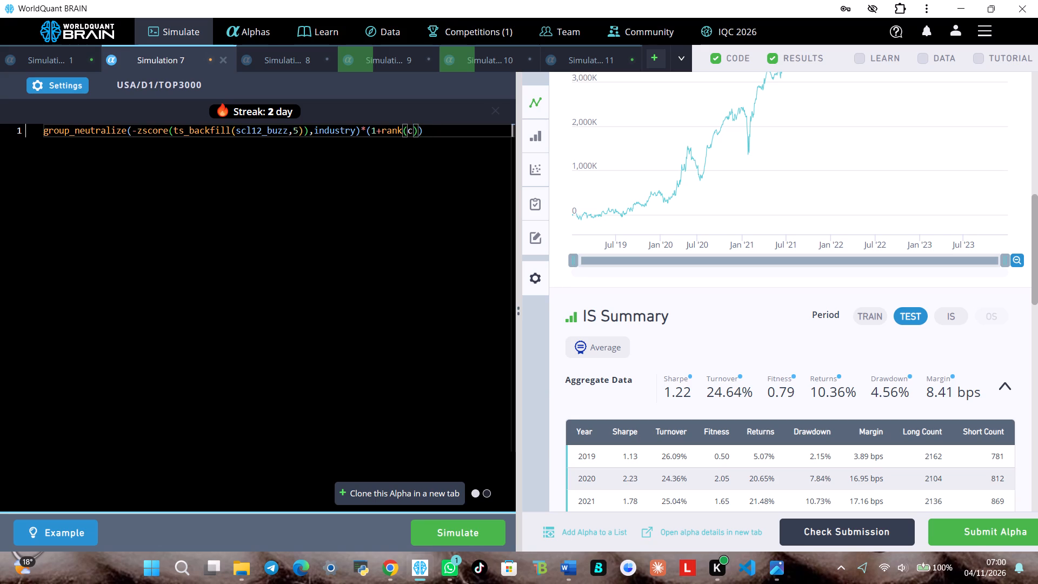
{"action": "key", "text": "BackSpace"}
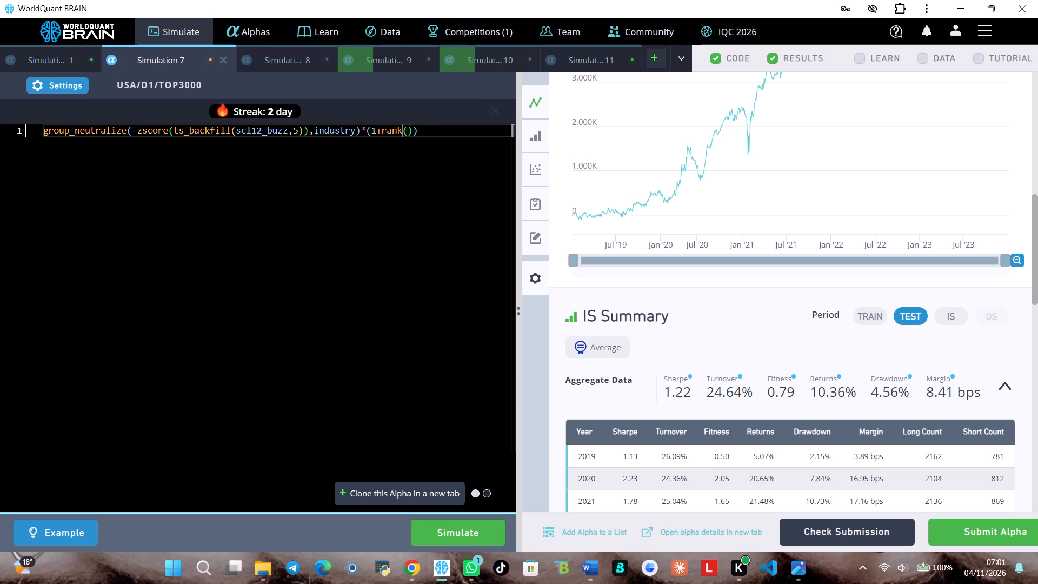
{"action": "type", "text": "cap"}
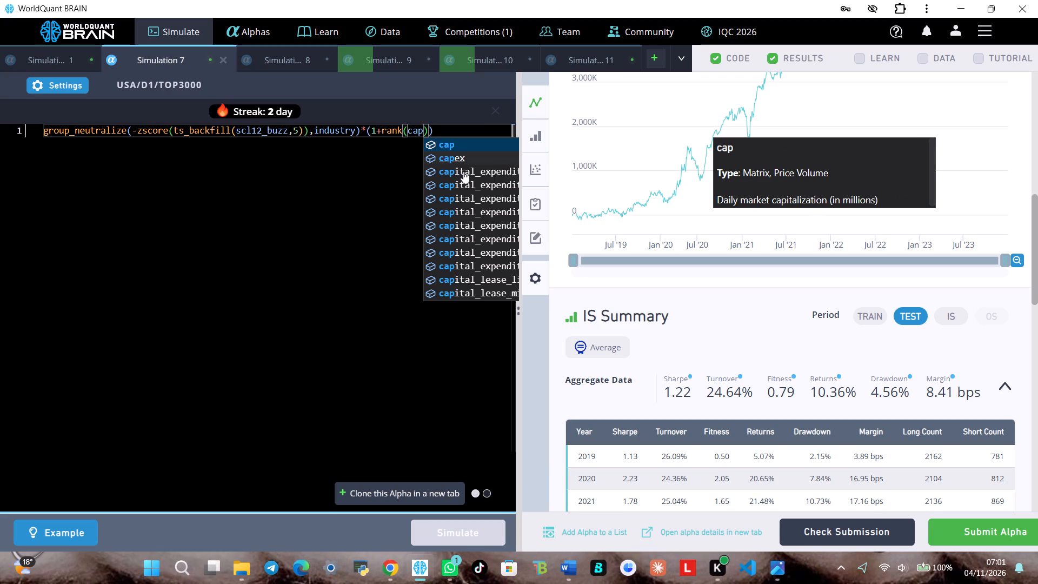
Clone Simulation 7's scl12_buzz Alpha into a new simulation, replace cap with capex inside rank, and run it.
{"action": "left_click", "coordinate": [451, 498]}
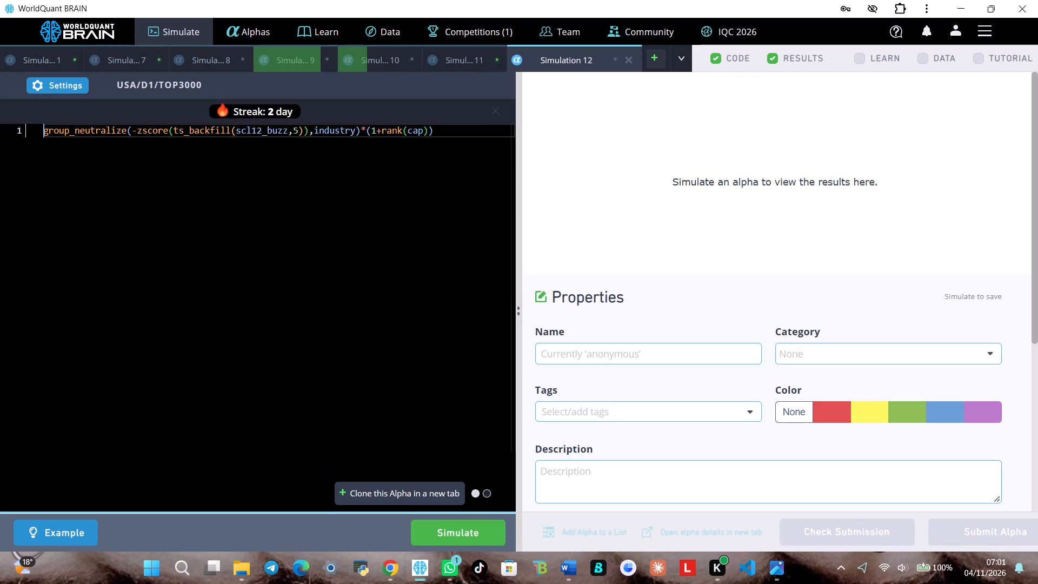
{"action": "left_click", "coordinate": [421, 136]}
{"action": "key", "text": "e"}
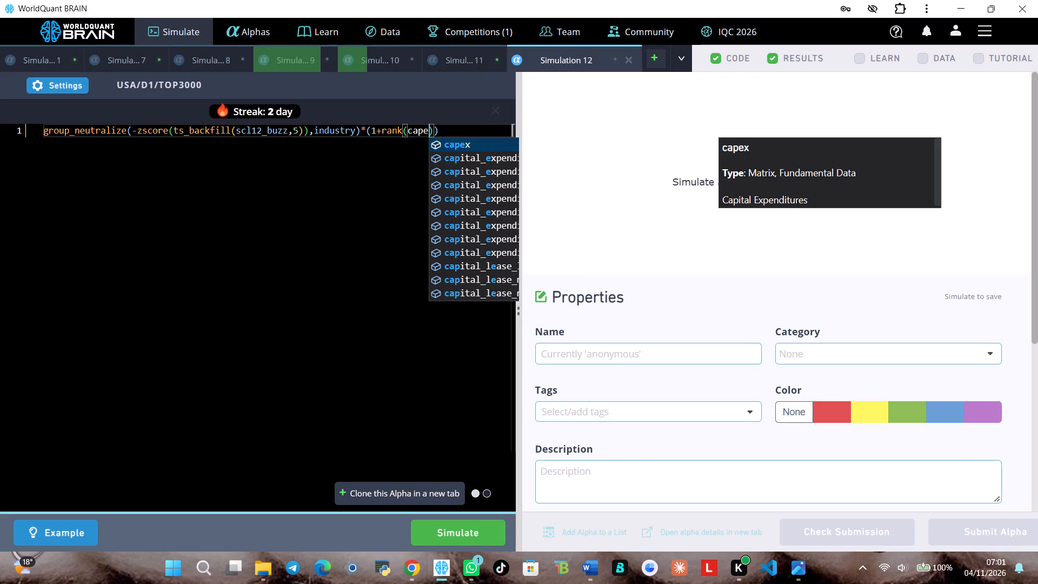
{"action": "left_click", "coordinate": [456, 148]}
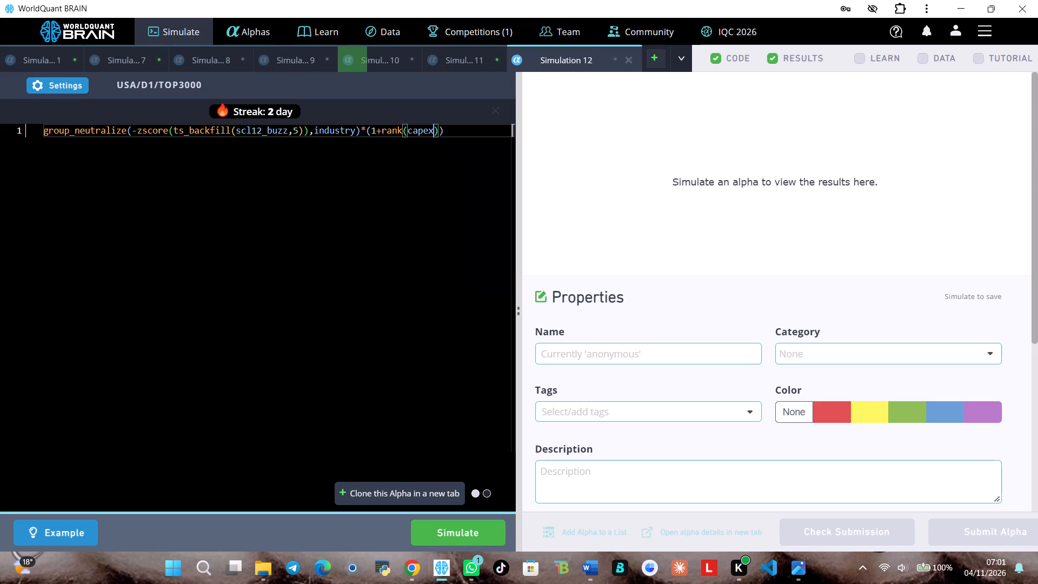
{"action": "left_click", "coordinate": [455, 530]}
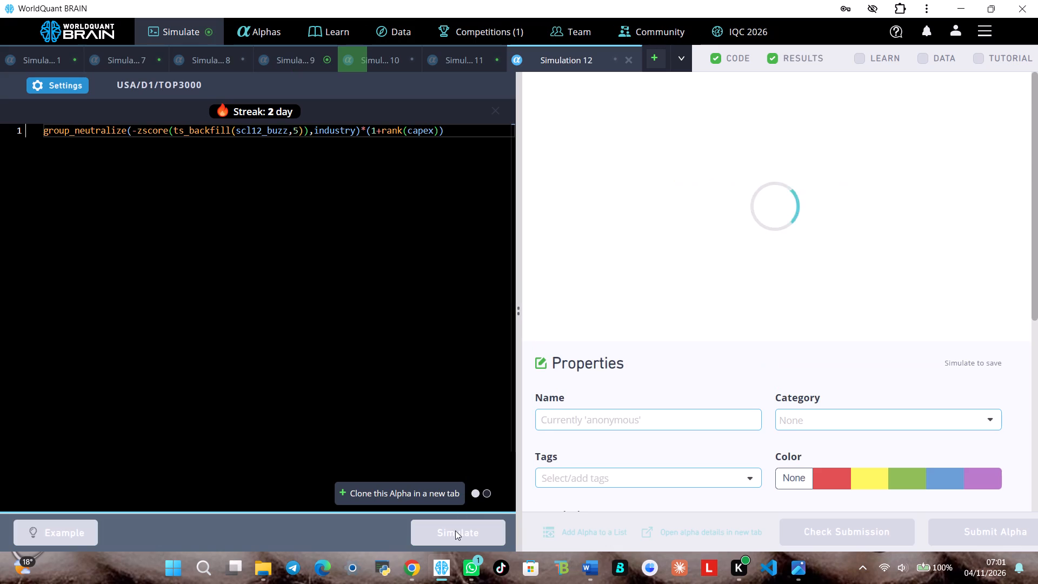
Reveal the test period of Simulation 9's rerun and examine its IS-period aggregate data and failed IS test.
{"action": "left_click", "coordinate": [305, 56]}
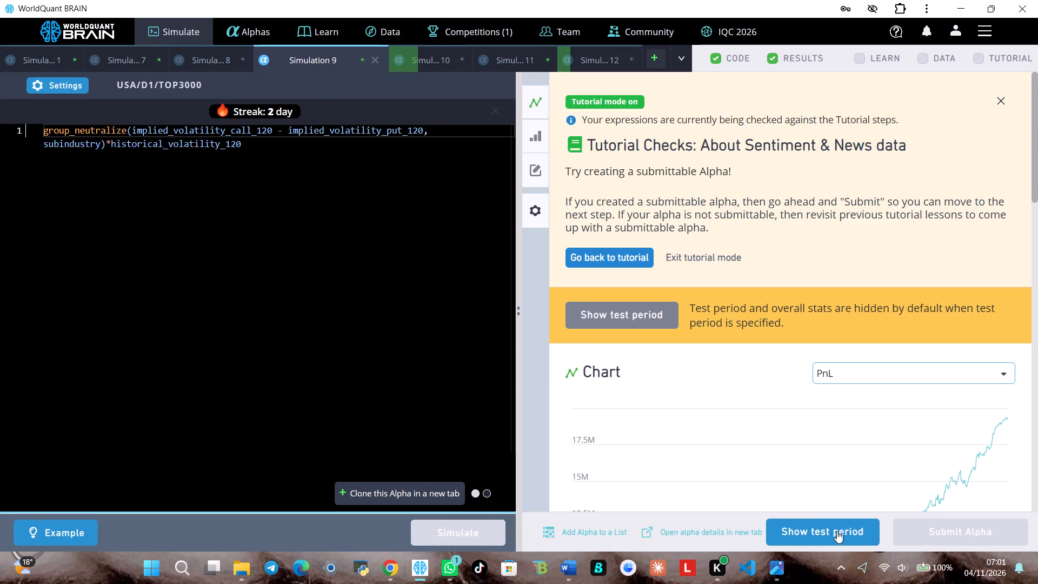
{"action": "left_click", "coordinate": [838, 532]}
{"action": "scroll", "coordinate": [844, 456], "scroll_direction": "down", "scroll_amount": 4}
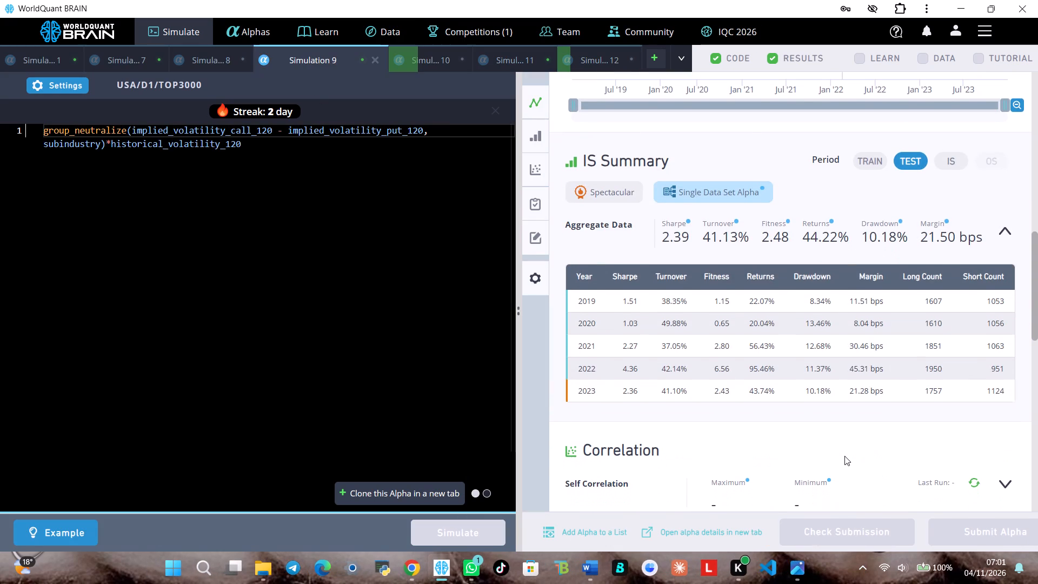
{"action": "left_click", "coordinate": [954, 157]}
{"action": "scroll", "coordinate": [886, 337], "scroll_direction": "down", "scroll_amount": 3}
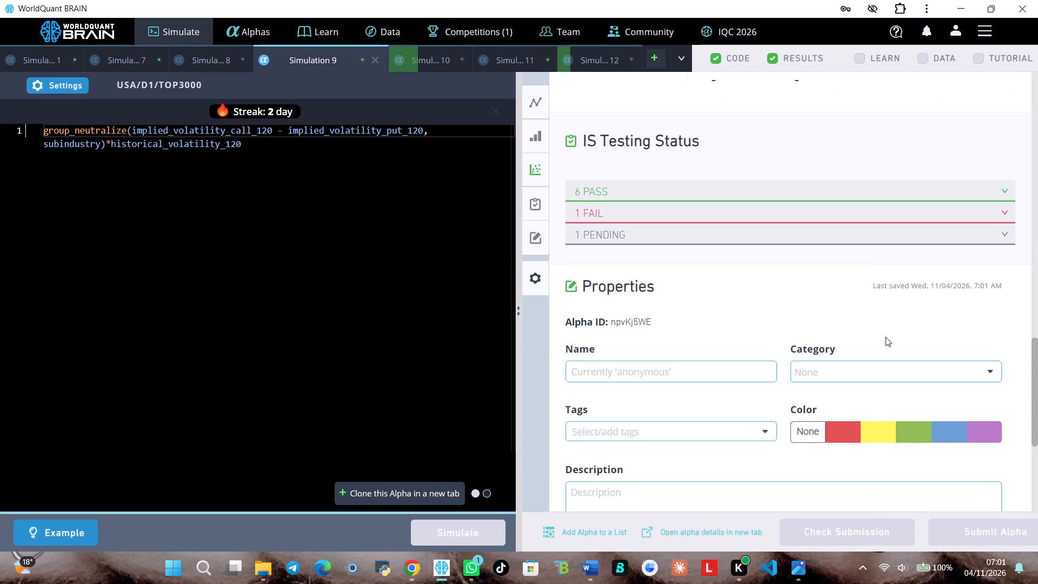
{"action": "left_click", "coordinate": [844, 213]}
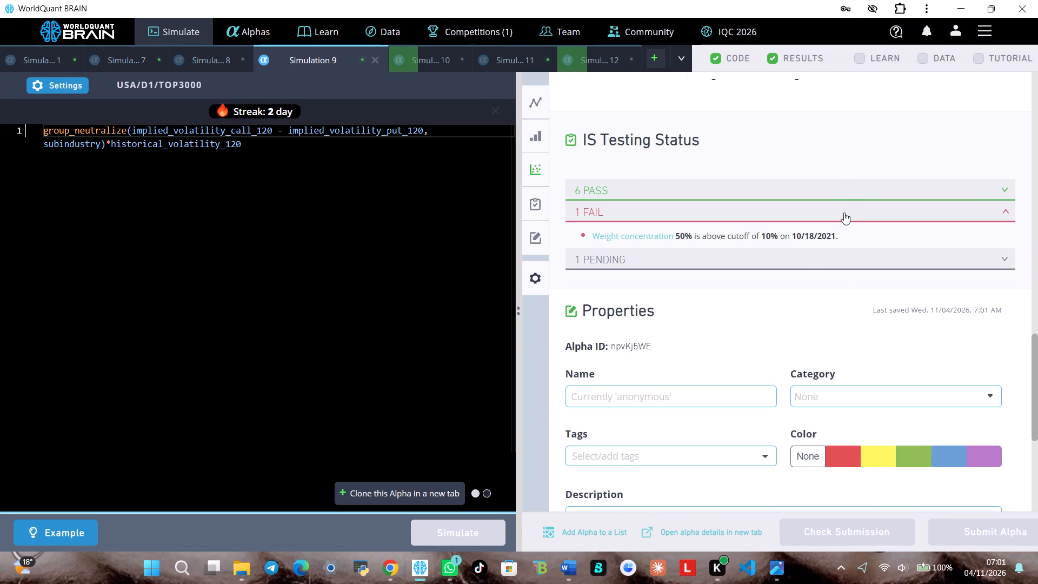
Set Simulation 9's universe to TOP2000 and rerun the simulation.
{"action": "left_click", "coordinate": [76, 83]}
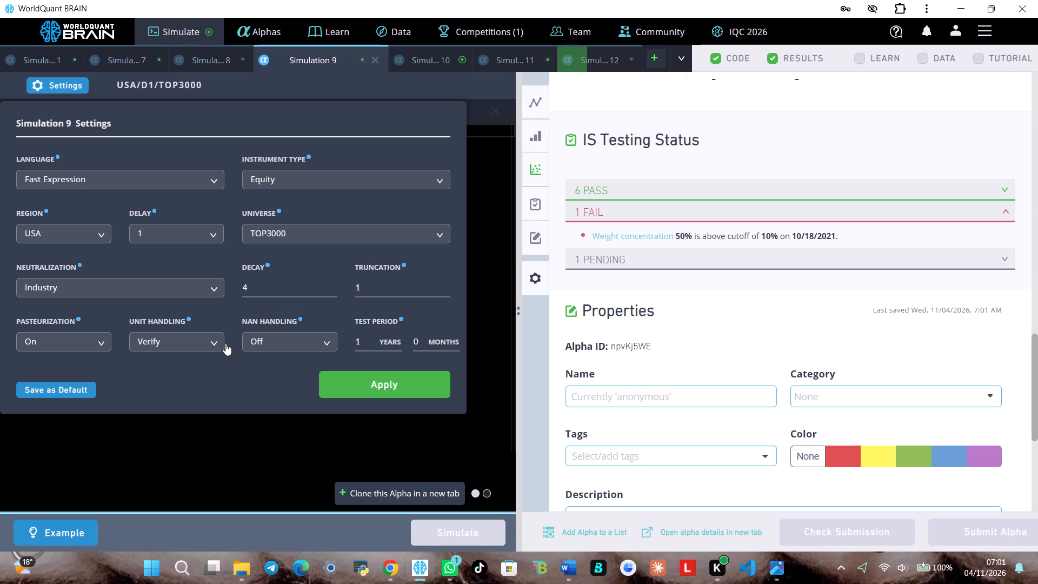
{"action": "left_click", "coordinate": [330, 231]}
{"action": "left_click", "coordinate": [303, 278]}
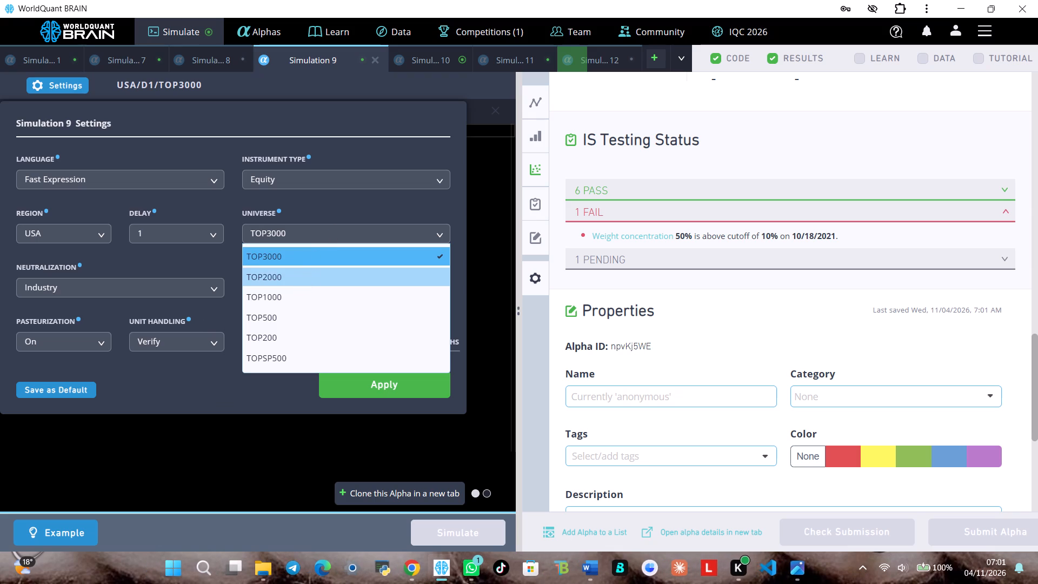
{"action": "left_click", "coordinate": [354, 377]}
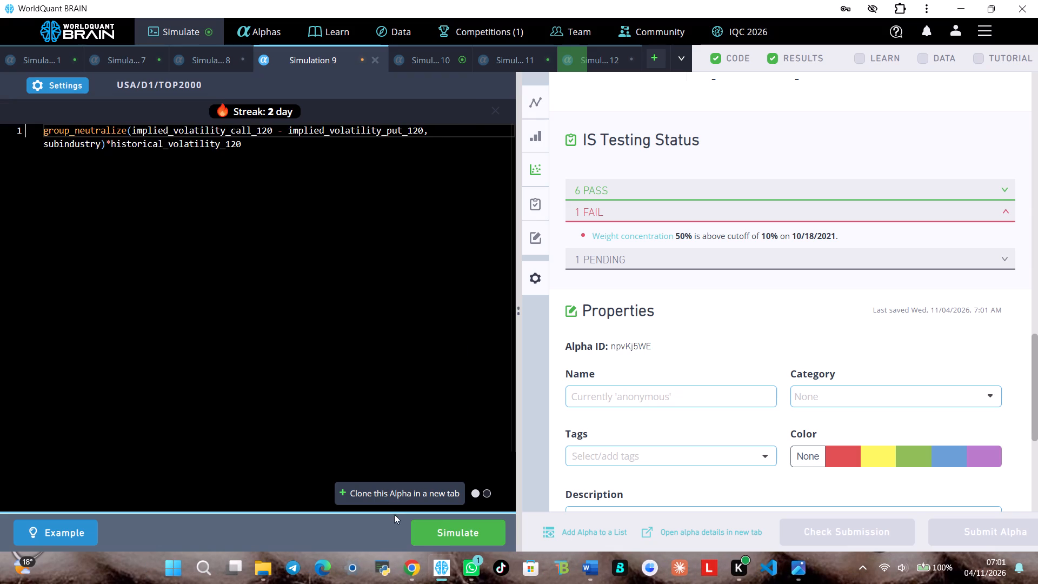
{"action": "left_click", "coordinate": [442, 535]}
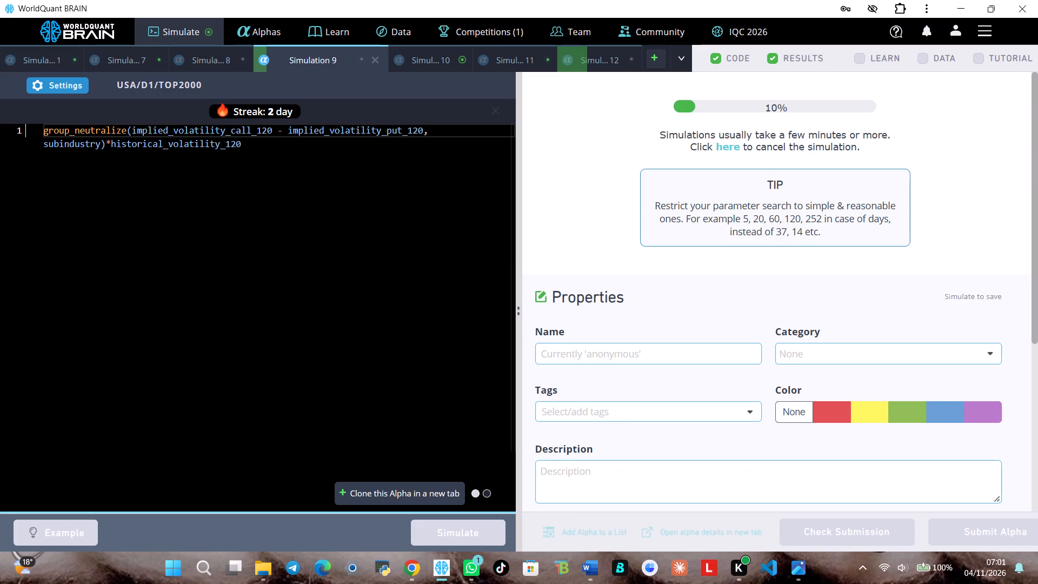
Reveal the test period of Simulation 10 and examine its IS-period aggregate data and failed IS tests.
{"action": "left_click", "coordinate": [443, 59]}
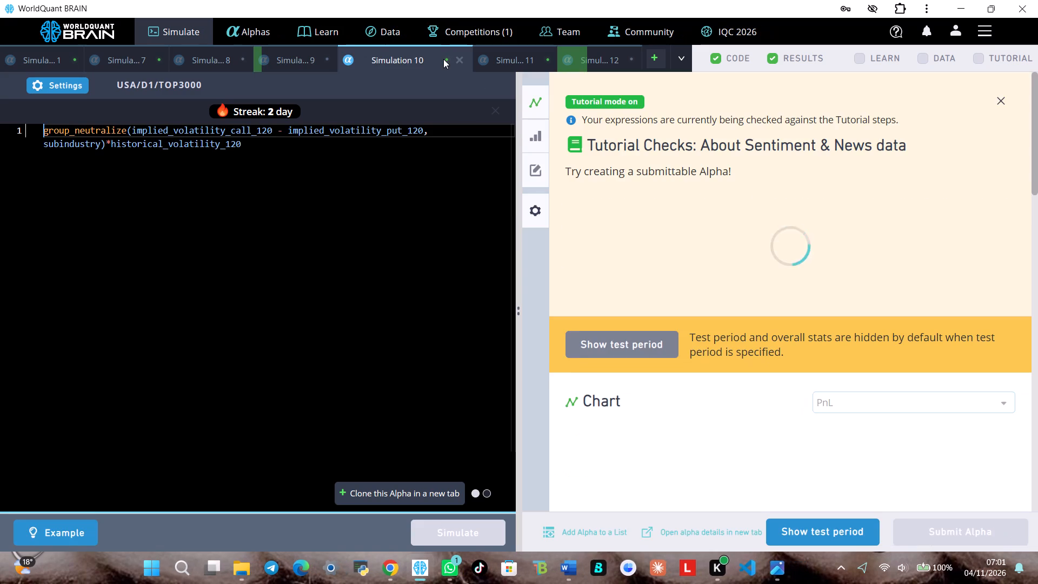
{"action": "left_click", "coordinate": [813, 524]}
{"action": "scroll", "coordinate": [824, 427], "scroll_direction": "down", "scroll_amount": 4}
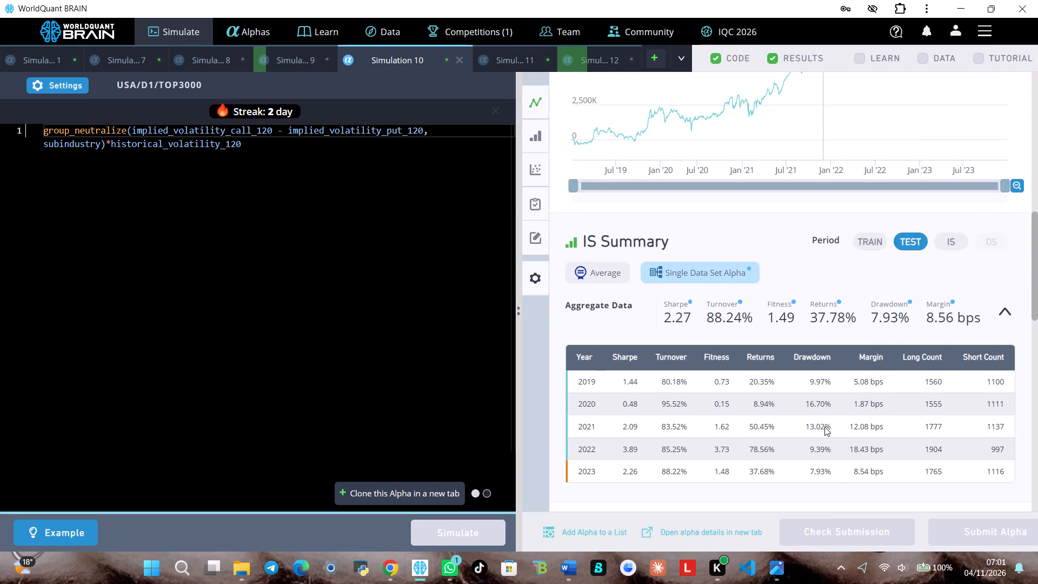
{"action": "left_click", "coordinate": [953, 238]}
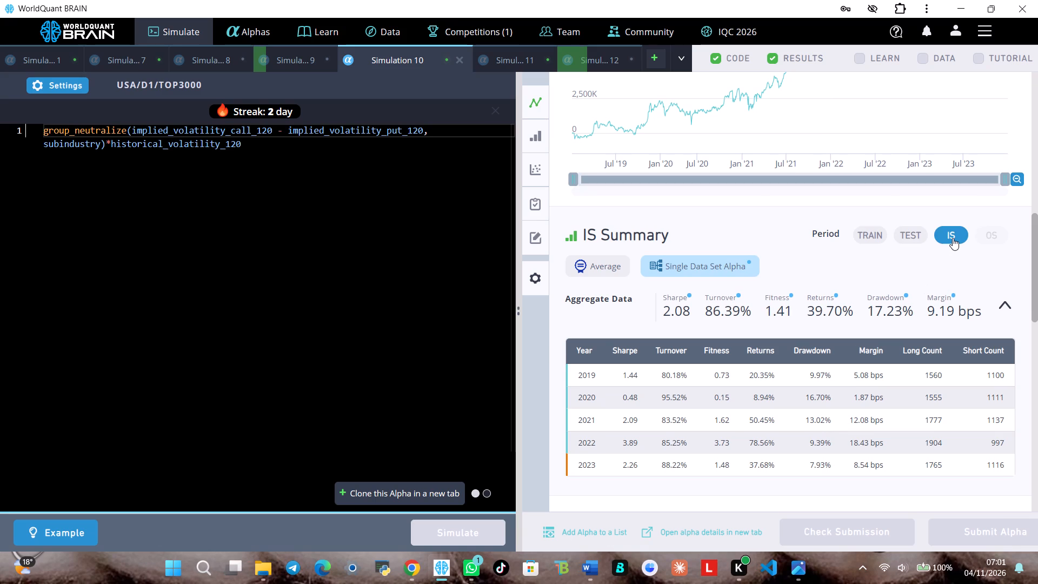
{"action": "scroll", "coordinate": [953, 238], "scroll_direction": "down", "scroll_amount": 3}
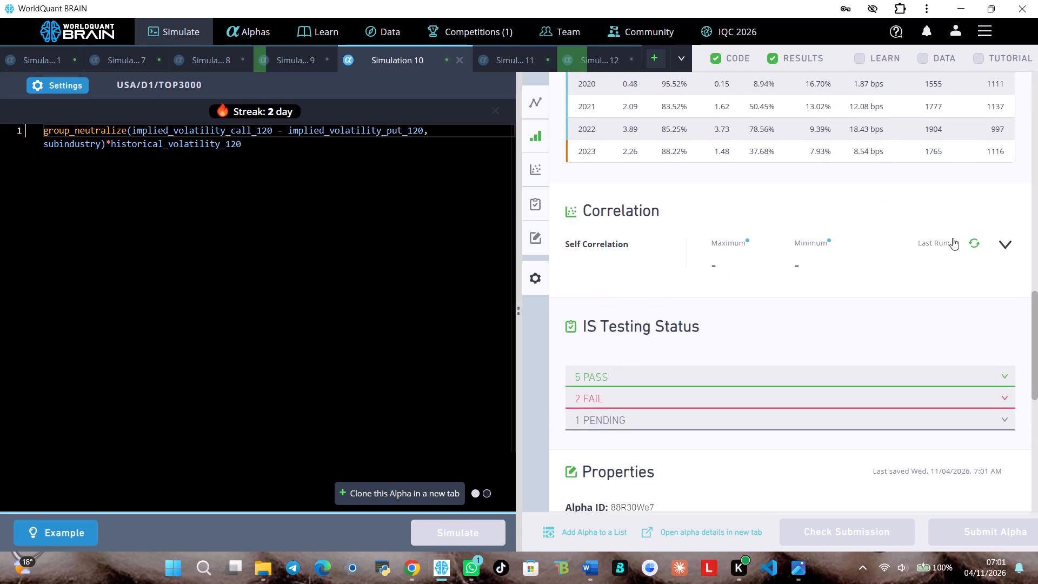
{"action": "left_click", "coordinate": [890, 398]}
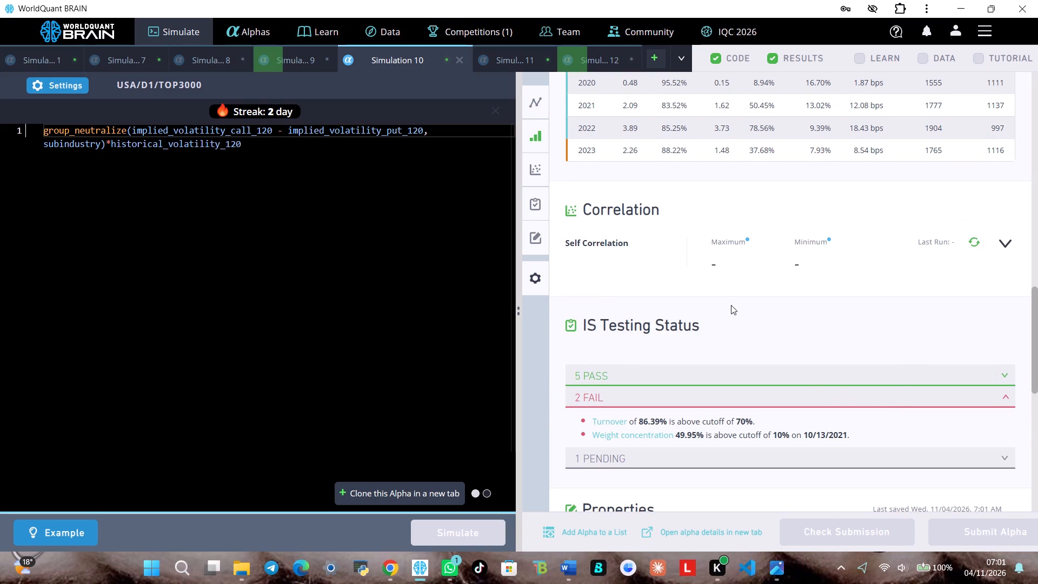
Set Simulation 10's decay to 37 and rerun the simulation.
{"action": "left_click", "coordinate": [74, 83]}
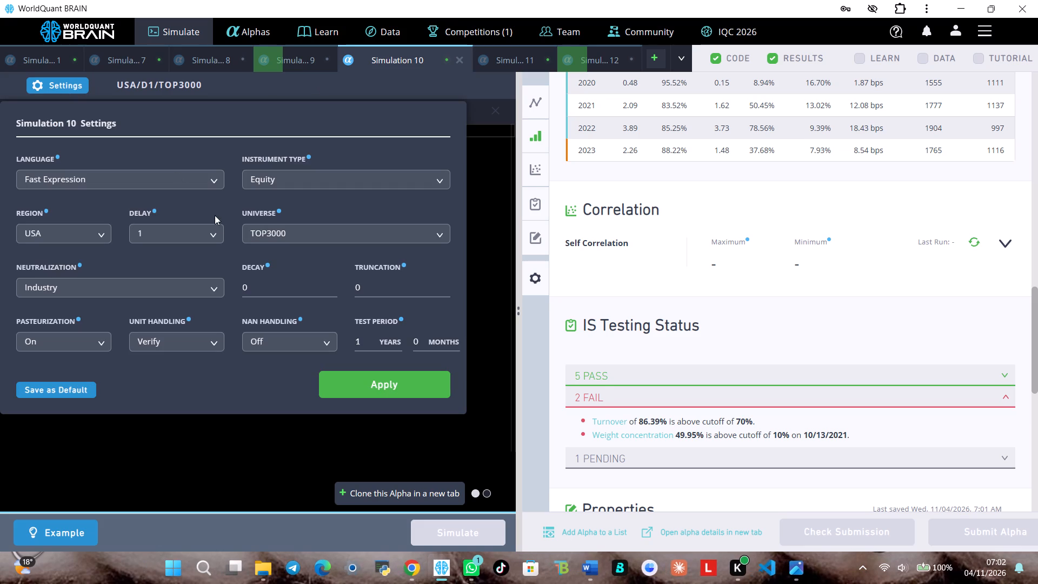
{"action": "double_click", "coordinate": [333, 282]}
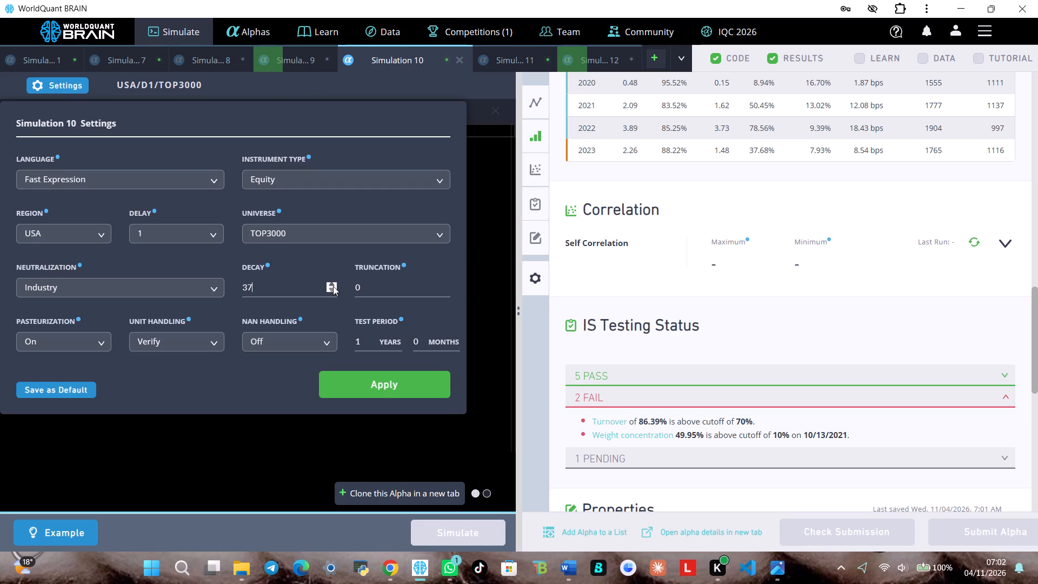
{"action": "left_click", "coordinate": [352, 371]}
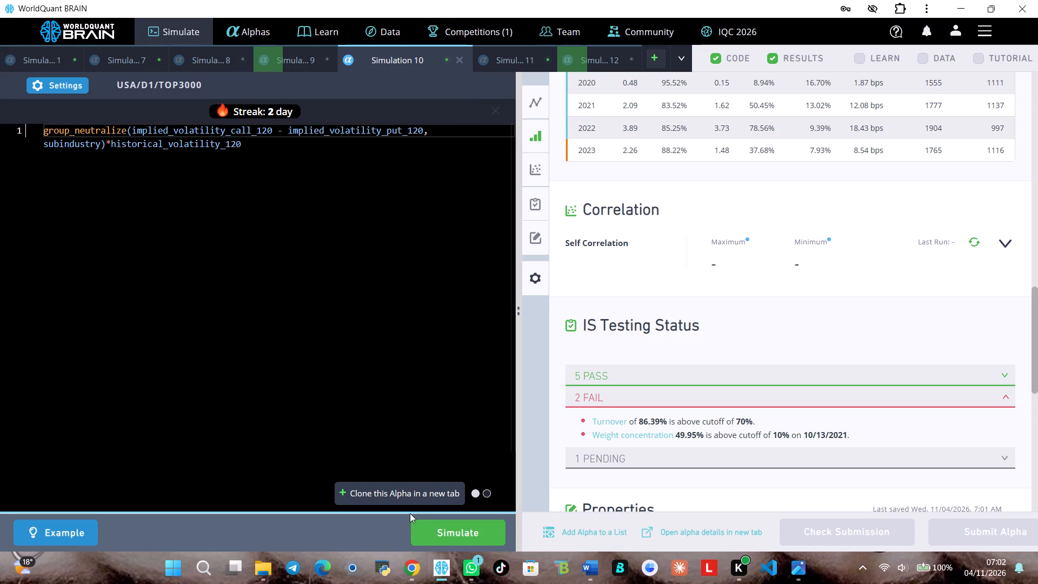
{"action": "left_click", "coordinate": [428, 532]}
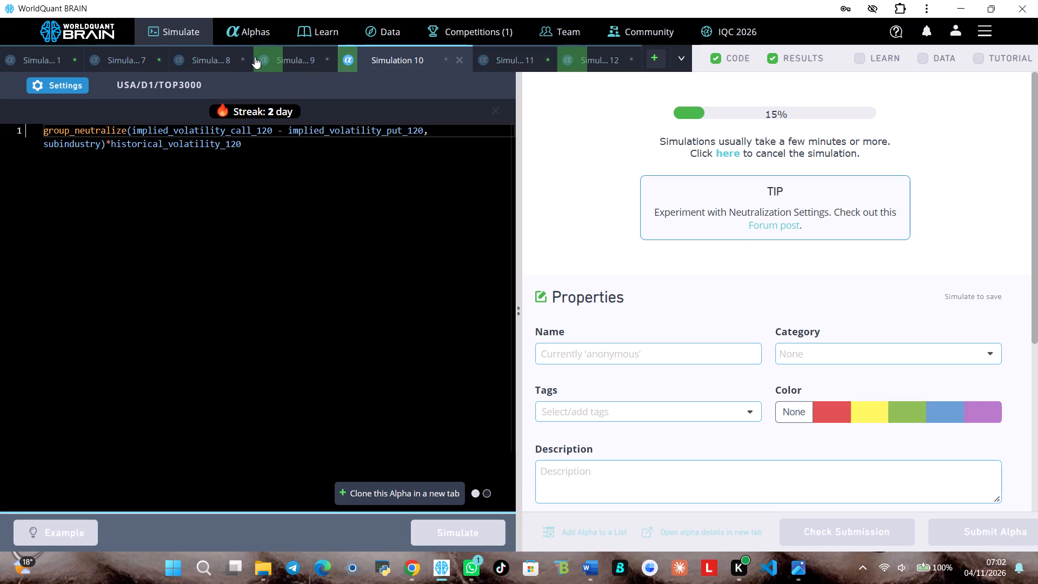
Close the empty Simulation 8 and the Simulation 1 tutorial simulation.
{"action": "left_click", "coordinate": [231, 61]}
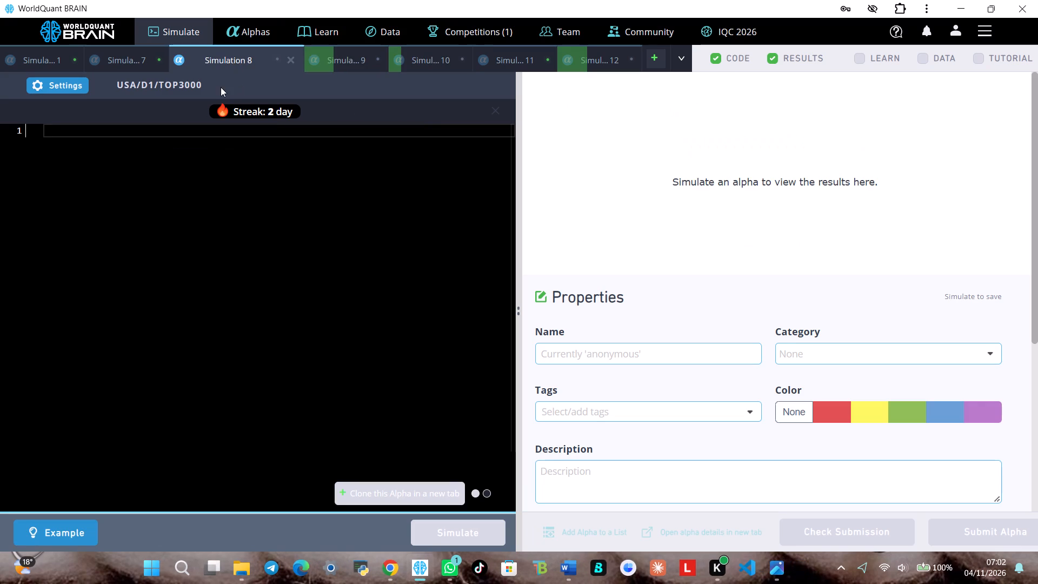
{"action": "left_click", "coordinate": [289, 61]}
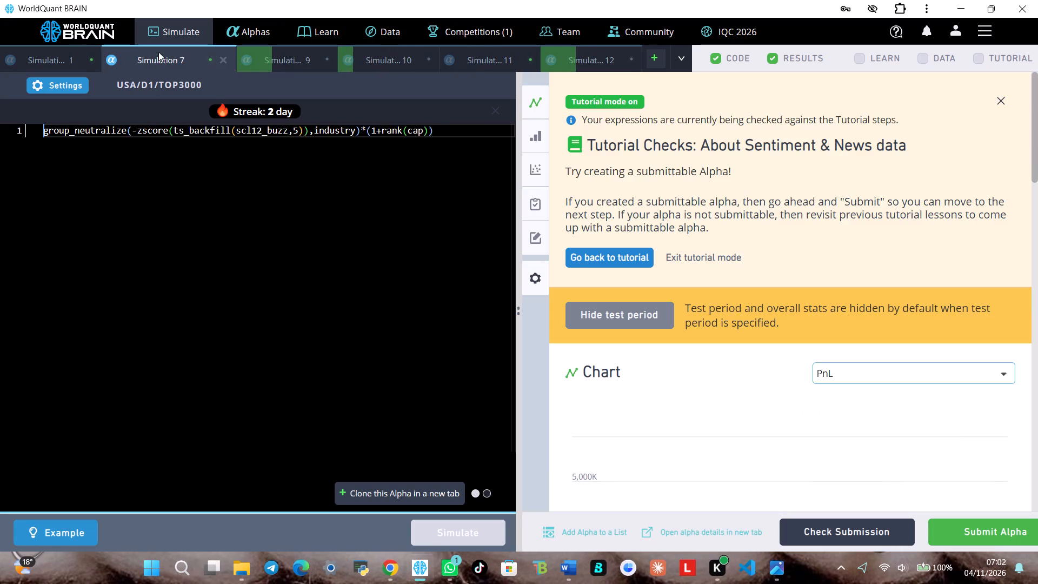
{"action": "left_click", "coordinate": [61, 50]}
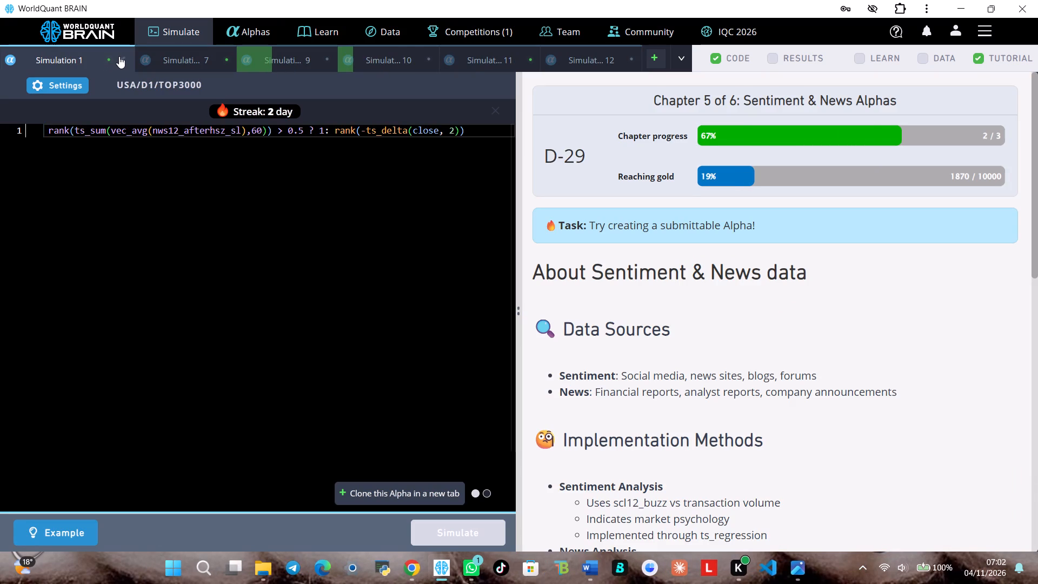
{"action": "left_click", "coordinate": [120, 56]}
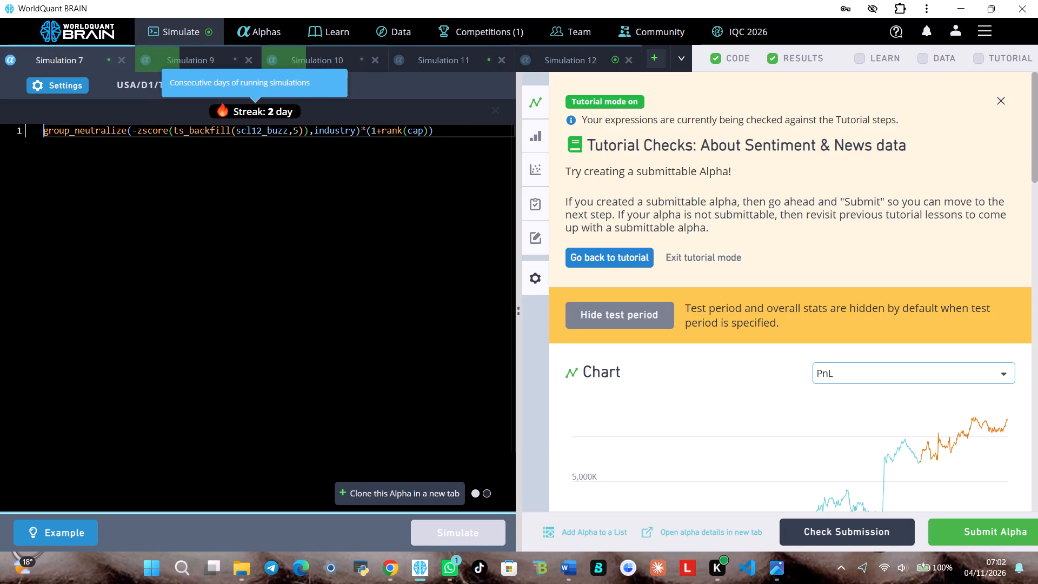
Reveal the test period of Simulation 12 and examine its PnL chart and IS-period aggregate data.
{"action": "left_click", "coordinate": [536, 56]}
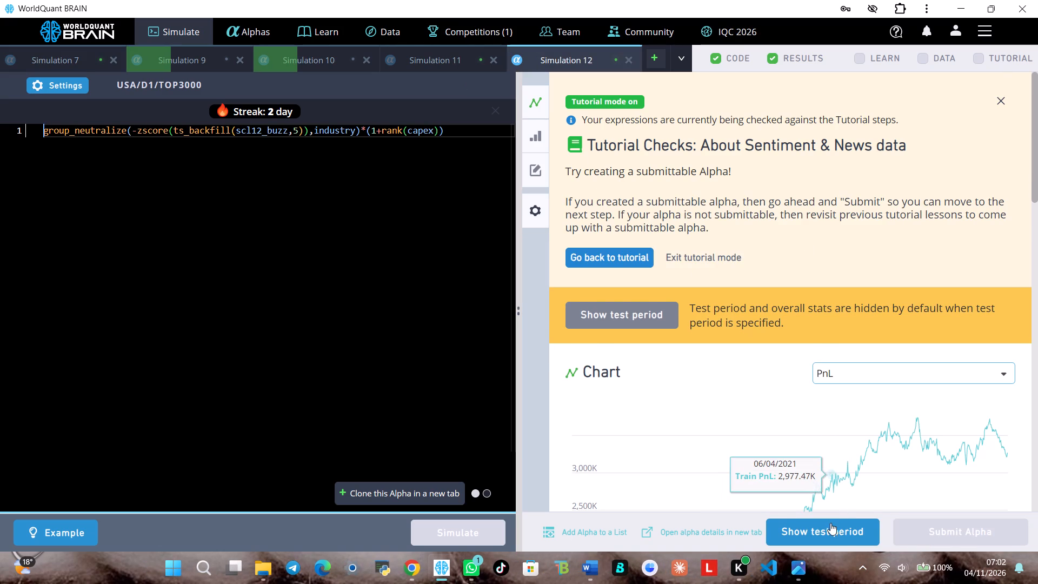
{"action": "left_click", "coordinate": [830, 526]}
{"action": "scroll", "coordinate": [812, 423], "scroll_direction": "down", "scroll_amount": 1}
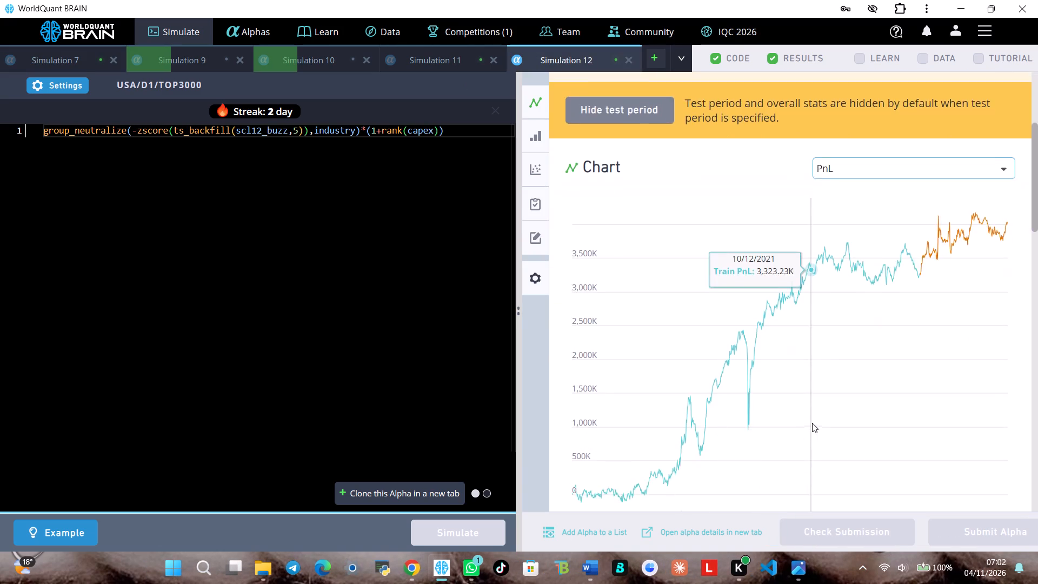
{"action": "scroll", "coordinate": [812, 423], "scroll_direction": "down", "scroll_amount": 3}
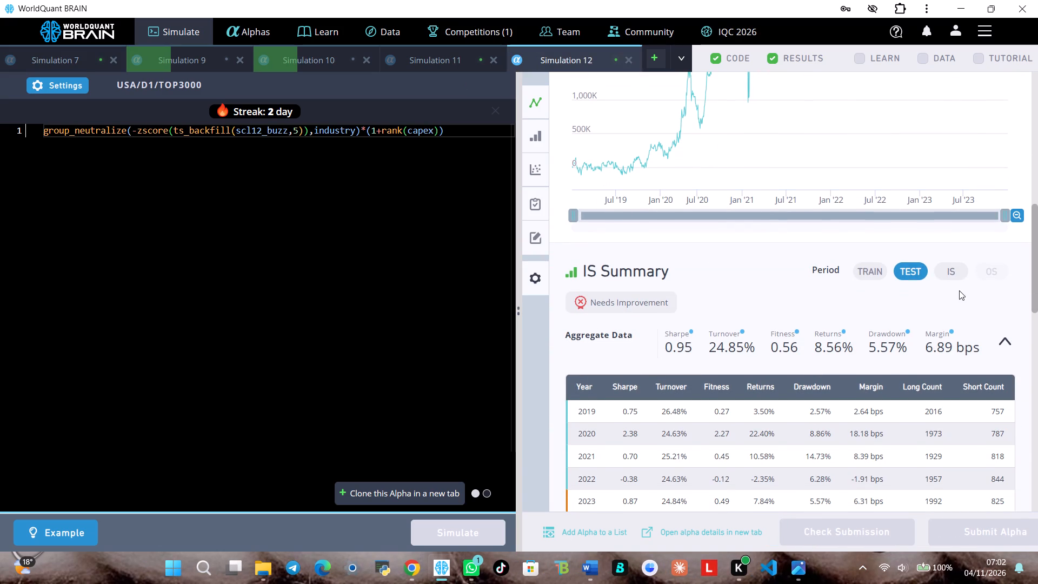
{"action": "left_click", "coordinate": [956, 269]}
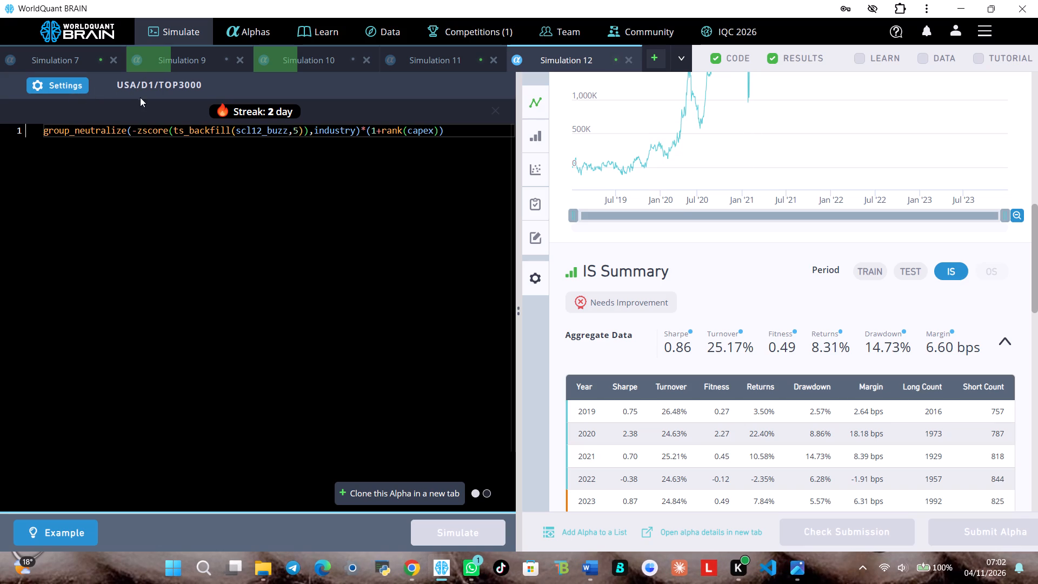
Replace capex with fnd6_cogss inside rank in Simulation 12's expression and rerun the simulation.
{"action": "left_click", "coordinate": [433, 131]}
{"action": "key", "text": "BackSpace"}
{"action": "key", "text": "BackSpace"}
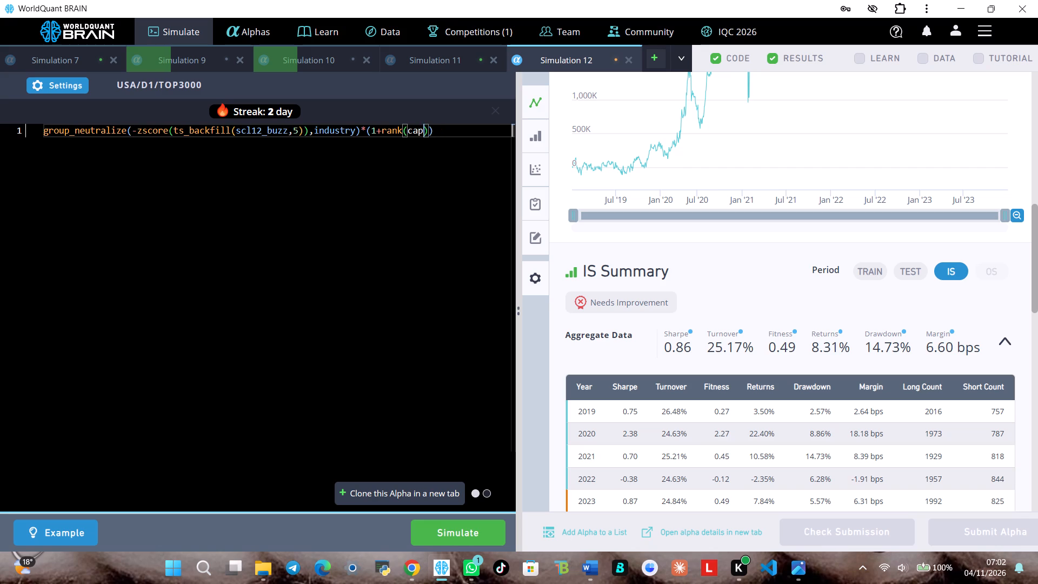
{"action": "key", "text": "BackSpace"}
{"action": "key", "text": "BackSpace"}
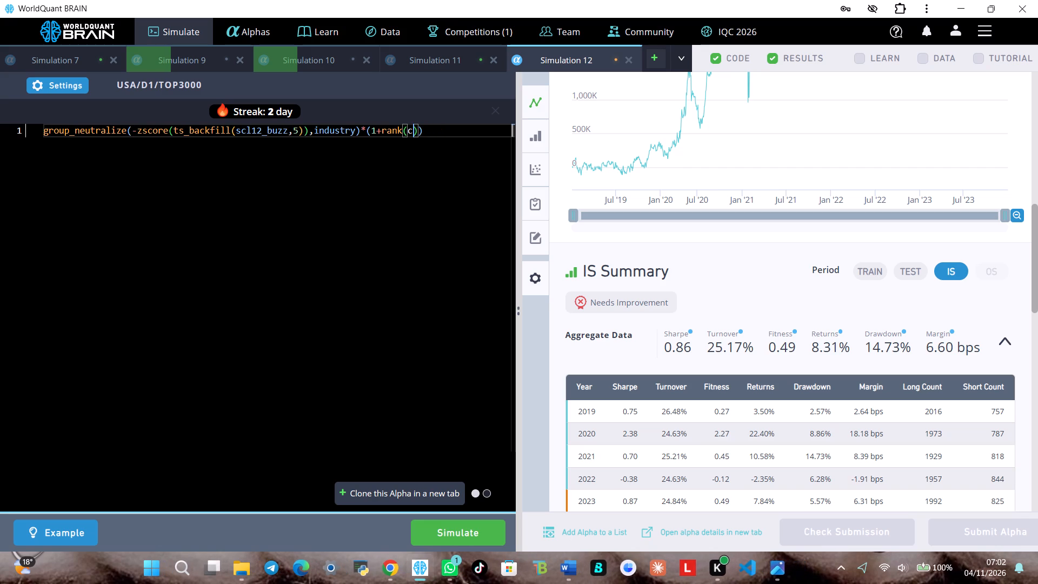
{"action": "type", "text": "ogs"}
{"action": "left_click", "coordinate": [461, 154]}
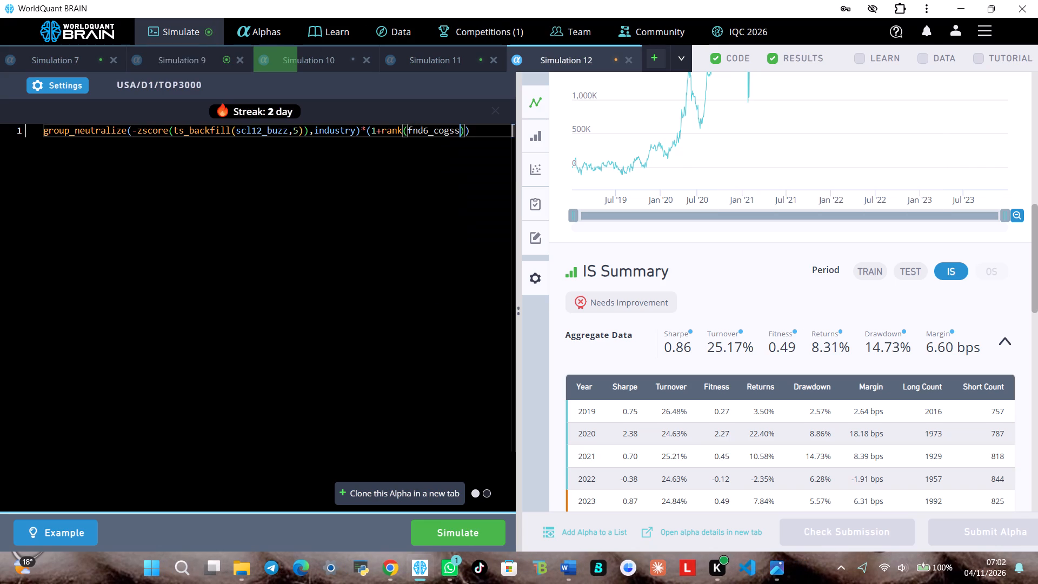
{"action": "left_click", "coordinate": [478, 527]}
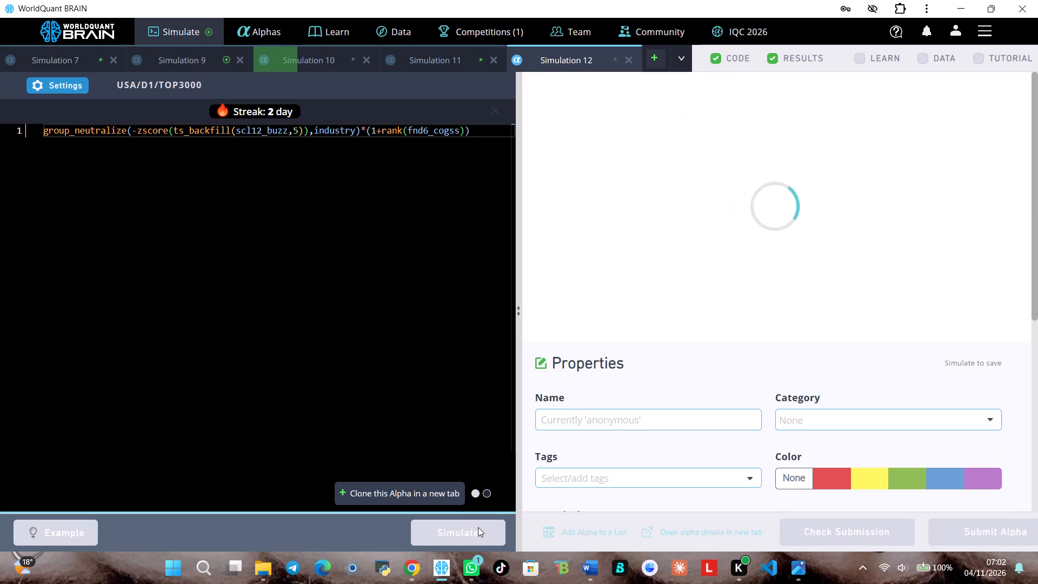
Reveal the test period of Simulation 9's TOP2000 rerun and examine its IS-period aggregate data, yearly results and failed IS test.
{"action": "left_click", "coordinate": [194, 62]}
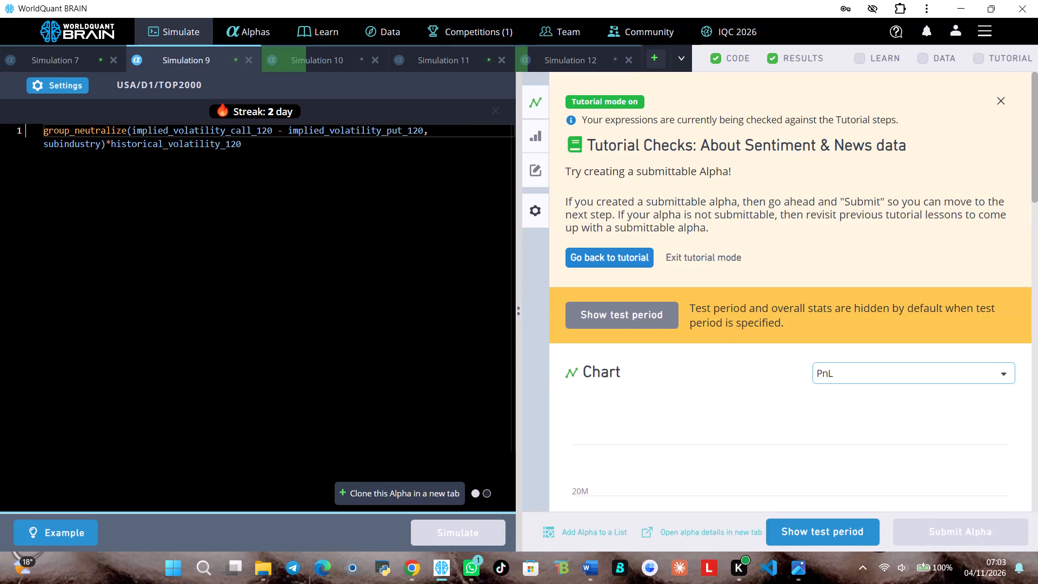
{"action": "left_click", "coordinate": [830, 530]}
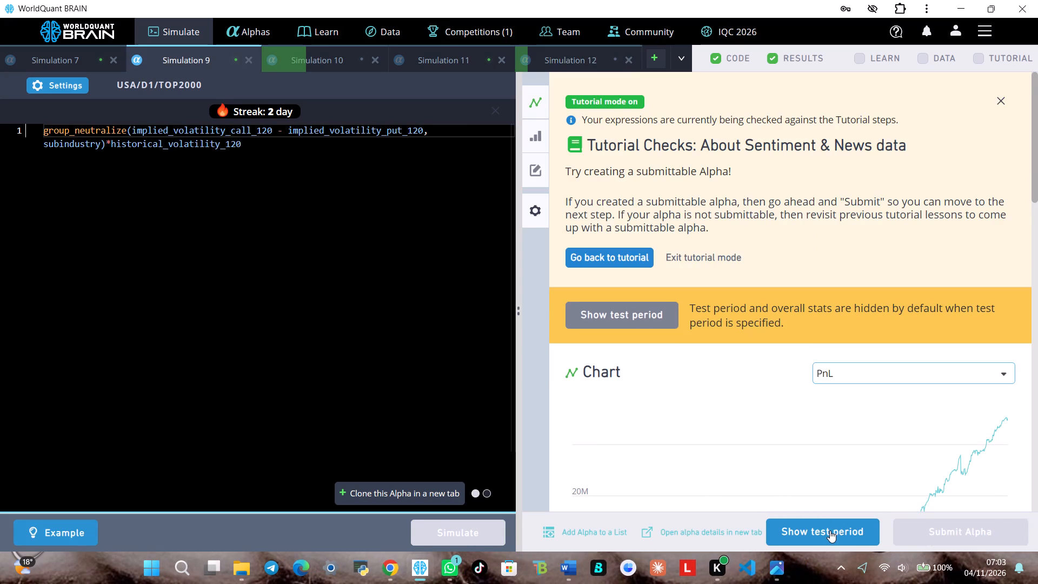
{"action": "scroll", "coordinate": [829, 446], "scroll_direction": "down", "scroll_amount": 5}
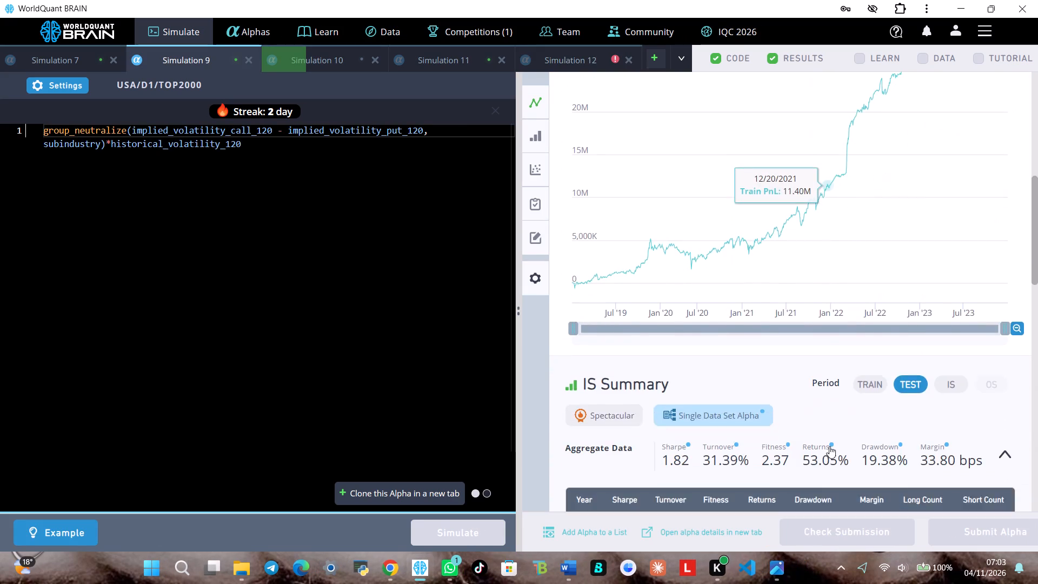
{"action": "scroll", "coordinate": [829, 446], "scroll_direction": "down", "scroll_amount": 1}
{"action": "left_click", "coordinate": [953, 381]}
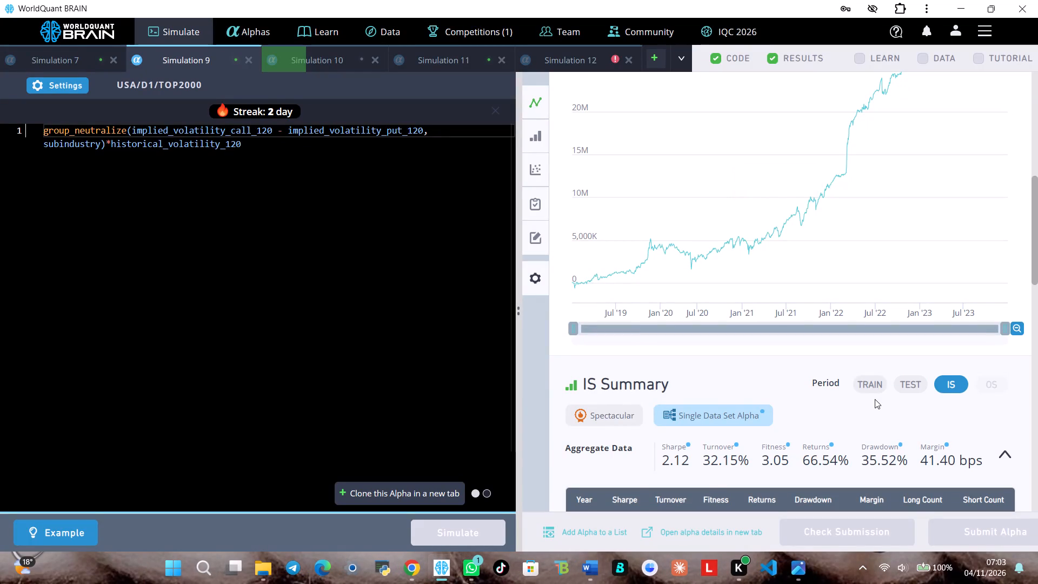
{"action": "scroll", "coordinate": [875, 399], "scroll_direction": "down", "scroll_amount": 5}
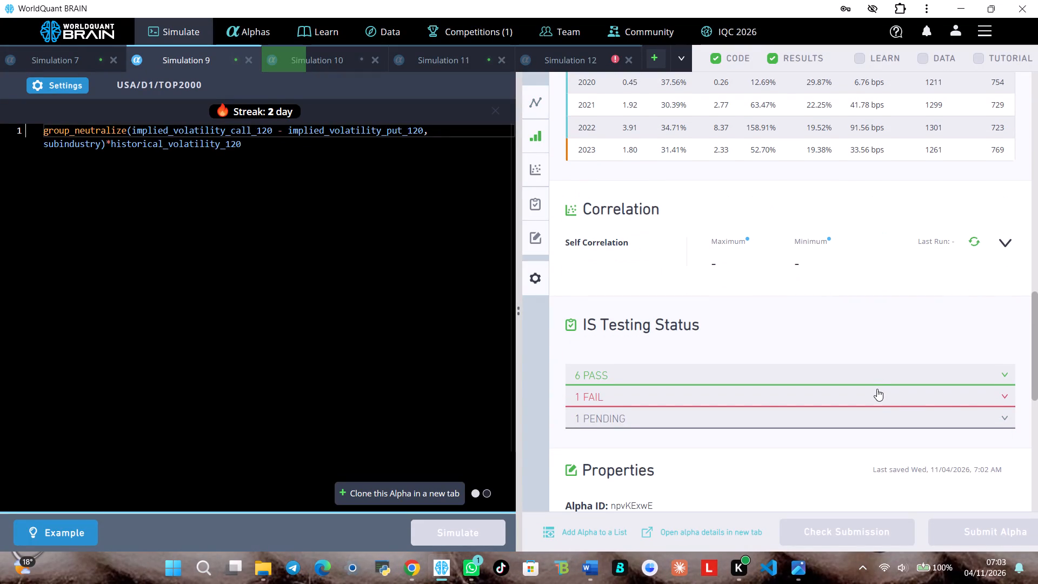
{"action": "left_click", "coordinate": [874, 393]}
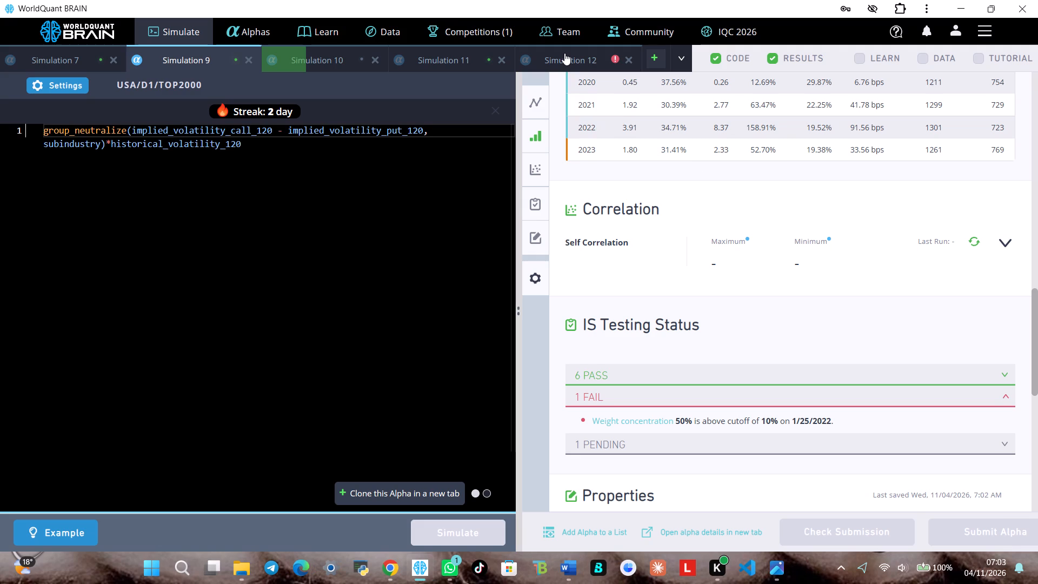
{"action": "scroll", "coordinate": [564, 53], "scroll_direction": "down", "scroll_amount": 1}
{"action": "scroll", "coordinate": [564, 53], "scroll_direction": "up", "scroll_amount": 2}
{"action": "scroll", "coordinate": [628, 152], "scroll_direction": "up", "scroll_amount": 1}
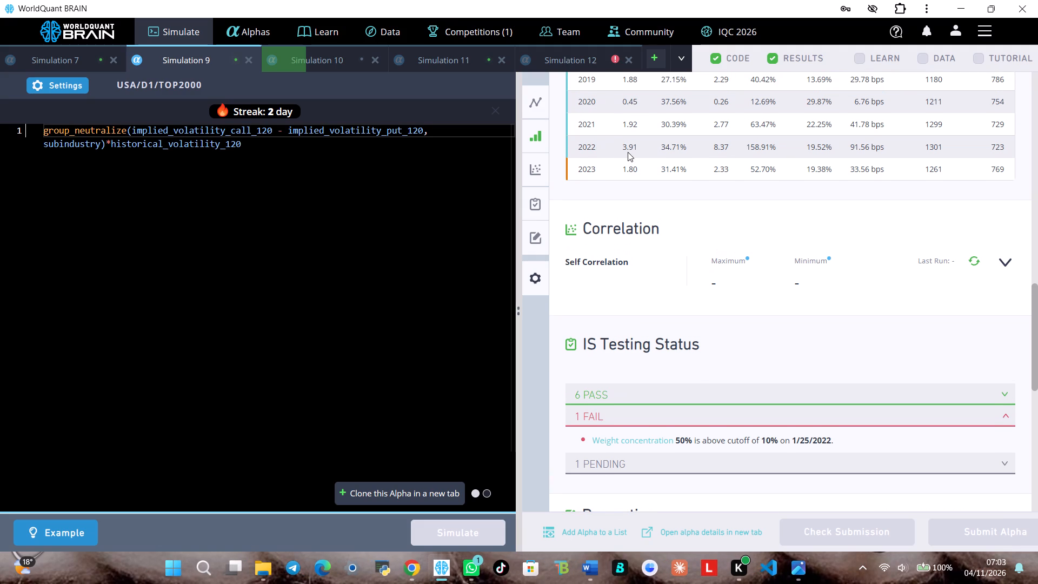
{"action": "scroll", "coordinate": [628, 152], "scroll_direction": "down", "scroll_amount": 1}
{"action": "scroll", "coordinate": [628, 152], "scroll_direction": "up", "scroll_amount": 1}
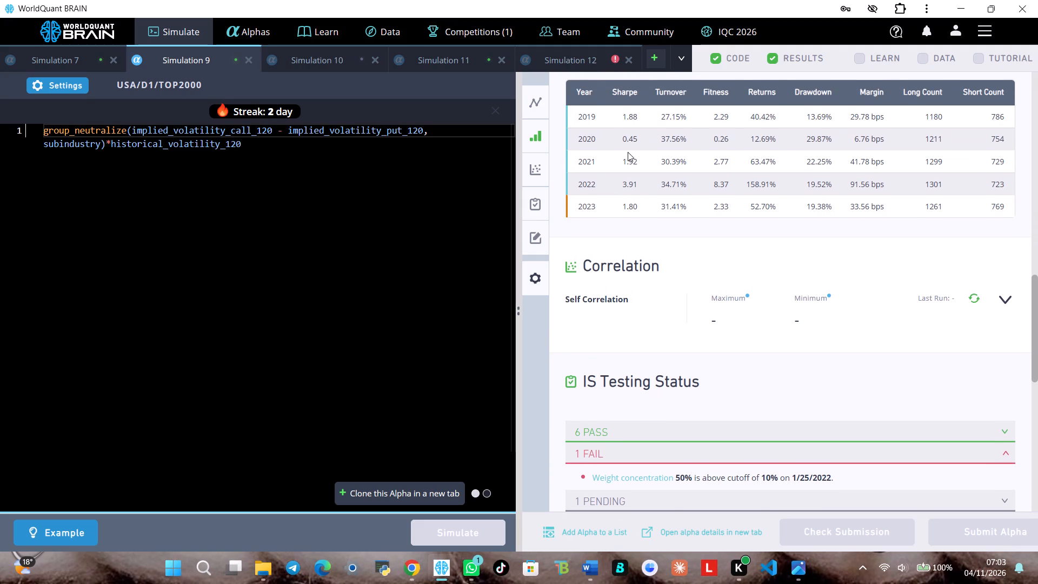
{"action": "scroll", "coordinate": [628, 152], "scroll_direction": "up", "scroll_amount": 1}
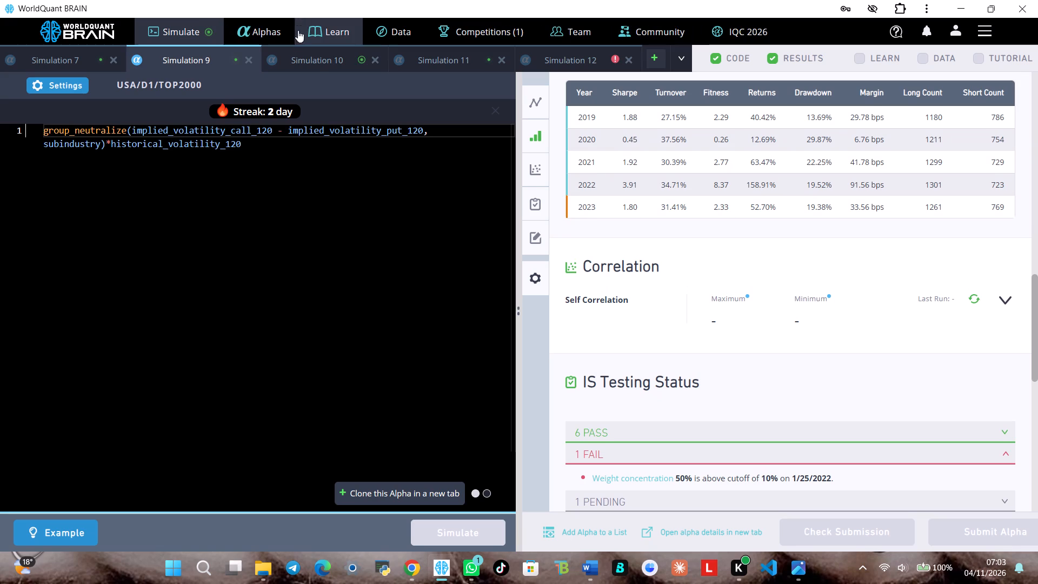
Reveal the test period of Simulation 10 and examine its yearly results, passed IS tests and IS-period aggregate data.
{"action": "left_click", "coordinate": [317, 58]}
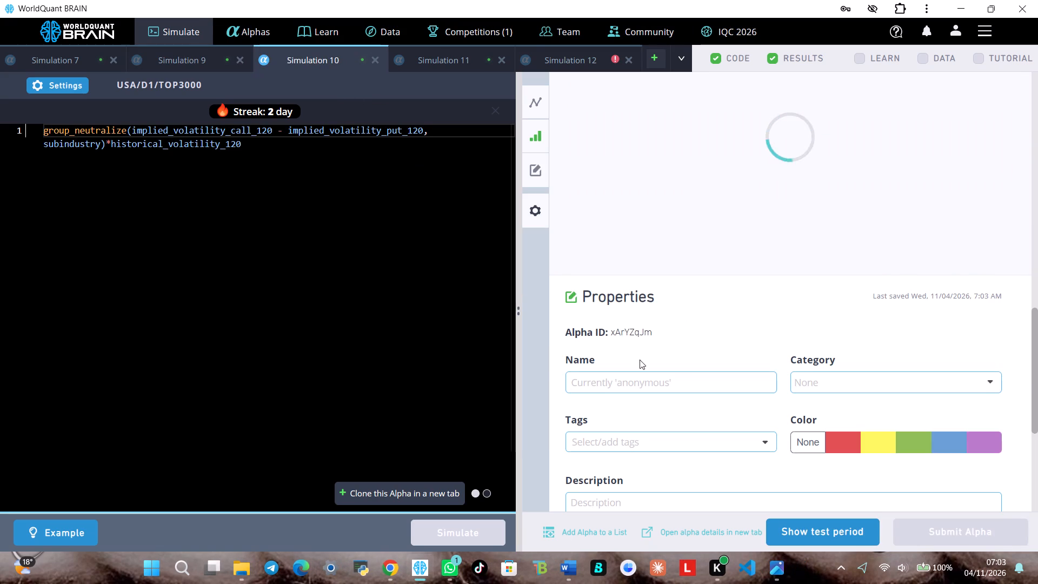
{"action": "left_click", "coordinate": [812, 529]}
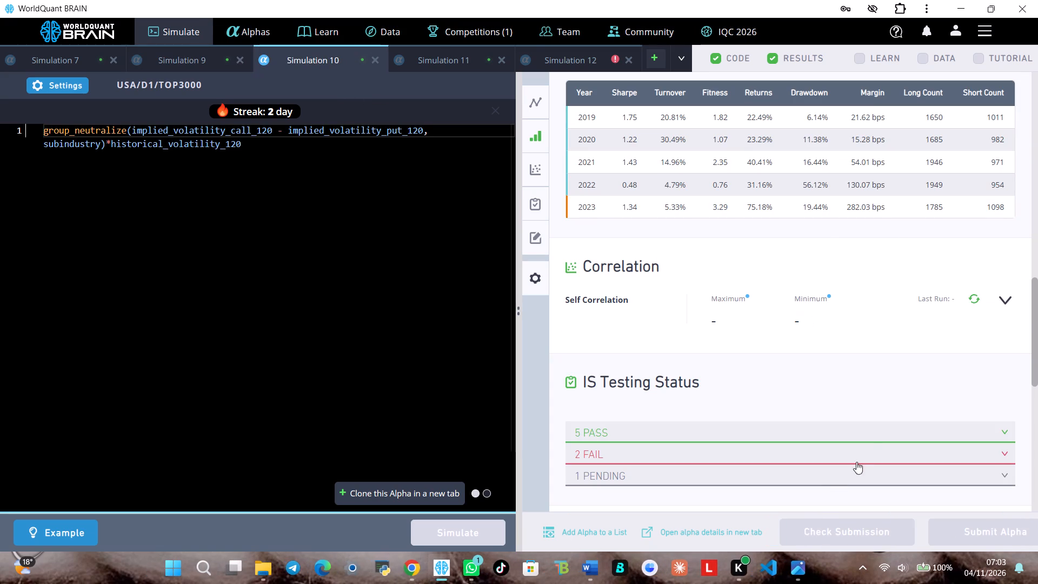
{"action": "left_click", "coordinate": [869, 441]}
{"action": "scroll", "coordinate": [830, 470], "scroll_direction": "down", "scroll_amount": 1}
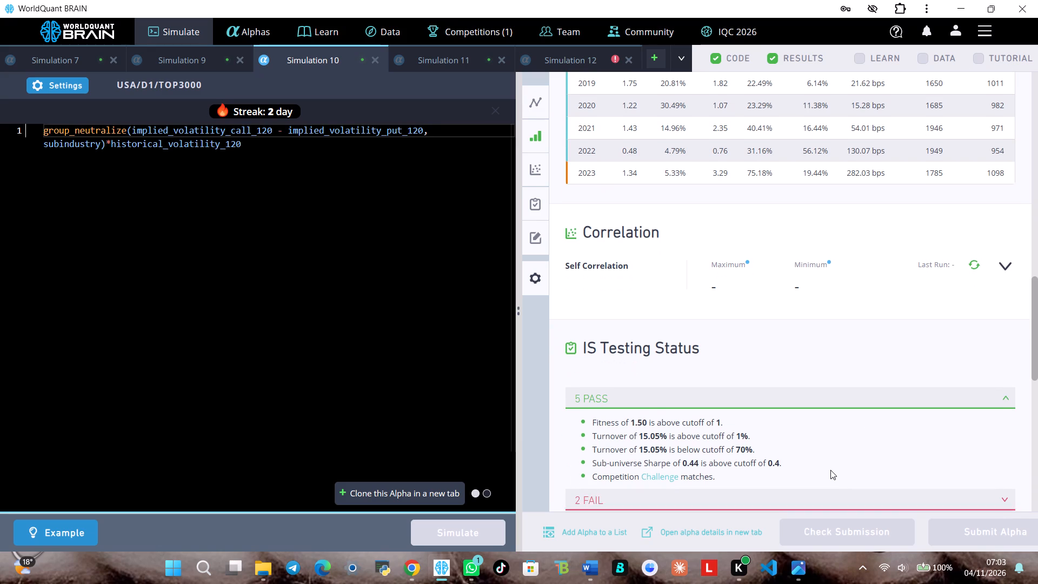
{"action": "scroll", "coordinate": [830, 470], "scroll_direction": "down", "scroll_amount": 1}
{"action": "scroll", "coordinate": [830, 470], "scroll_direction": "up", "scroll_amount": 3}
{"action": "left_click", "coordinate": [949, 358]}
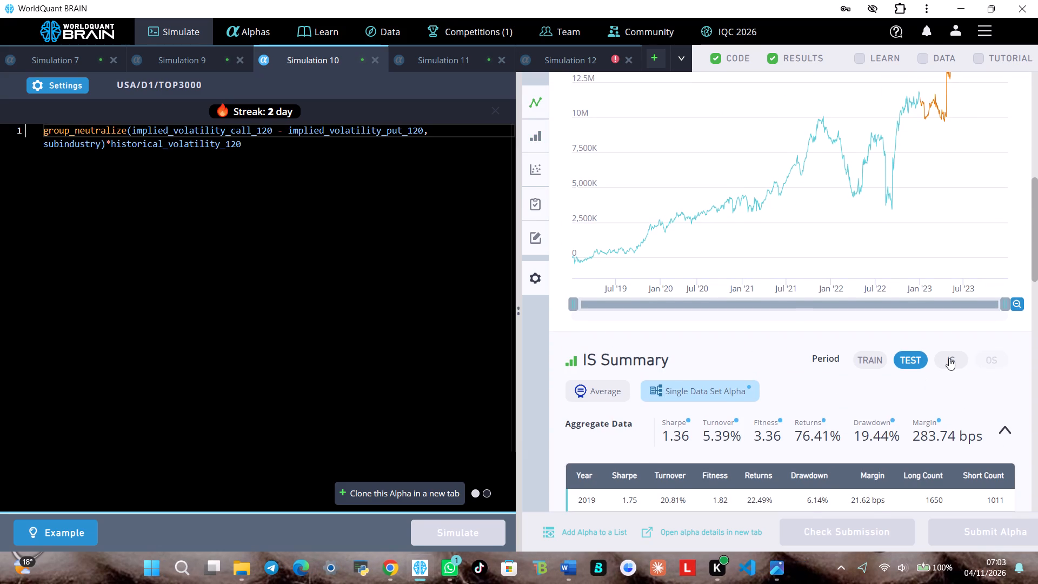
{"action": "scroll", "coordinate": [949, 358], "scroll_direction": "down", "scroll_amount": 1}
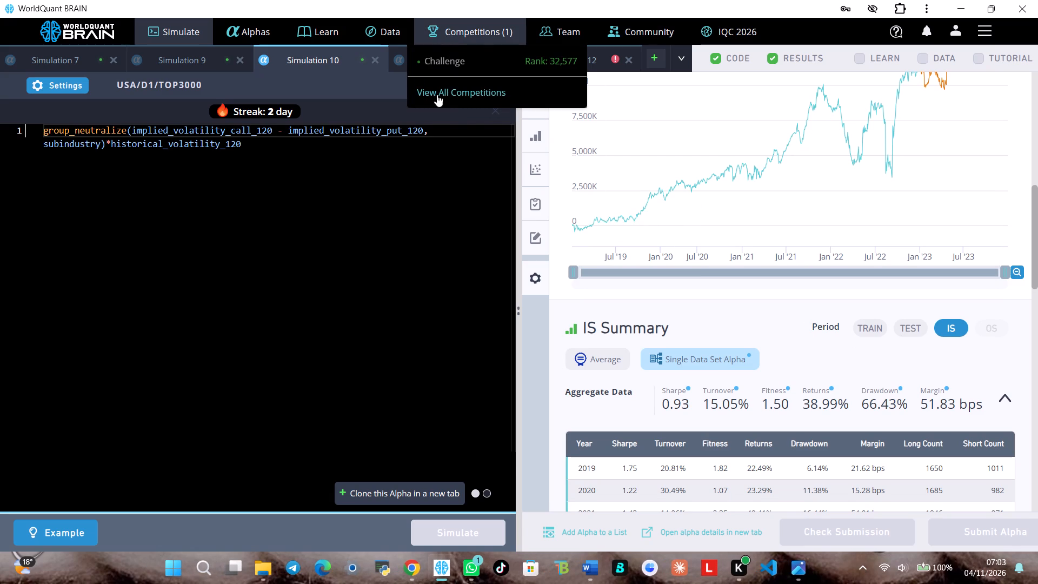
Close Simulation 10 and switch to Simulation 12.
{"action": "left_click", "coordinate": [375, 57]}
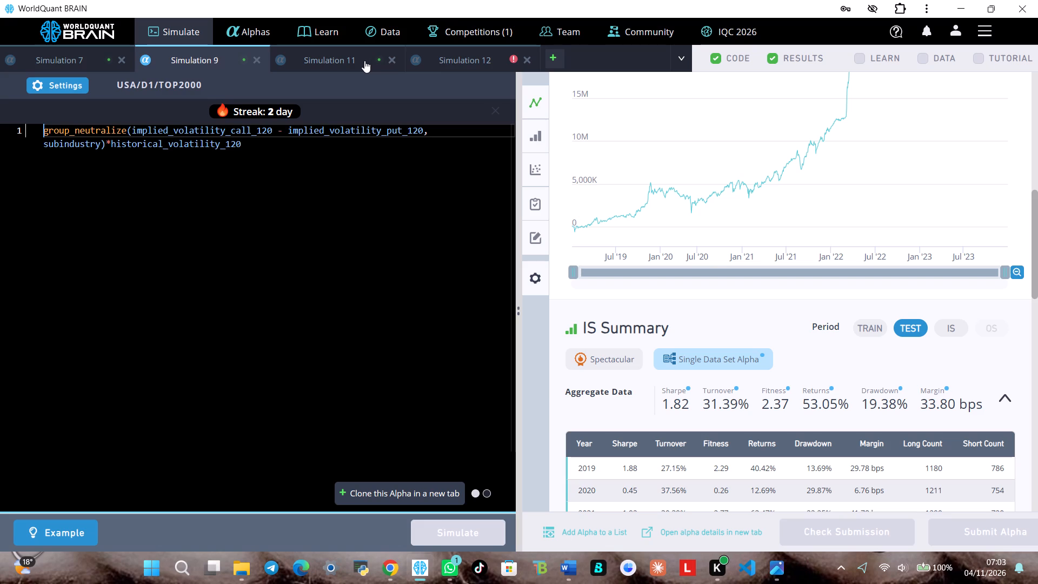
{"action": "left_click", "coordinate": [458, 58]}
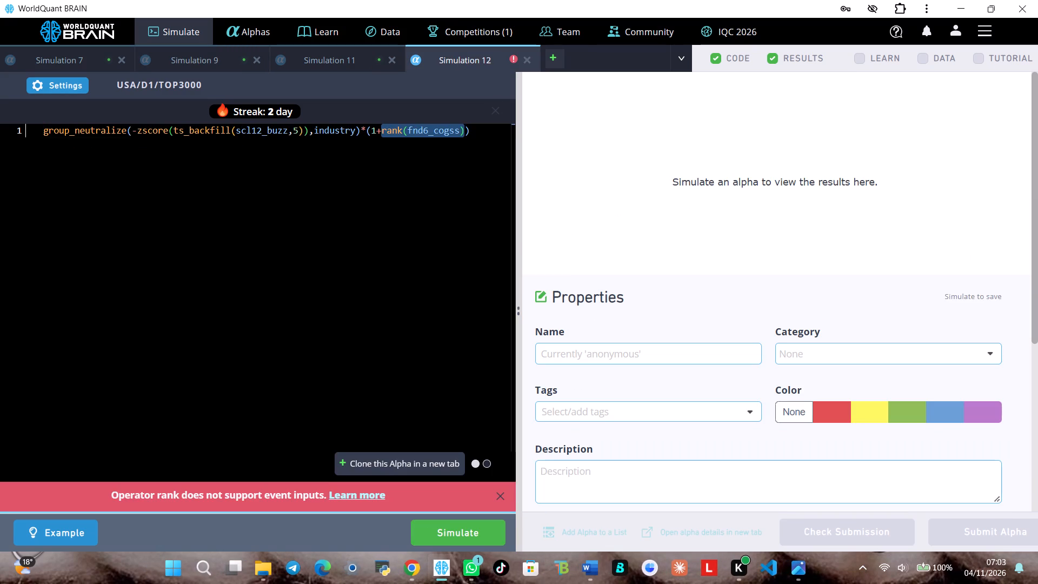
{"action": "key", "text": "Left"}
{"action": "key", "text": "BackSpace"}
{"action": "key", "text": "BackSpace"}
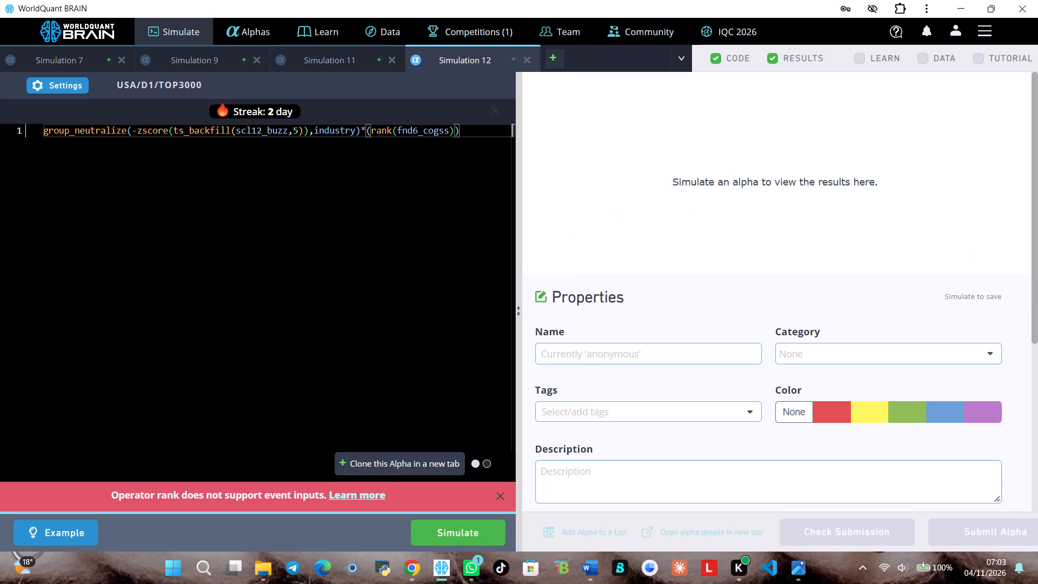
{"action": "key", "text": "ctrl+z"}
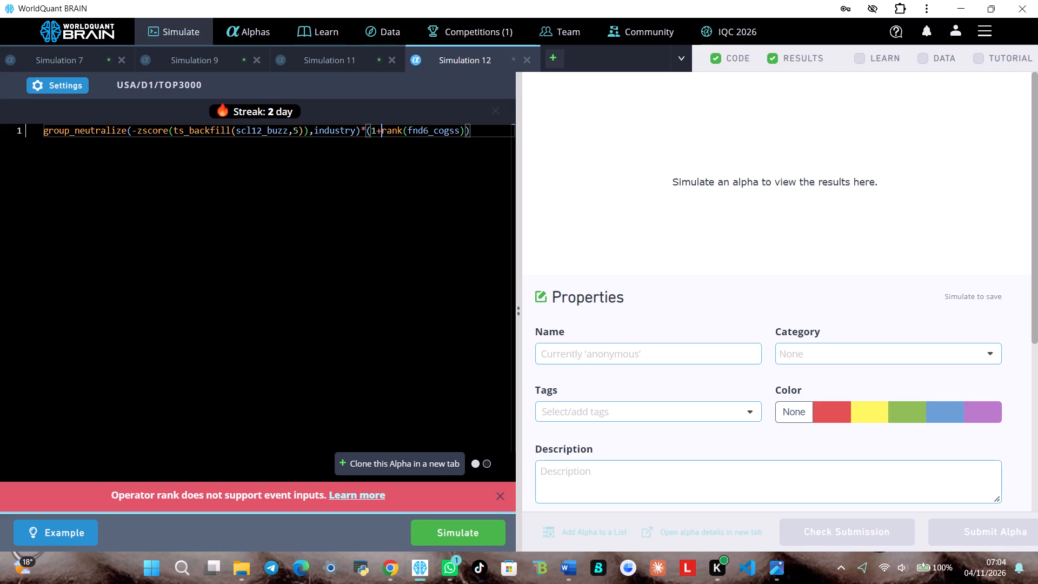
Replace fnd6_cogss with cogs inside rank in Simulation 12's expression and rerun the simulation.
{"action": "left_click", "coordinate": [458, 129]}
{"action": "key", "text": "BackSpace"}
{"action": "left_click", "coordinate": [434, 135]}
{"action": "key", "text": "BackSpace"}
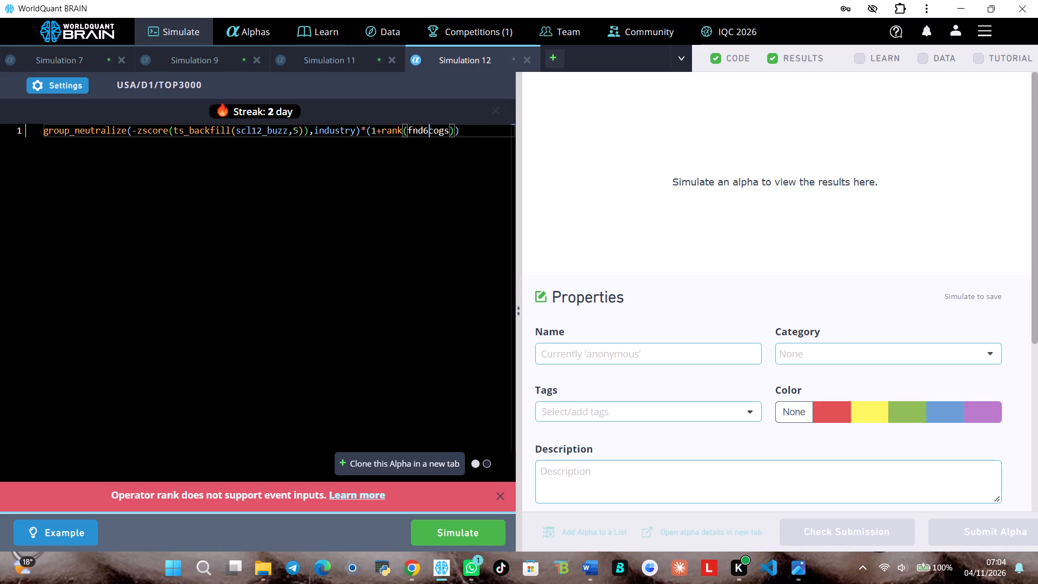
{"action": "key", "text": "BackSpace"}
{"action": "key", "text": "BackSpace"}
{"action": "key", "text": "BackSpace"}
{"action": "key", "text": "BackSpace"}
{"action": "left_click", "coordinate": [474, 532]}
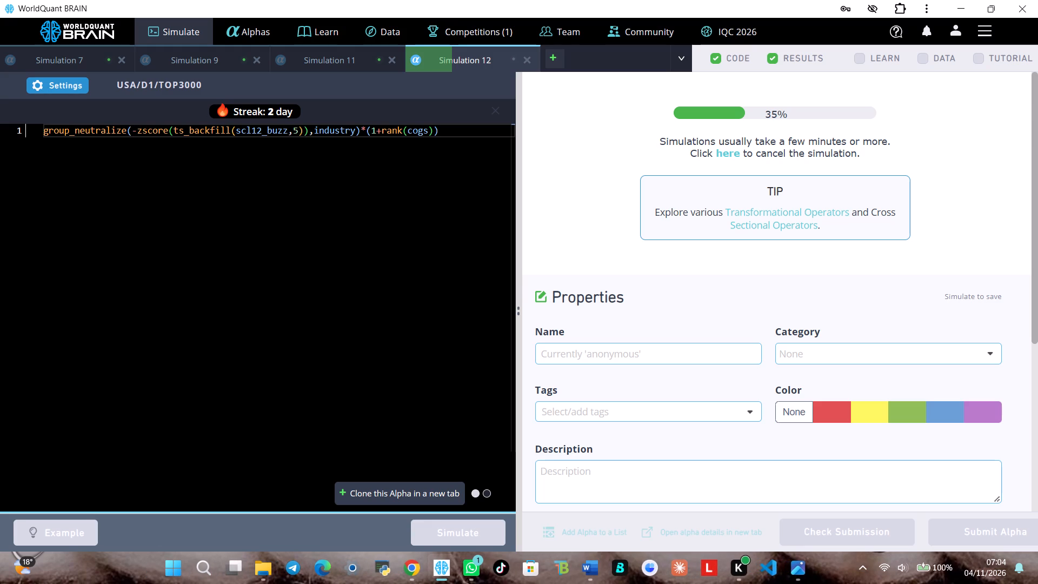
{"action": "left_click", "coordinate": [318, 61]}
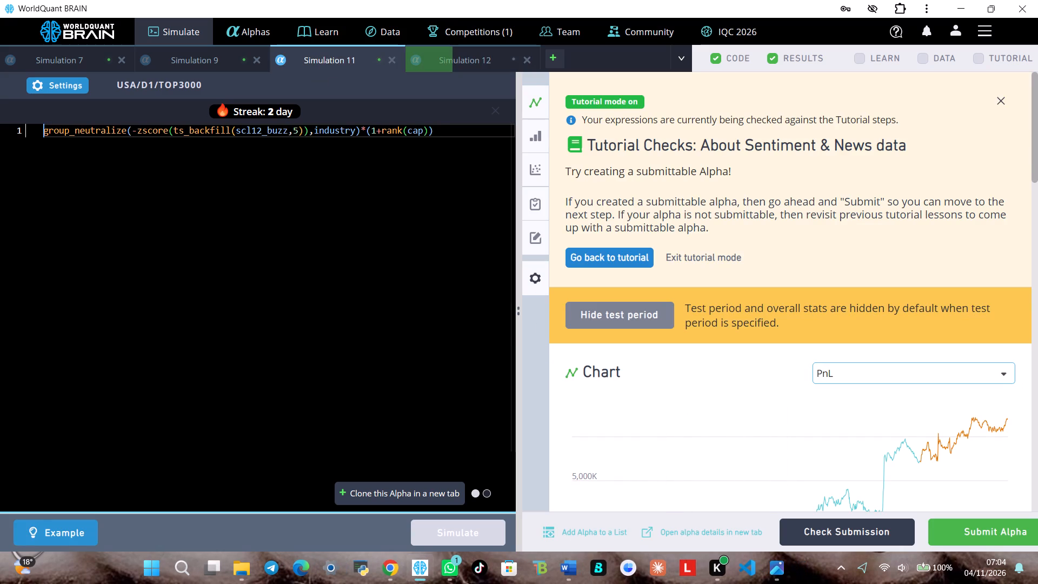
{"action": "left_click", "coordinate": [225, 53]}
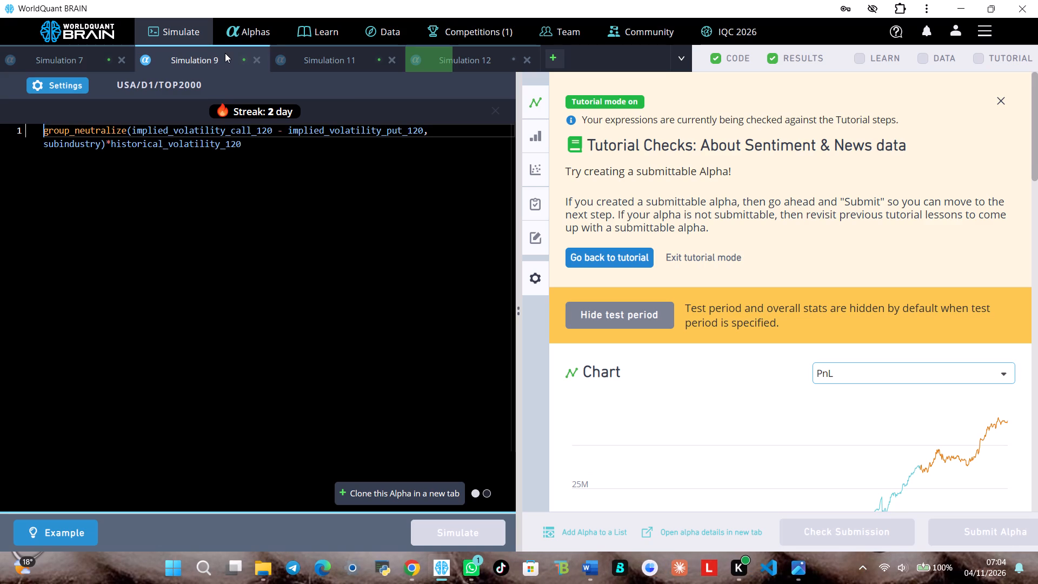
Open the WorldQuant BRAIN community forum and search it for "how to remove weight concentration".
{"action": "left_click", "coordinate": [636, 36]}
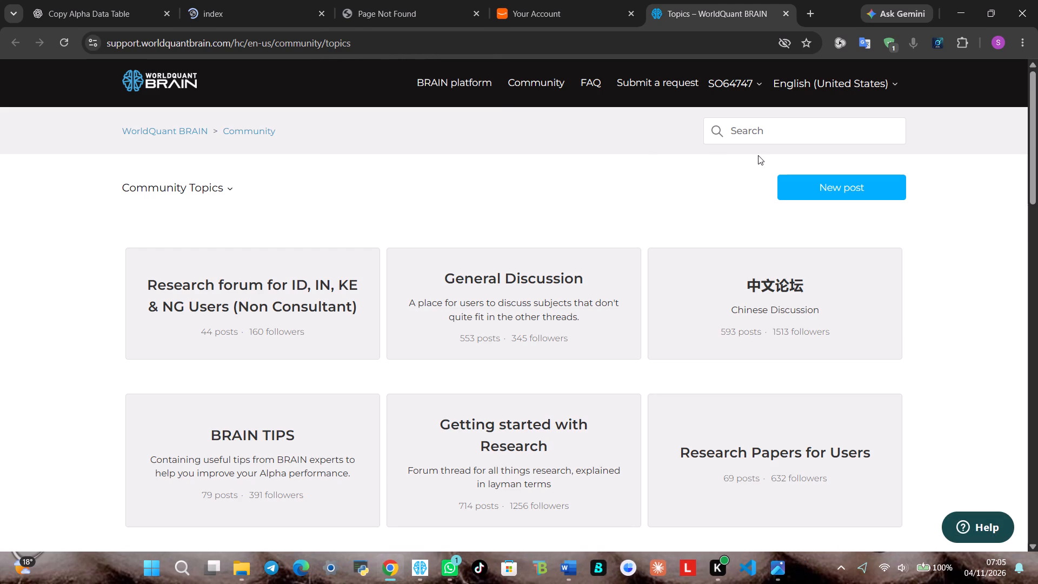
{"action": "double_click", "coordinate": [798, 125]}
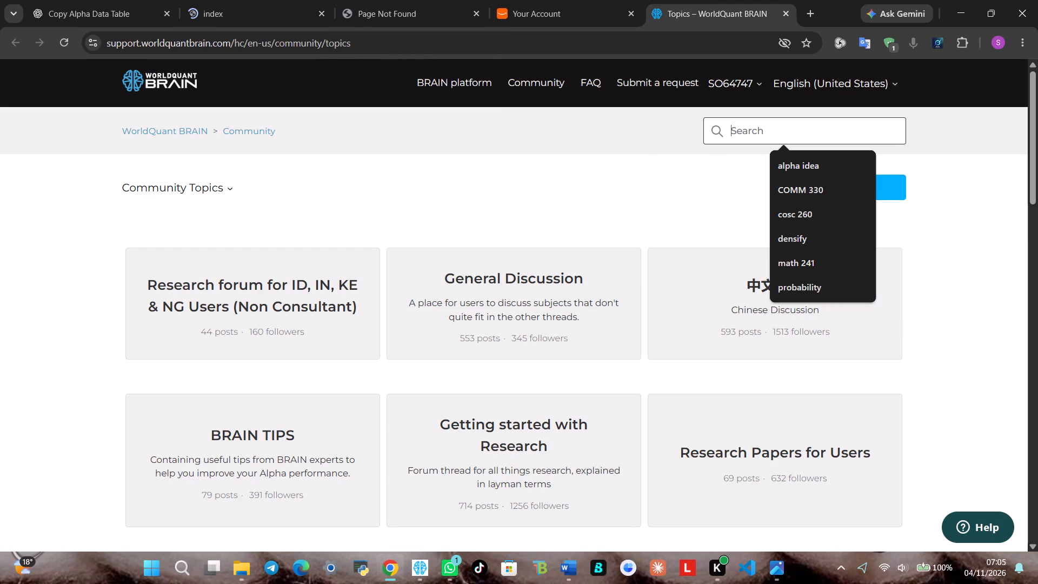
{"action": "type", "text": "ho"}
{"action": "type", "text": "w to"}
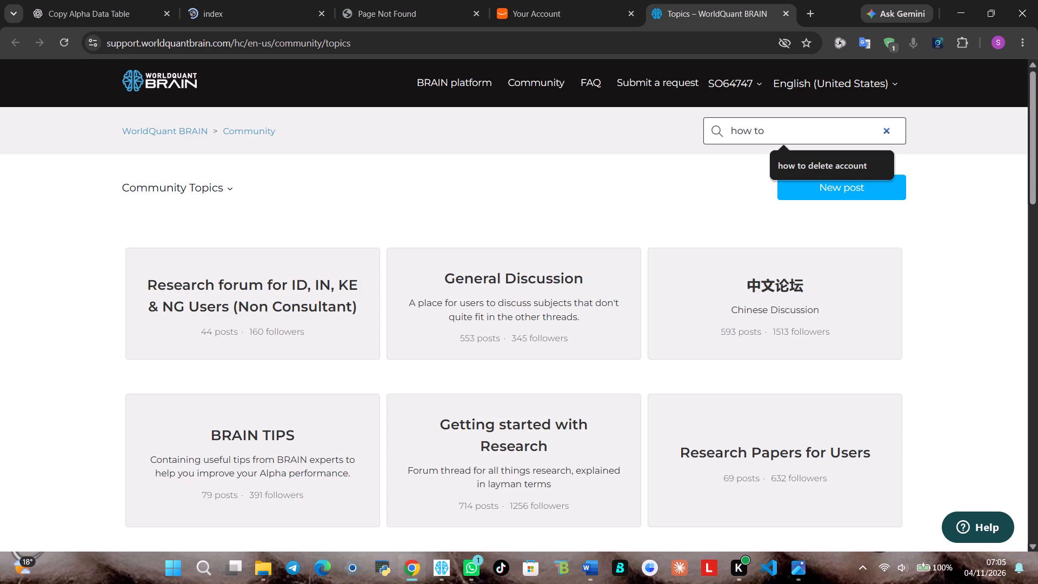
{"action": "key", "text": "space"}
{"action": "key", "text": "r"}
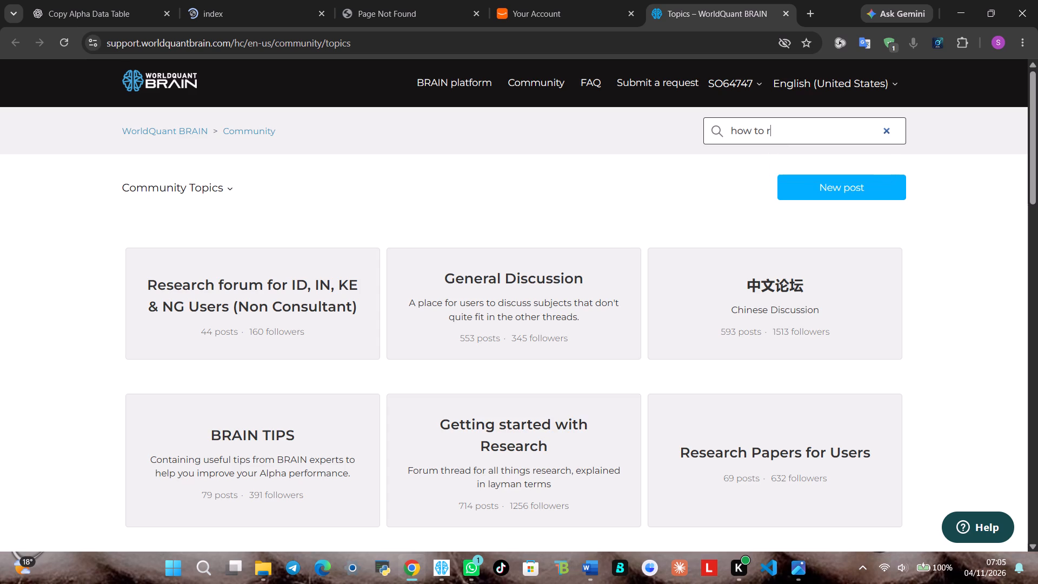
{"action": "key", "text": "e"}
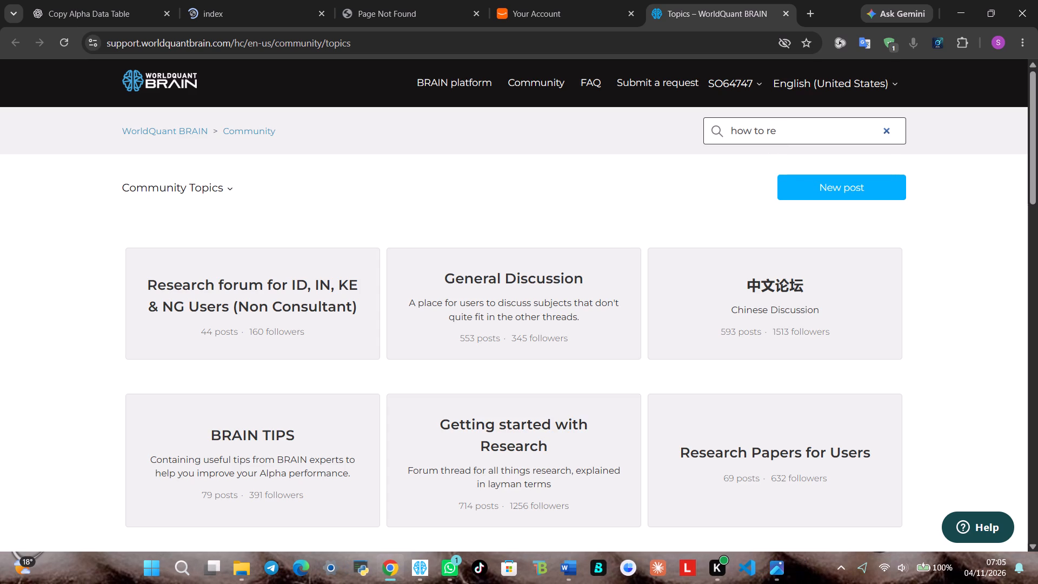
{"action": "type", "text": "mo"}
{"action": "type", "text": "ve we"}
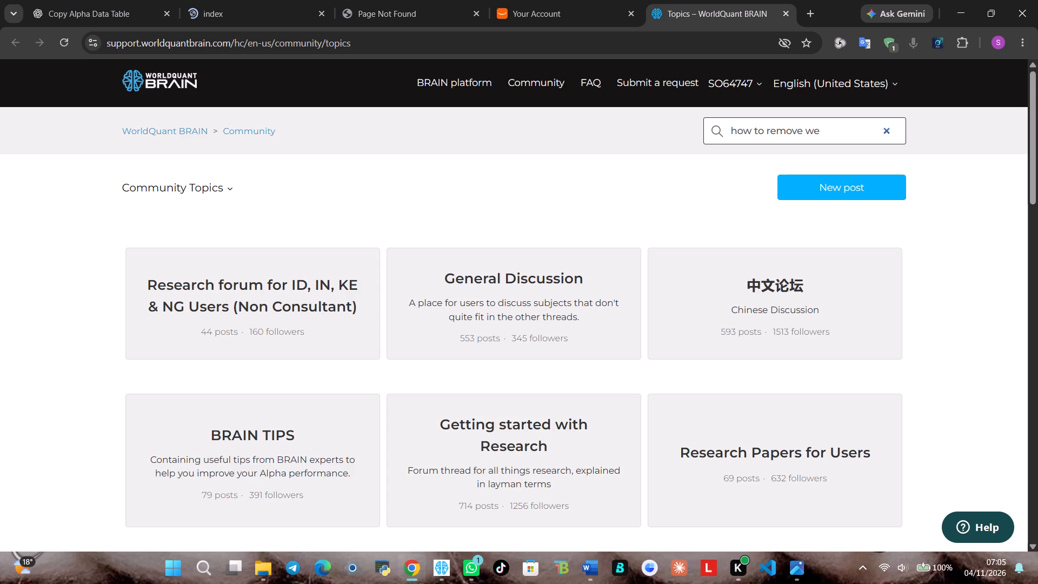
{"action": "type", "text": "ight"}
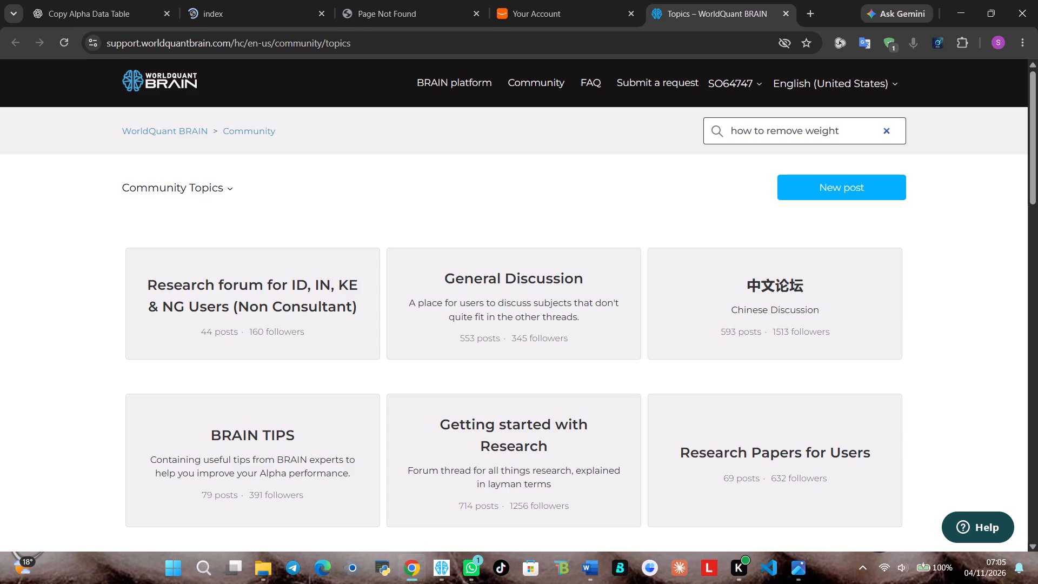
{"action": "key", "text": "space"}
{"action": "type", "text": "conce"}
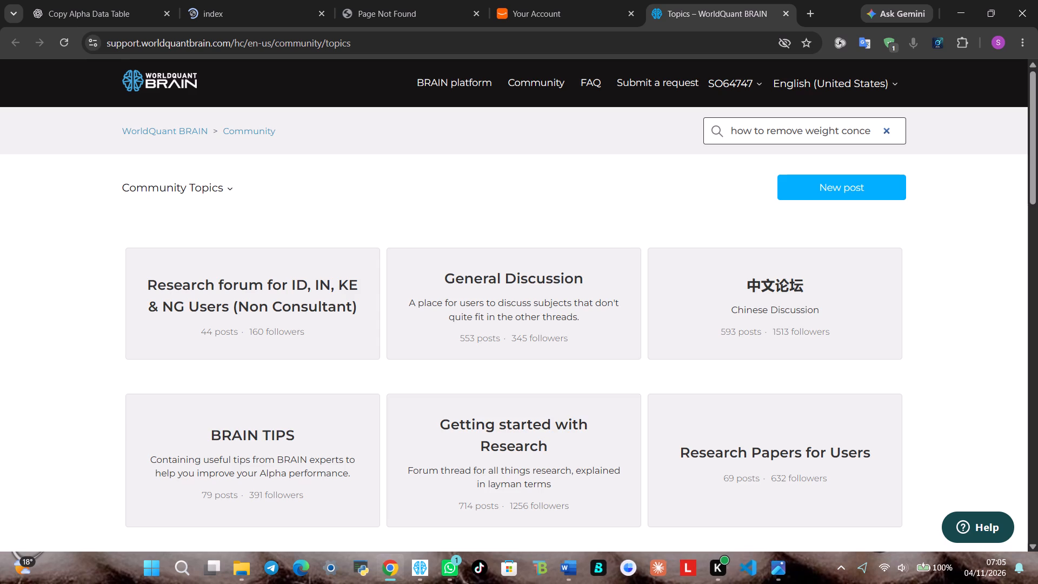
{"action": "key", "text": "n"}
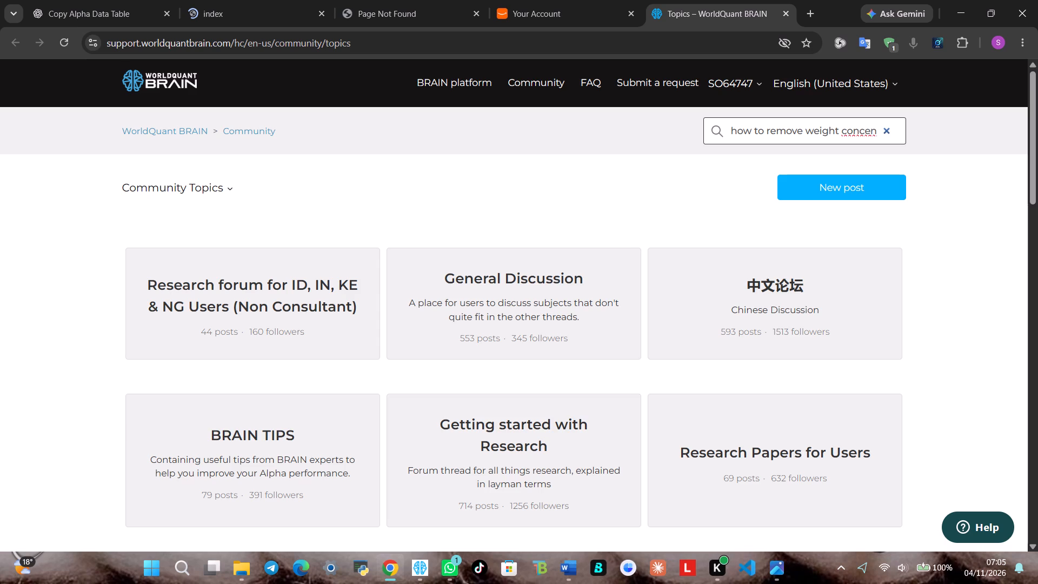
{"action": "type", "text": "tr"}
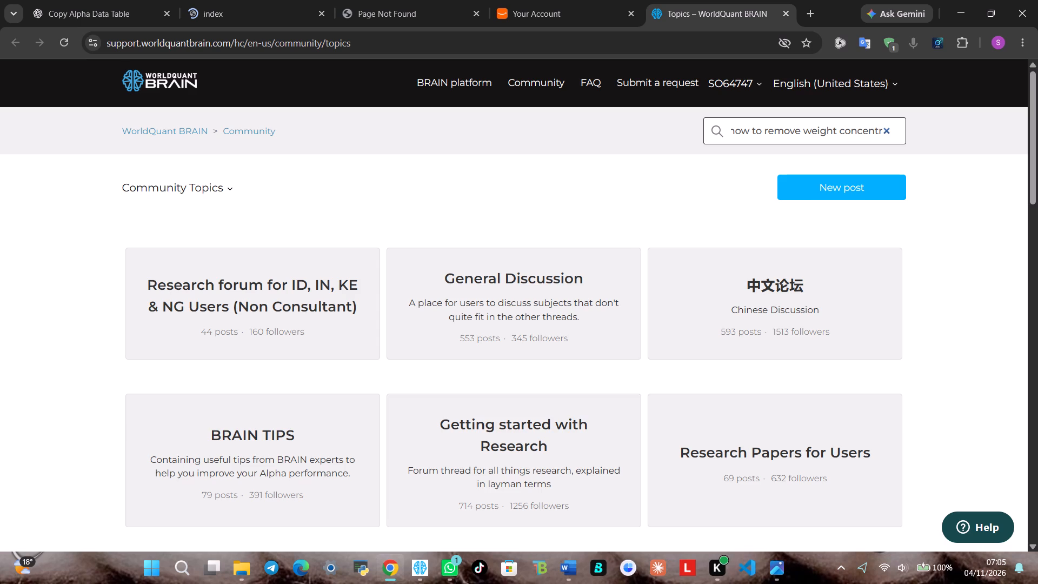
{"action": "key", "text": "a"}
{"action": "type", "text": "tion"}
{"action": "key", "text": "Return"}
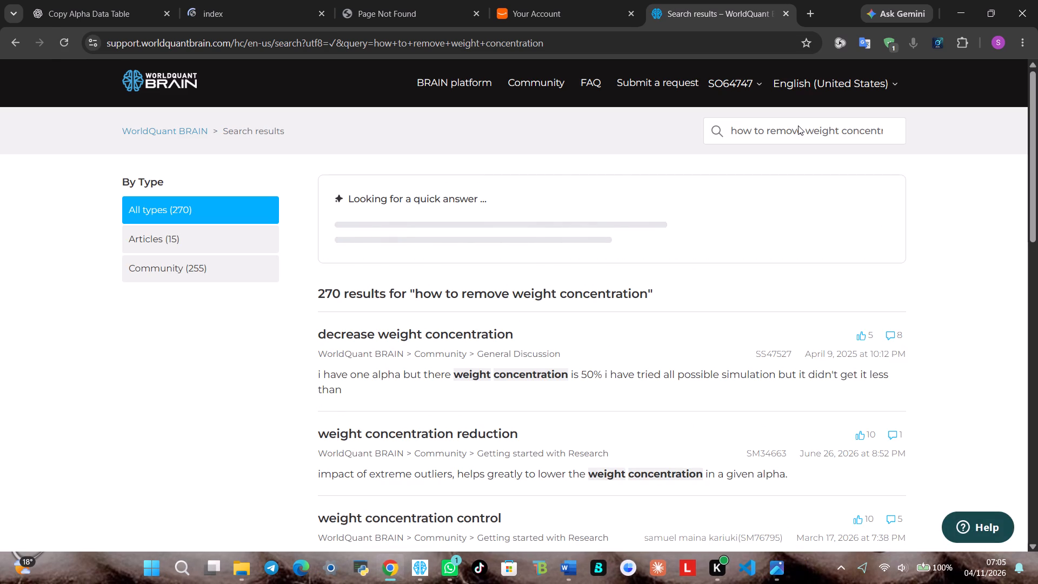
Read the quick answer on reducing weight concentration, then the comments on the "decrease weight concentration" post.
{"action": "scroll", "coordinate": [798, 125], "scroll_direction": "down", "scroll_amount": 1}
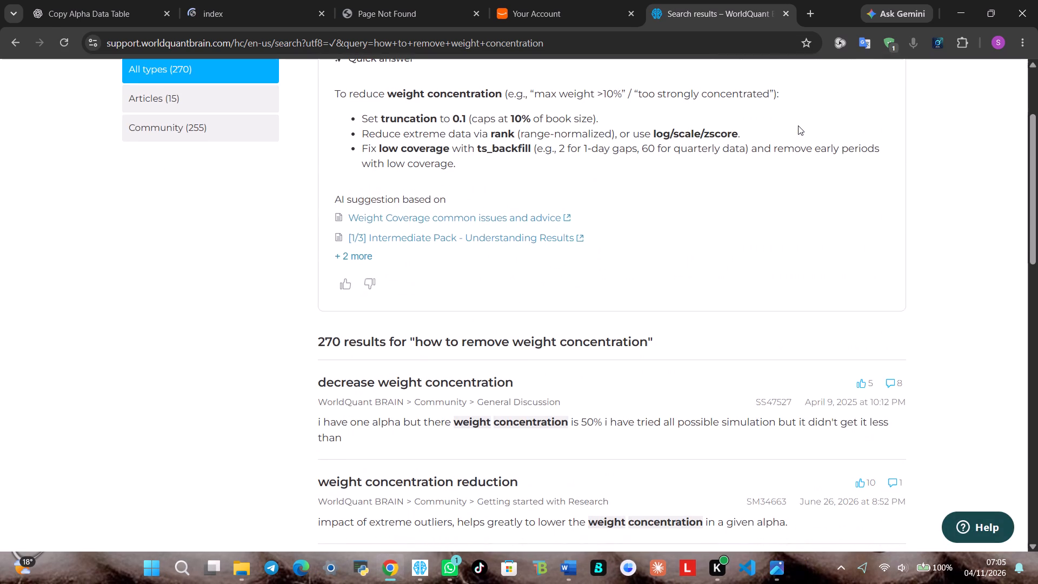
{"action": "scroll", "coordinate": [798, 125], "scroll_direction": "down", "scroll_amount": 1}
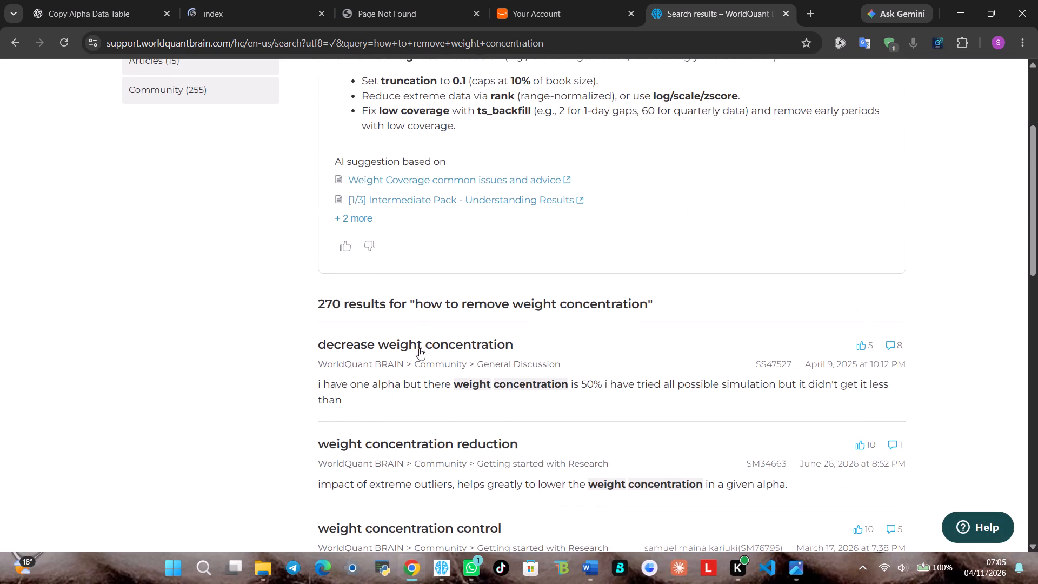
{"action": "left_click", "coordinate": [414, 353]}
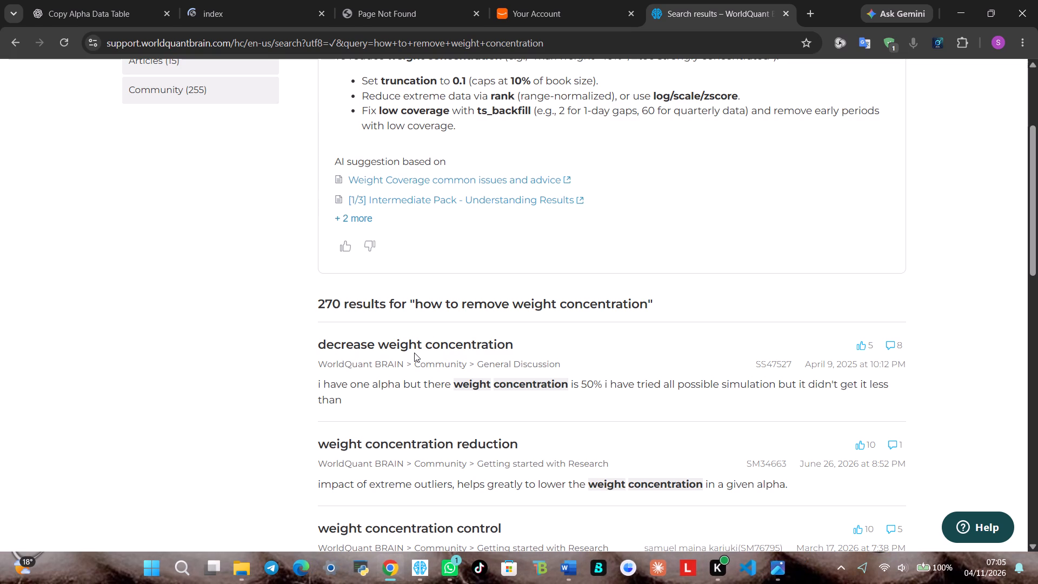
{"action": "left_click", "coordinate": [407, 343]}
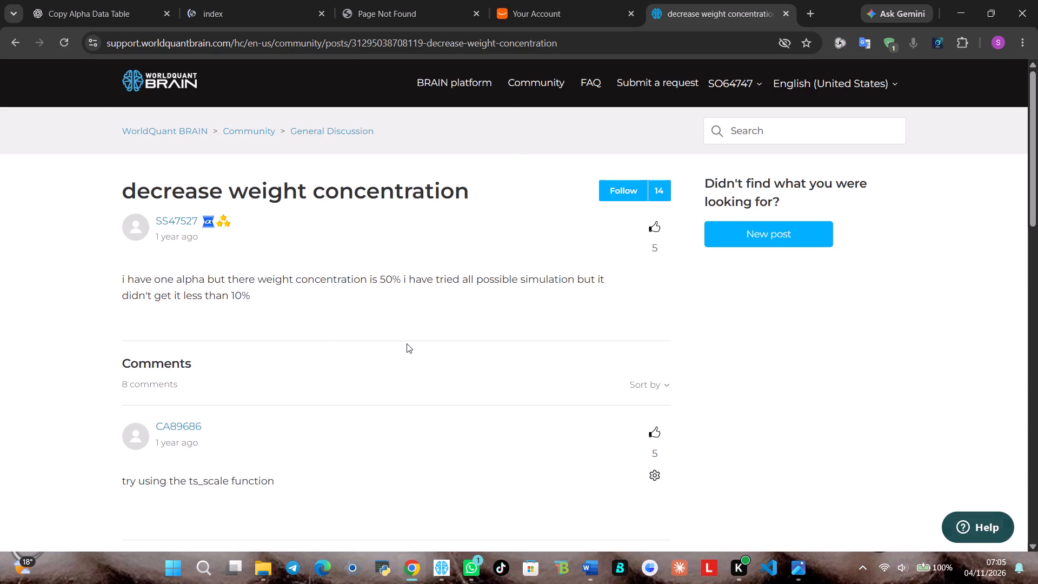
{"action": "scroll", "coordinate": [407, 343], "scroll_direction": "down", "scroll_amount": 3}
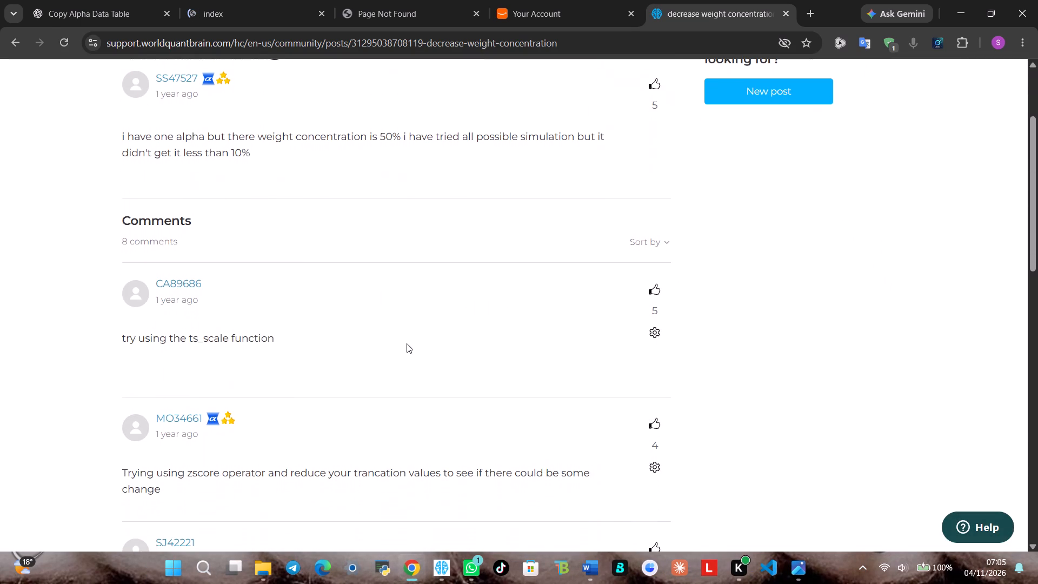
{"action": "scroll", "coordinate": [407, 343], "scroll_direction": "down", "scroll_amount": 2}
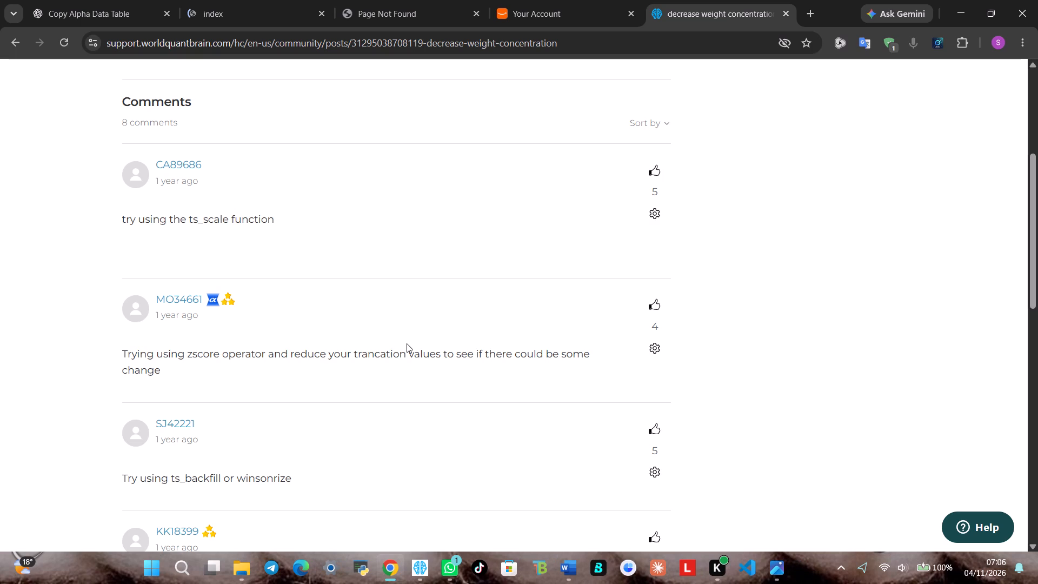
{"action": "scroll", "coordinate": [407, 343], "scroll_direction": "down", "scroll_amount": 1}
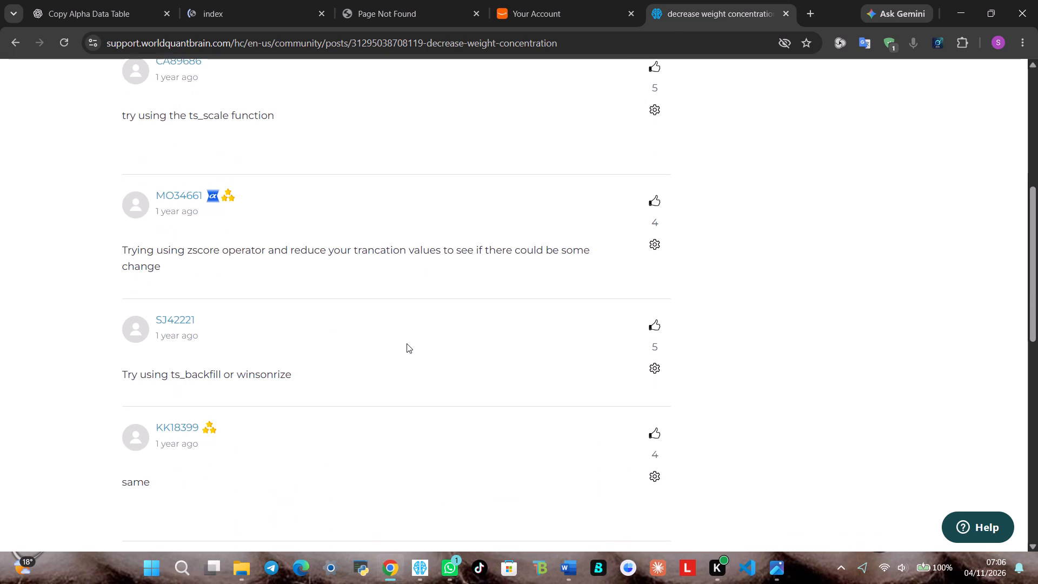
{"action": "scroll", "coordinate": [407, 343], "scroll_direction": "down", "scroll_amount": 4}
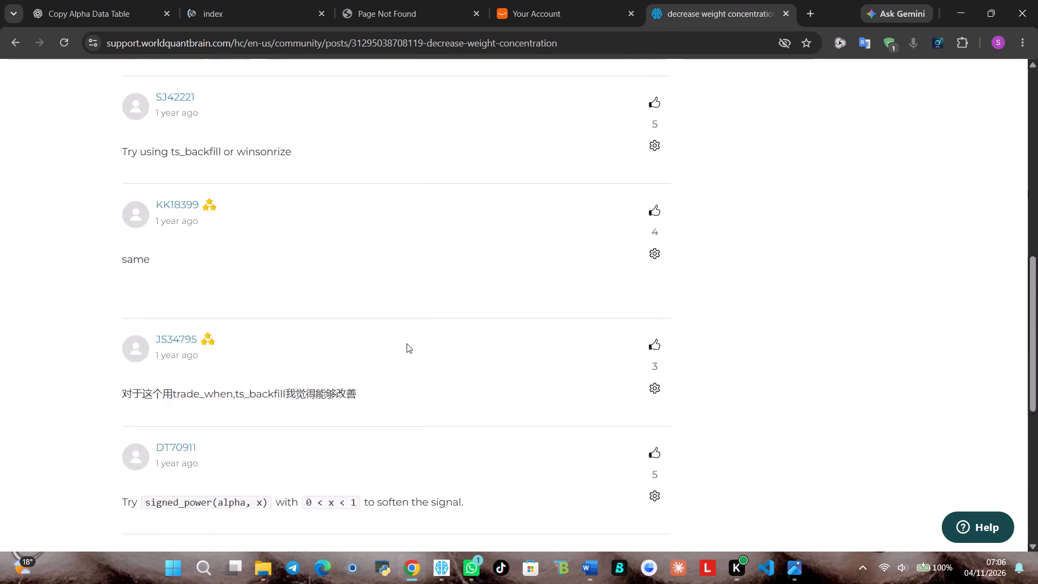
{"action": "scroll", "coordinate": [407, 343], "scroll_direction": "down", "scroll_amount": 1}
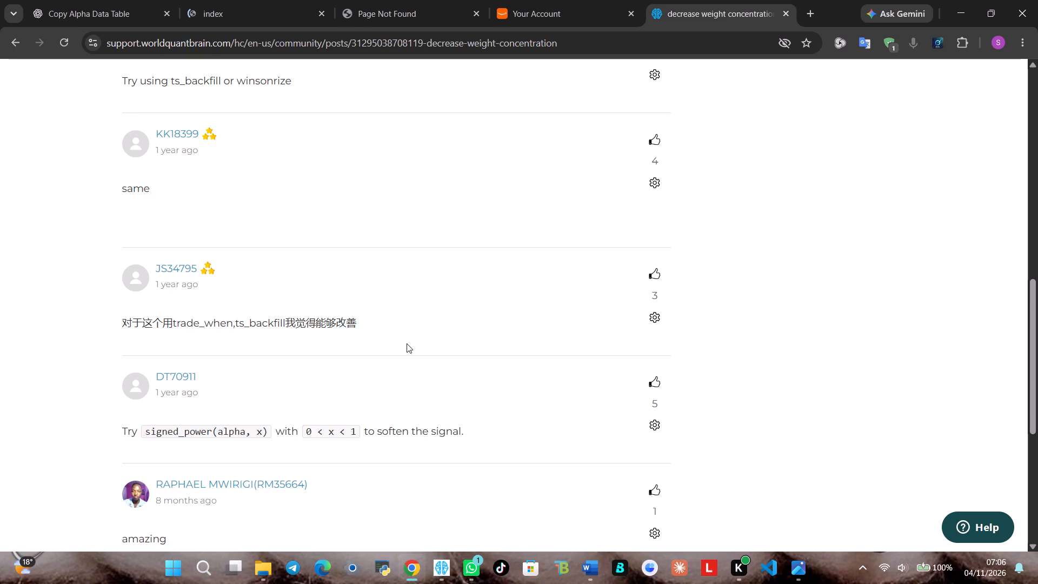
{"action": "left_click", "coordinate": [407, 343]}
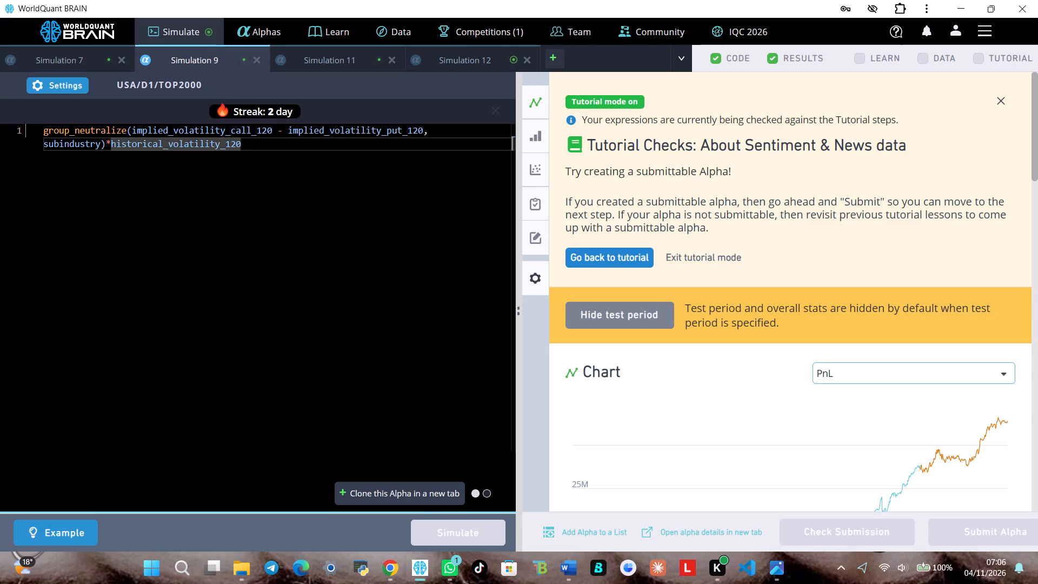
{"action": "left_click", "coordinate": [388, 581]}
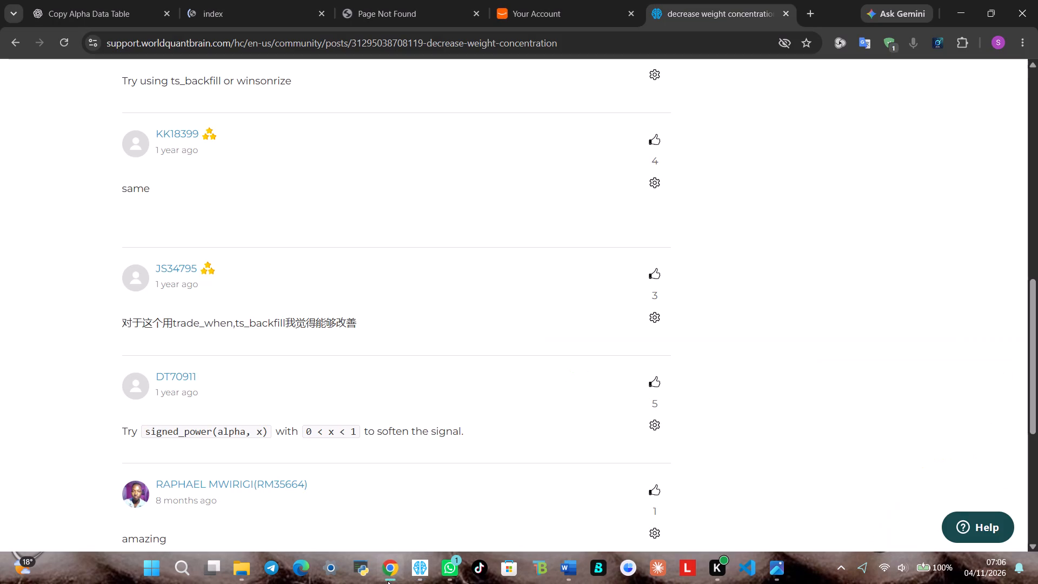
{"action": "scroll", "coordinate": [427, 432], "scroll_direction": "down", "scroll_amount": 1}
{"action": "scroll", "coordinate": [460, 312], "scroll_direction": "down", "scroll_amount": 6}
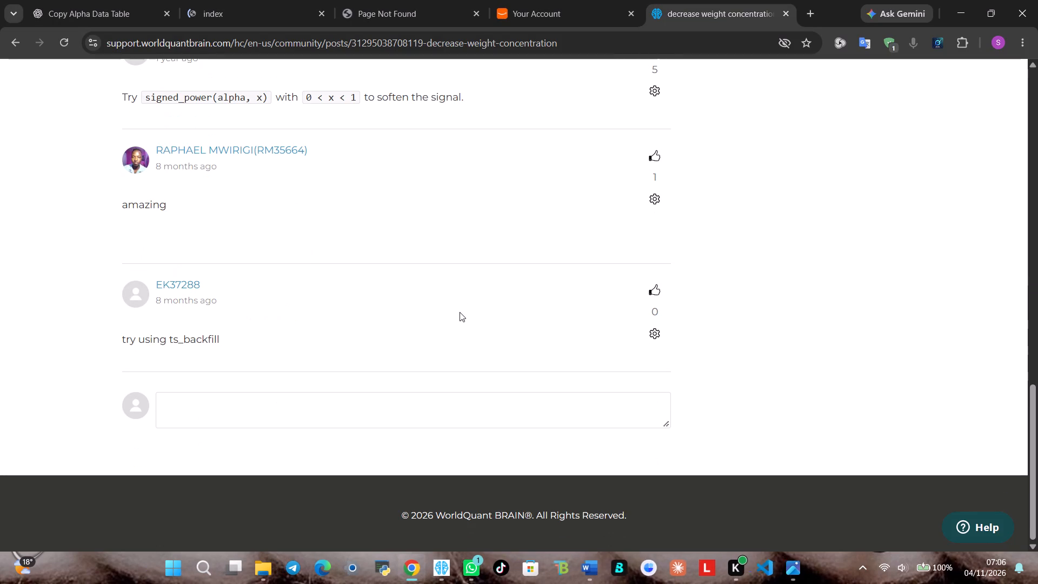
{"action": "scroll", "coordinate": [460, 313], "scroll_direction": "up", "scroll_amount": 8}
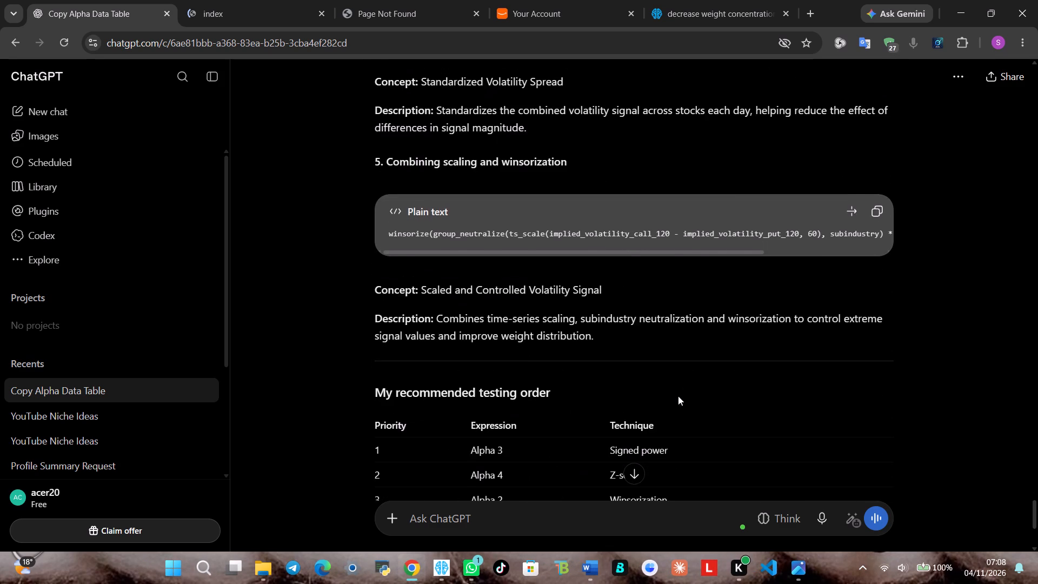
{"action": "scroll", "coordinate": [678, 396], "scroll_direction": "down", "scroll_amount": 2}
{"action": "scroll", "coordinate": [678, 396], "scroll_direction": "up", "scroll_amount": 2}
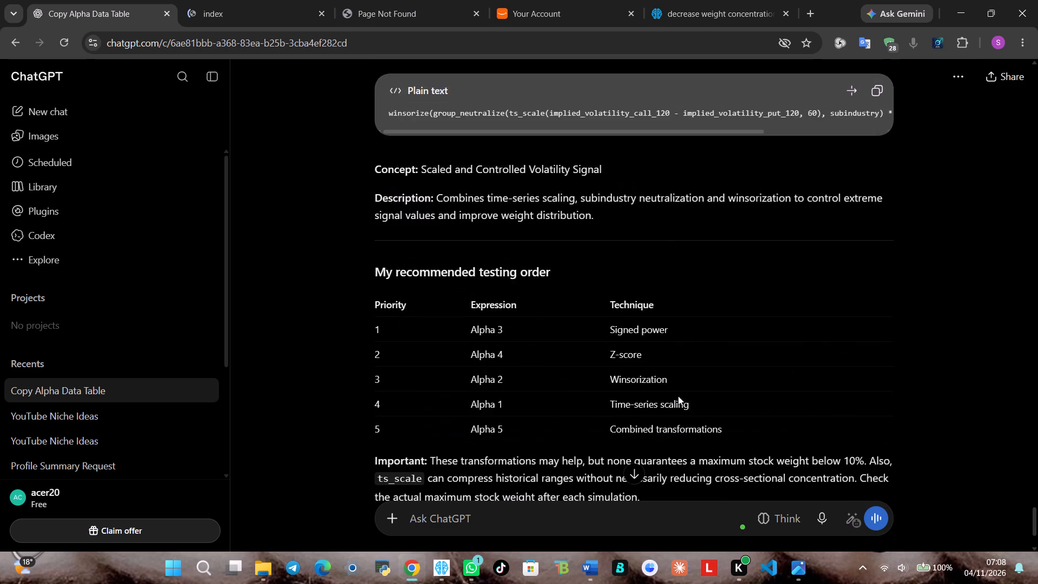
{"action": "scroll", "coordinate": [678, 396], "scroll_direction": "up", "scroll_amount": 6}
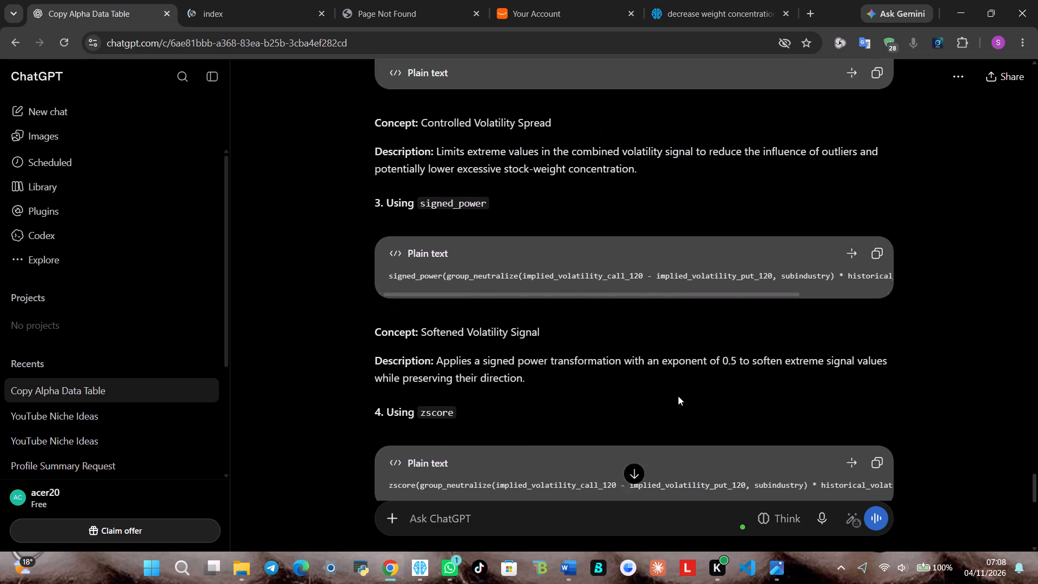
{"action": "scroll", "coordinate": [678, 396], "scroll_direction": "up", "scroll_amount": 3}
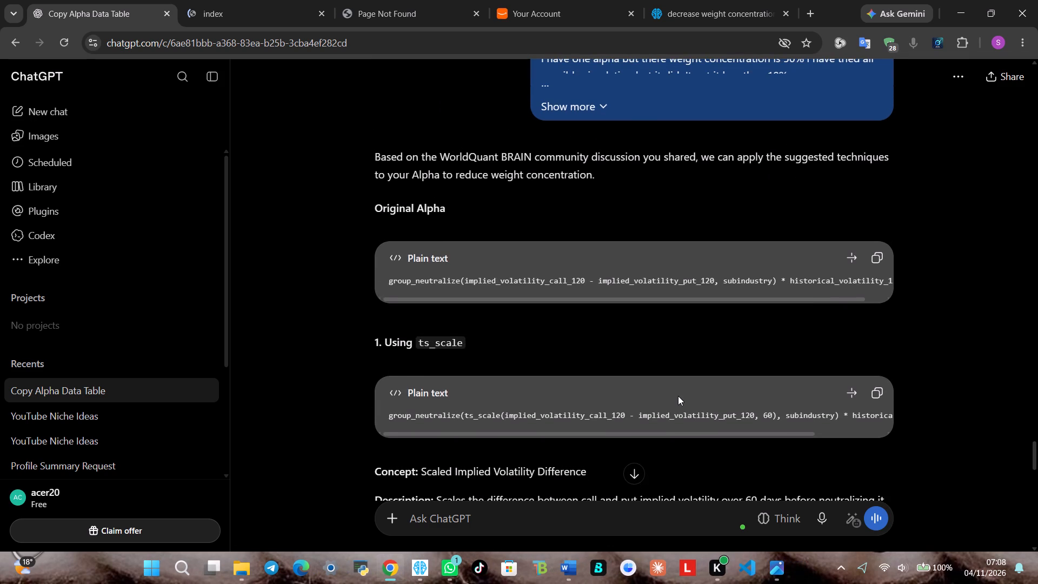
Copy the ts_scale version of the Alpha expression from ChatGPT's reply and switch to WorldQuant BRAIN.
{"action": "scroll", "coordinate": [678, 396], "scroll_direction": "right", "scroll_amount": 1}
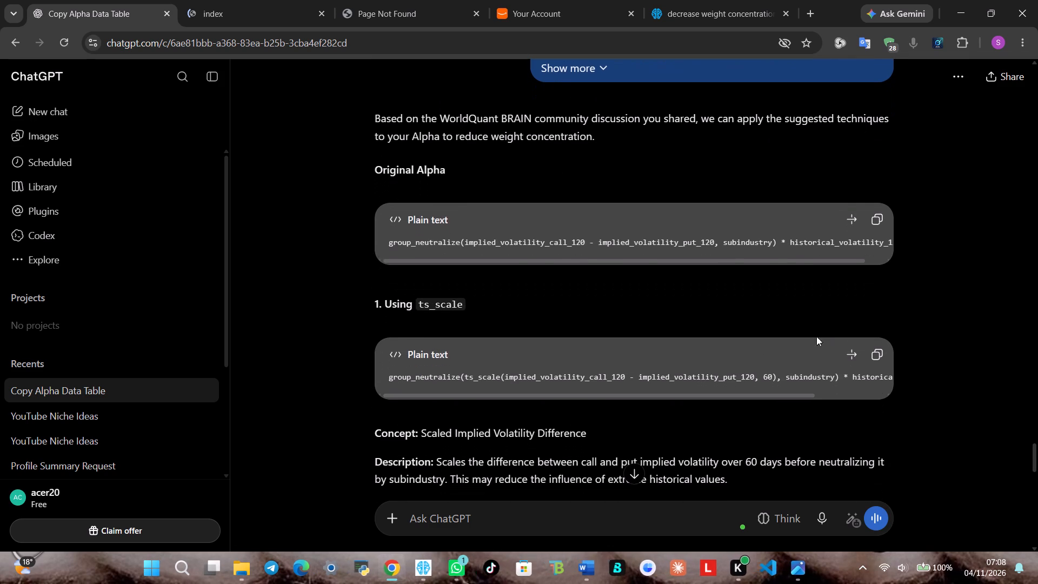
{"action": "left_click", "coordinate": [882, 351]}
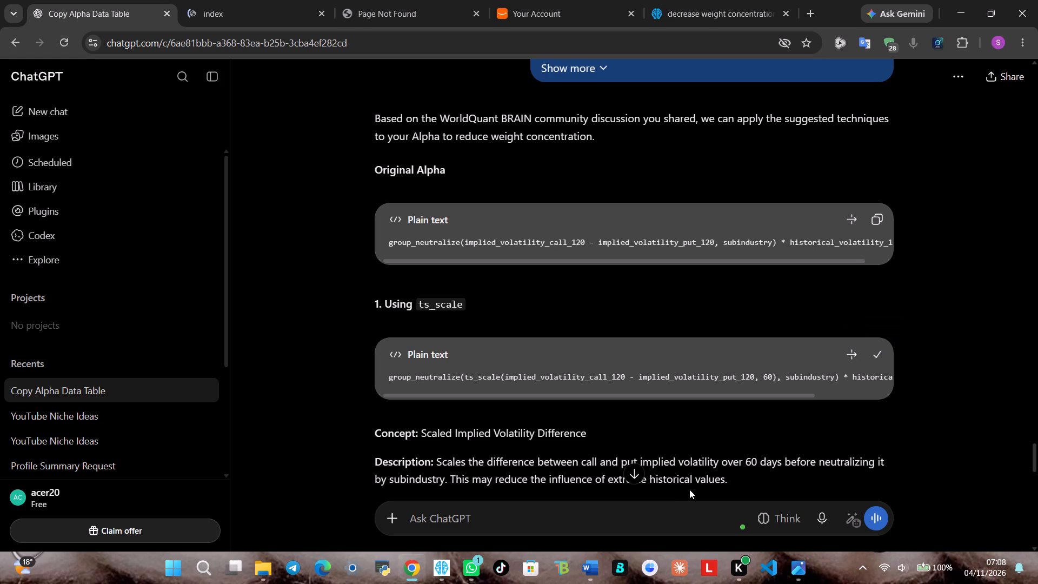
{"action": "left_click", "coordinate": [445, 569]}
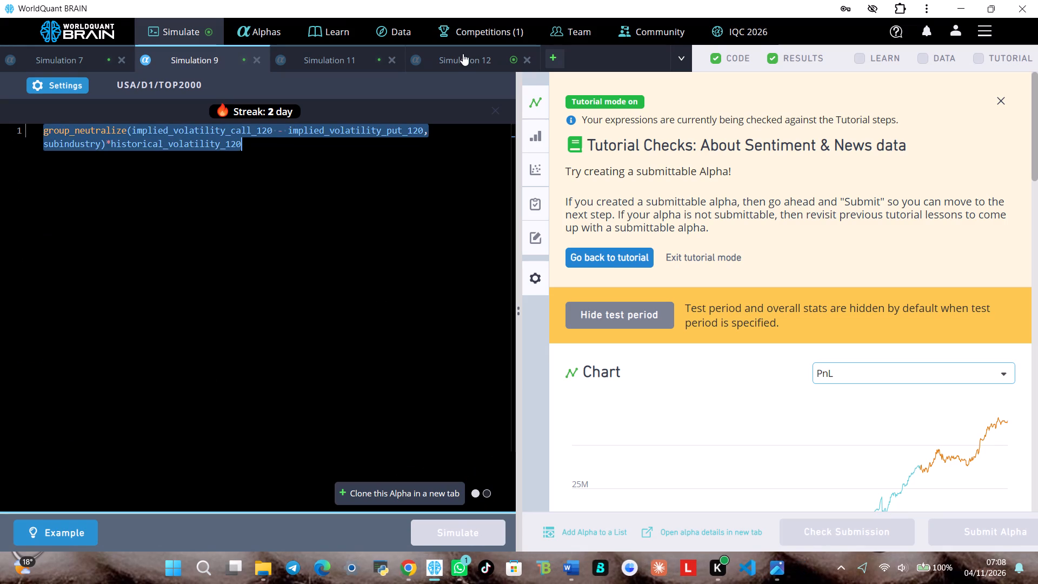
Clone Simulation 9's Alpha in a new tab, replace its expression with the copied ts_scale version, and simulate it.
{"action": "left_click", "coordinate": [322, 238]}
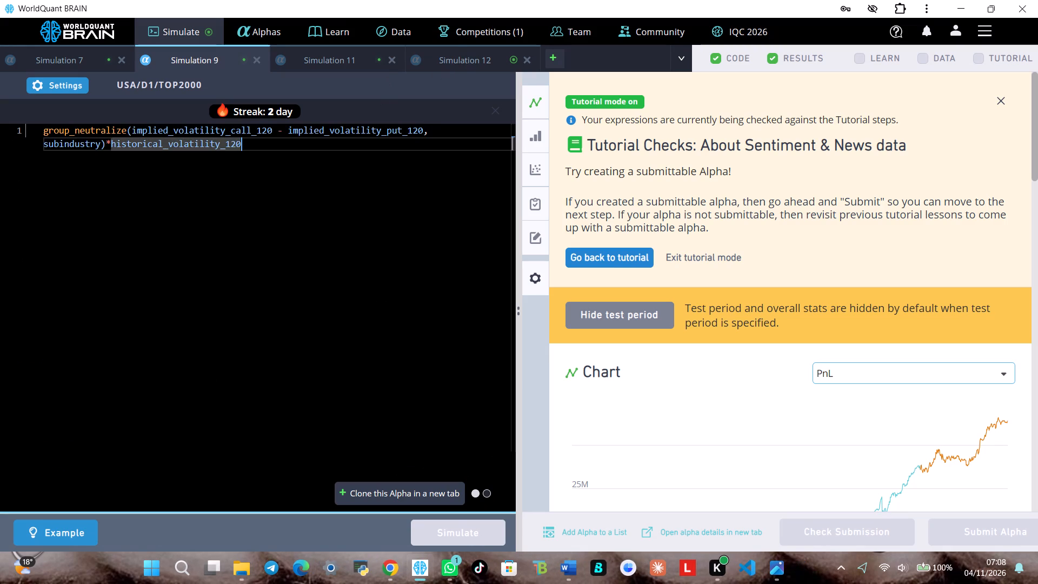
{"action": "left_click", "coordinate": [416, 494]}
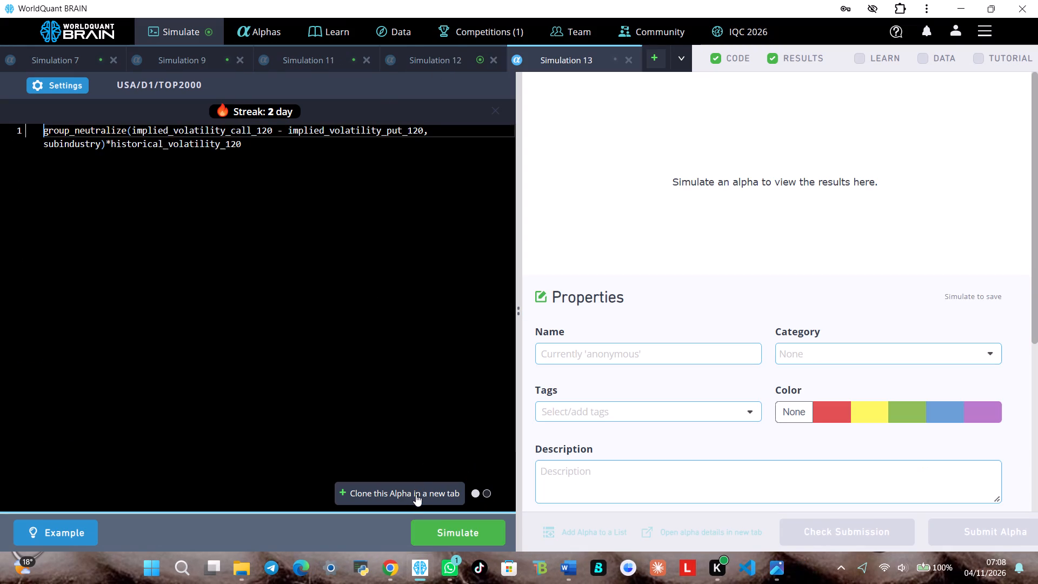
{"action": "key", "text": "ctrl+a"}
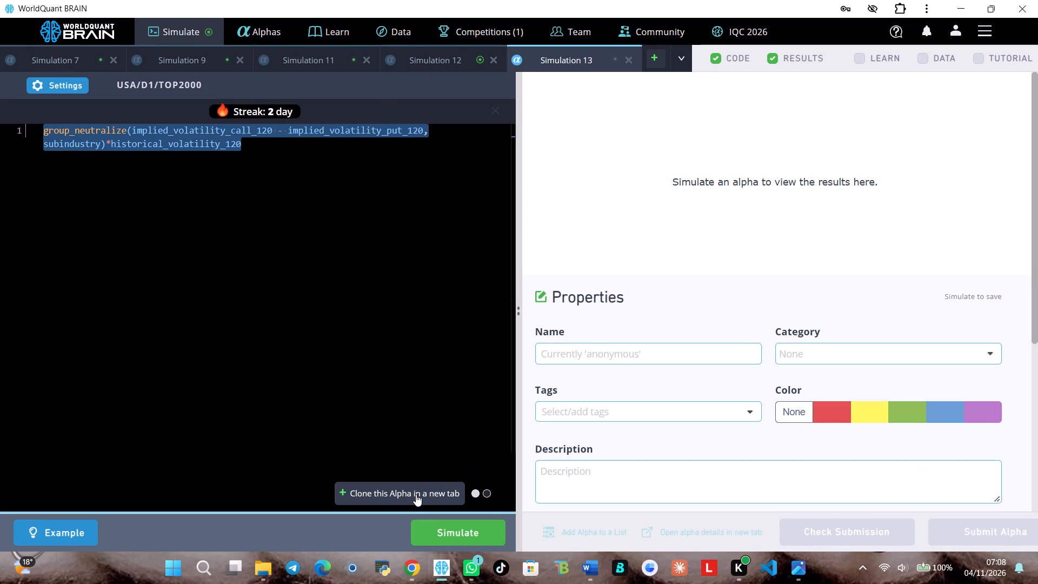
{"action": "key", "text": "BackSpace"}
{"action": "key", "text": "ctrl+v"}
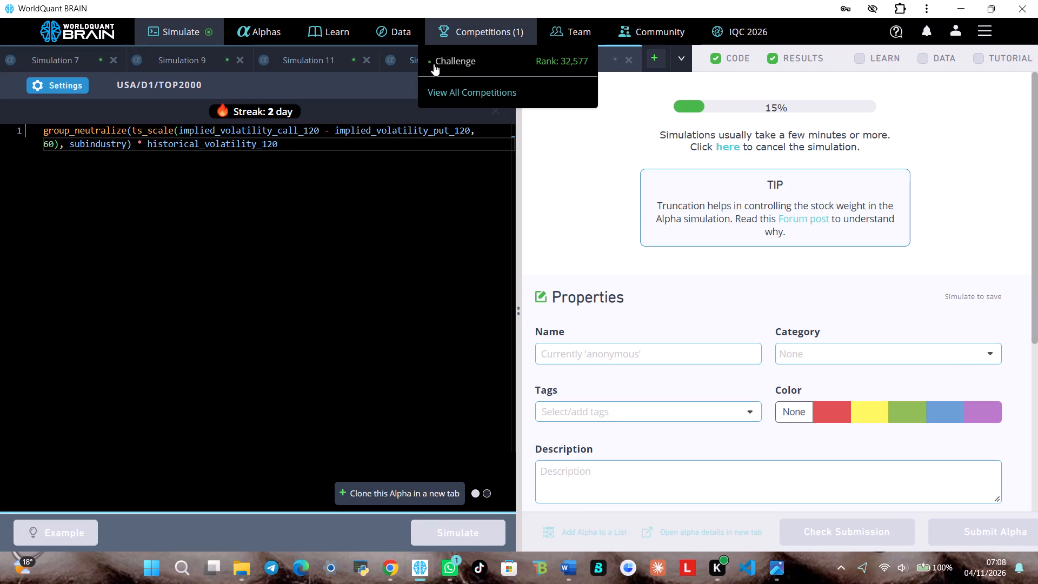
Submit the Alpha in Simulation 7, the scl12_buzz expression multiplied by (1+rank(cap)).
{"action": "left_click", "coordinate": [397, 55]}
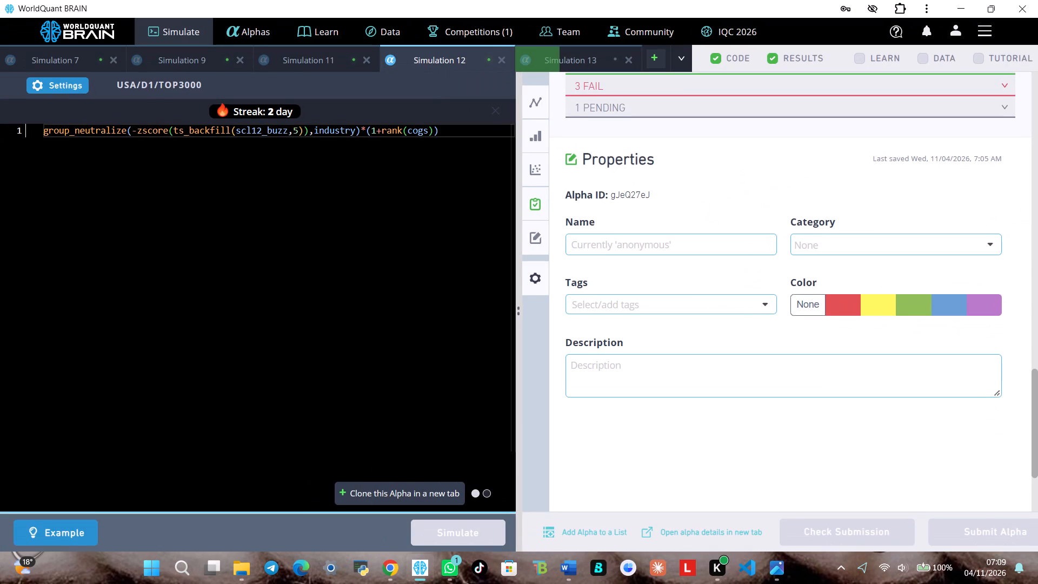
{"action": "double_click", "coordinate": [199, 61]}
{"action": "left_click", "coordinate": [81, 67]}
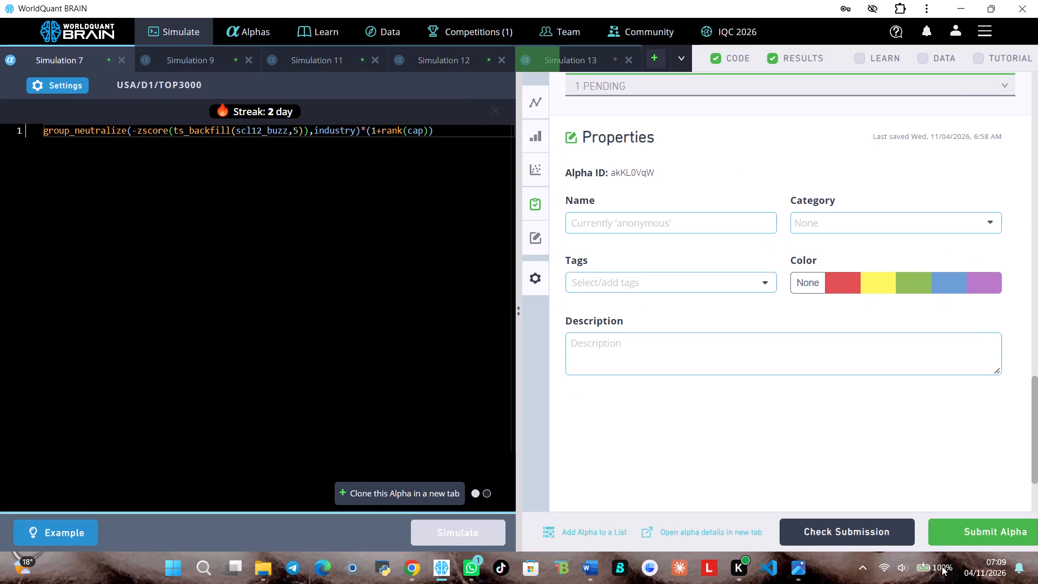
{"action": "double_click", "coordinate": [956, 534]}
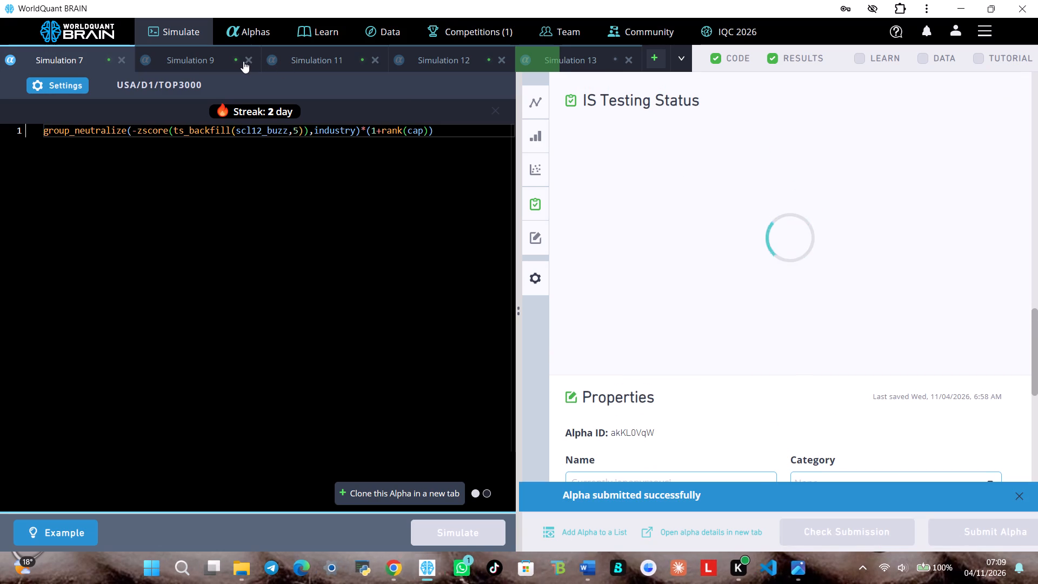
Return to the tutorial's Sentiment & News Alphas chapter and advance to Chapter 6, Completion.
{"action": "scroll", "coordinate": [662, 326], "scroll_direction": "up", "scroll_amount": 1}
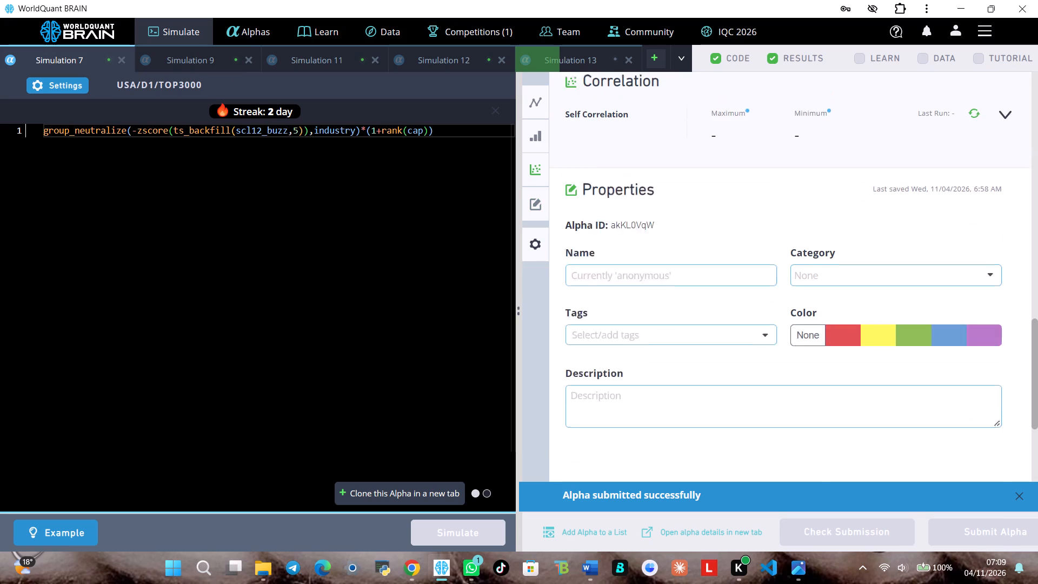
{"action": "scroll", "coordinate": [662, 326], "scroll_direction": "up", "scroll_amount": 1}
{"action": "scroll", "coordinate": [702, 421], "scroll_direction": "up", "scroll_amount": 1}
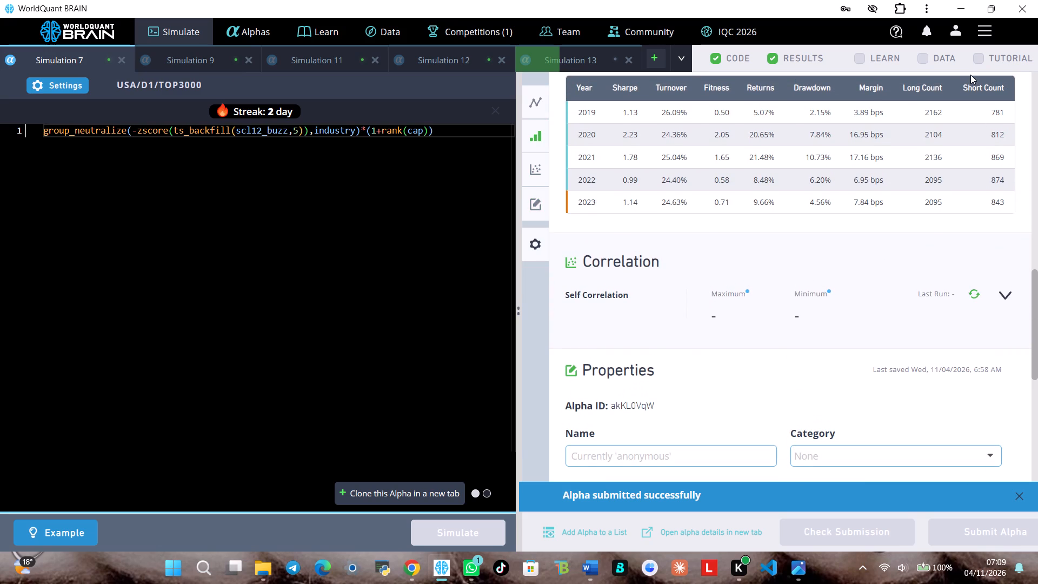
{"action": "left_click", "coordinate": [976, 61]}
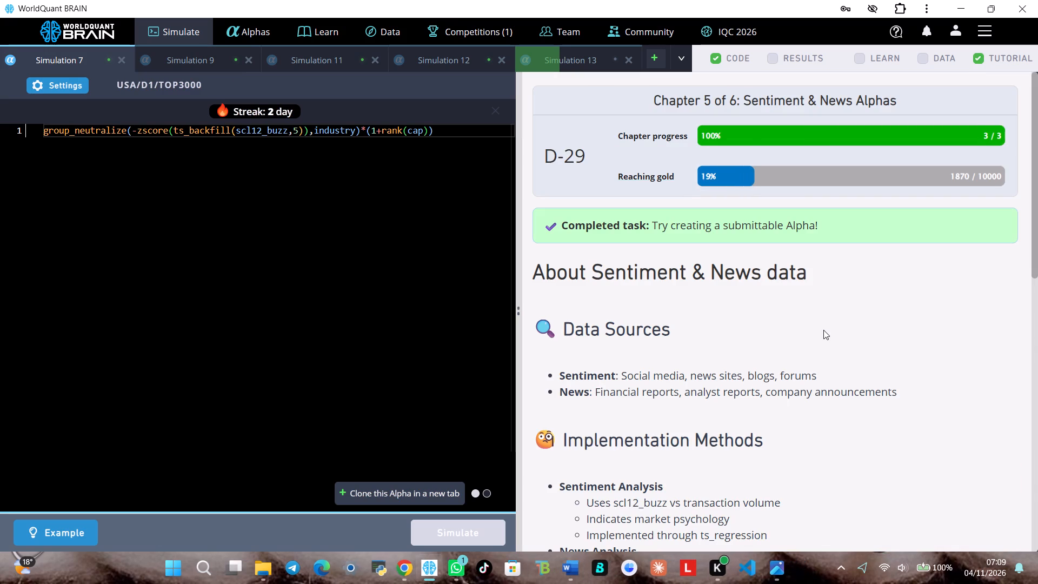
{"action": "scroll", "coordinate": [823, 330], "scroll_direction": "down", "scroll_amount": 6}
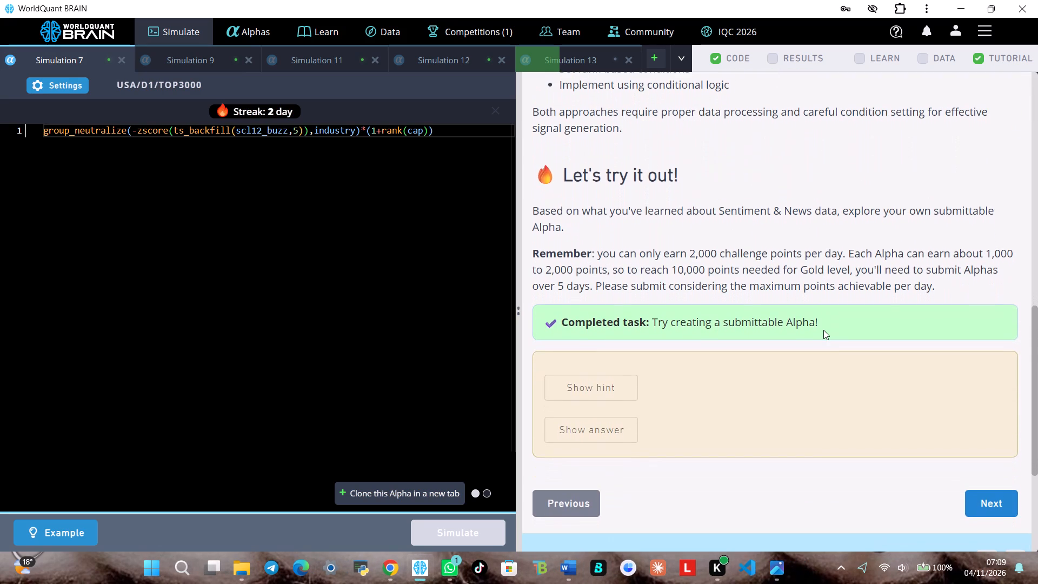
{"action": "left_click", "coordinate": [977, 499]}
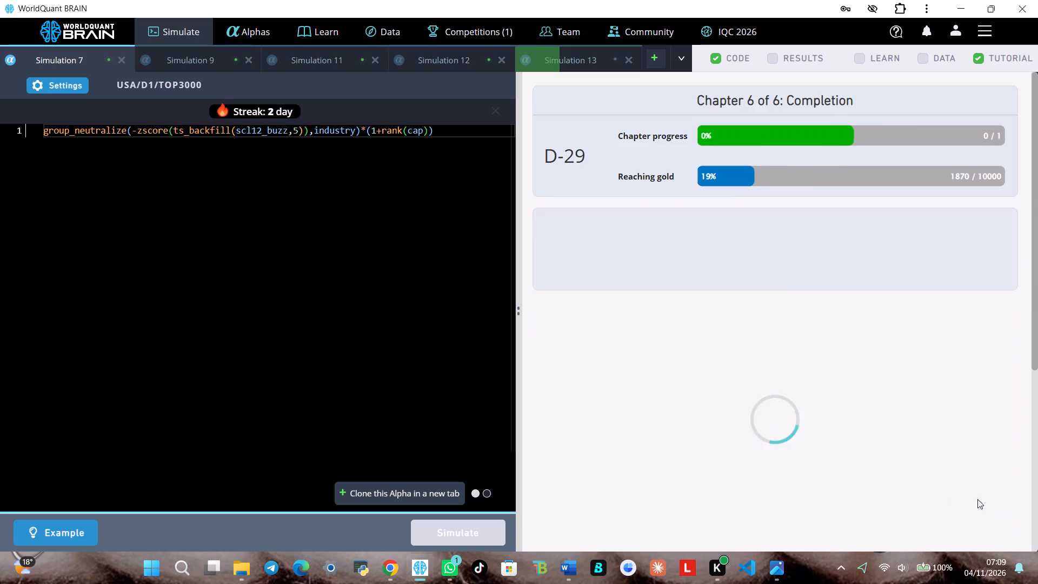
Read the Completion chapter page, including the consultant information and the task for reaching Gold level.
{"action": "scroll", "coordinate": [977, 499], "scroll_direction": "down", "scroll_amount": 1}
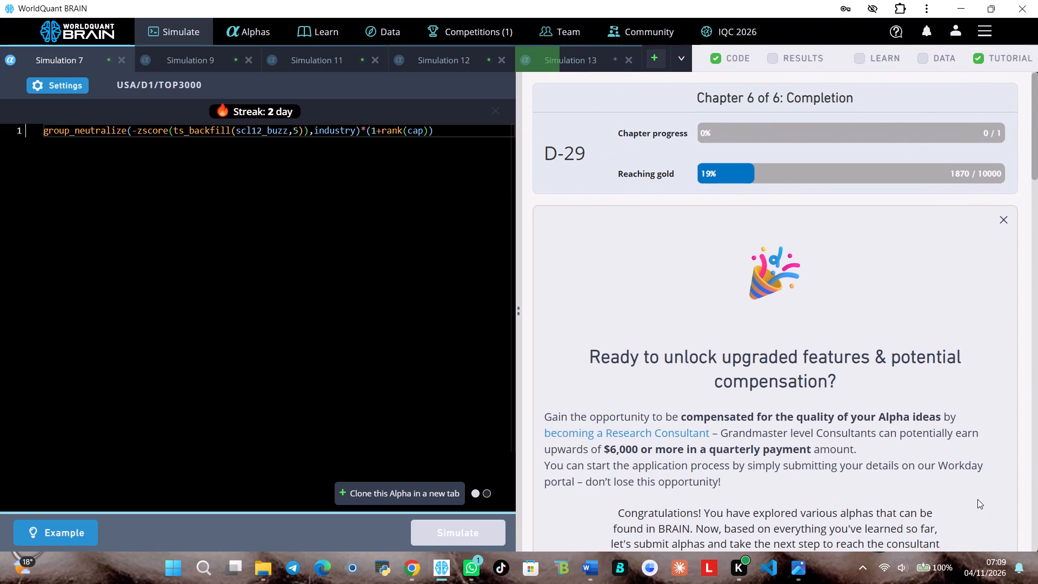
{"action": "scroll", "coordinate": [977, 499], "scroll_direction": "down", "scroll_amount": 3}
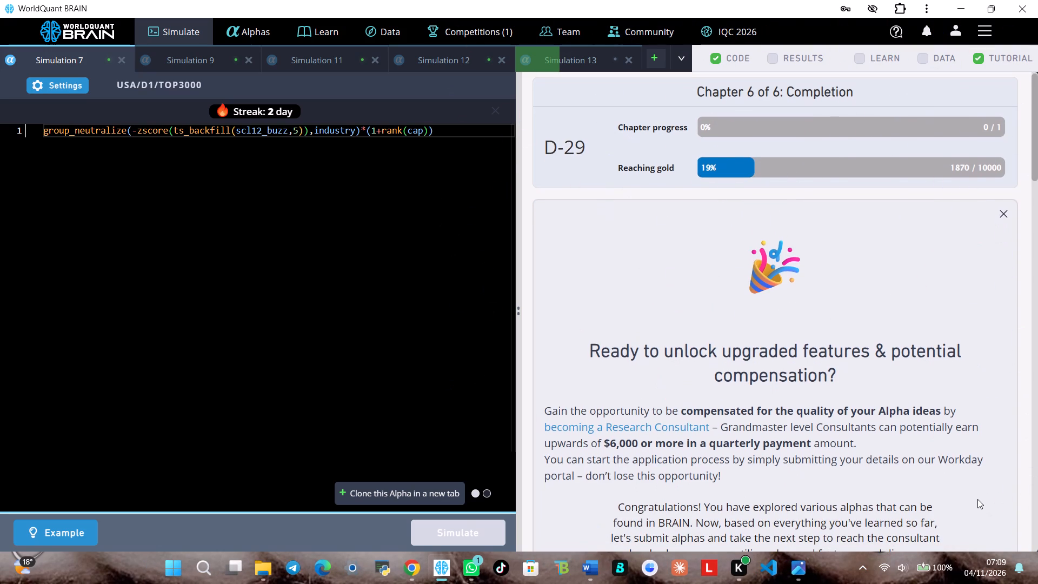
{"action": "scroll", "coordinate": [977, 499], "scroll_direction": "down", "scroll_amount": 7}
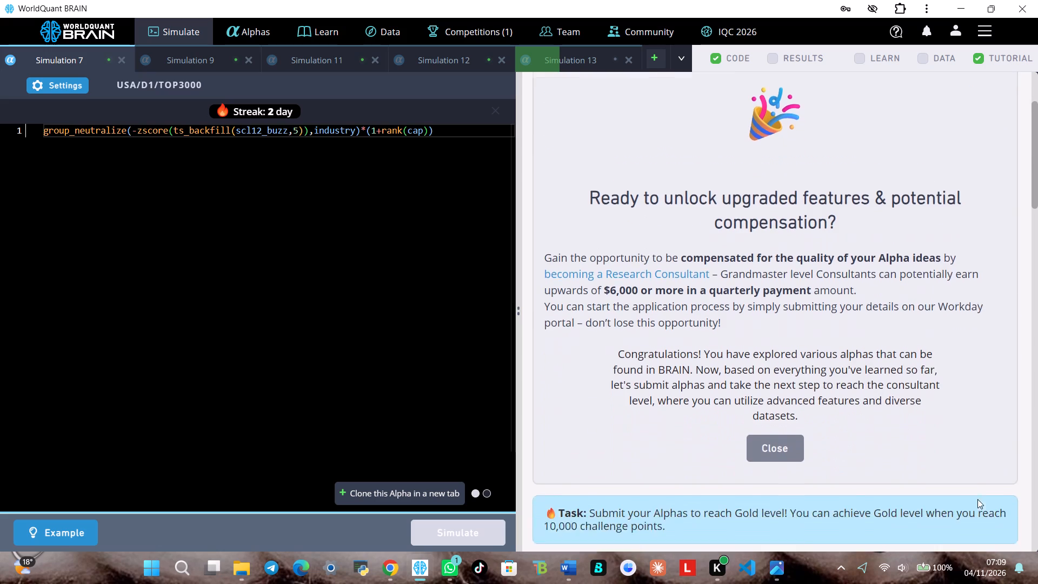
Read the rest of the Completion chapter, including the advice on combining Alphas and the challenge points needed for Gold level.
{"action": "scroll", "coordinate": [977, 499], "scroll_direction": "down", "scroll_amount": 7}
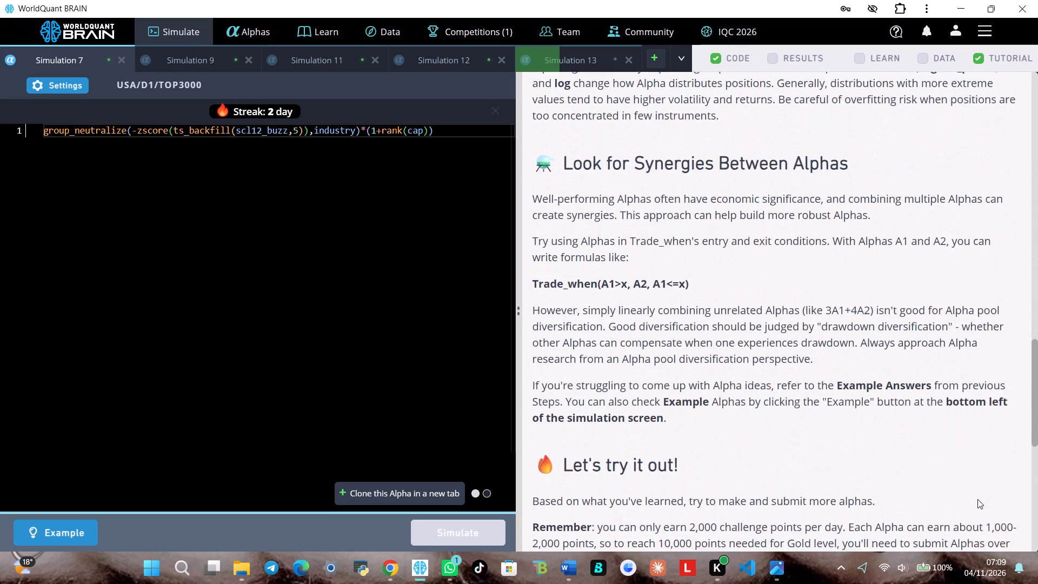
{"action": "scroll", "coordinate": [977, 499], "scroll_direction": "down", "scroll_amount": 2}
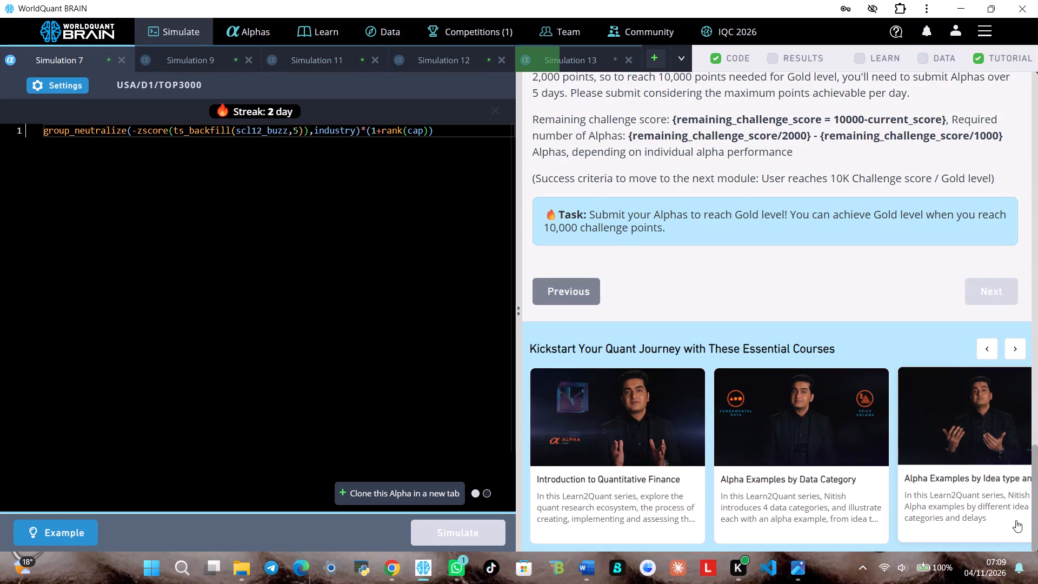
{"action": "scroll", "coordinate": [1016, 520], "scroll_direction": "down", "scroll_amount": 2}
{"action": "scroll", "coordinate": [970, 509], "scroll_direction": "down", "scroll_amount": 2}
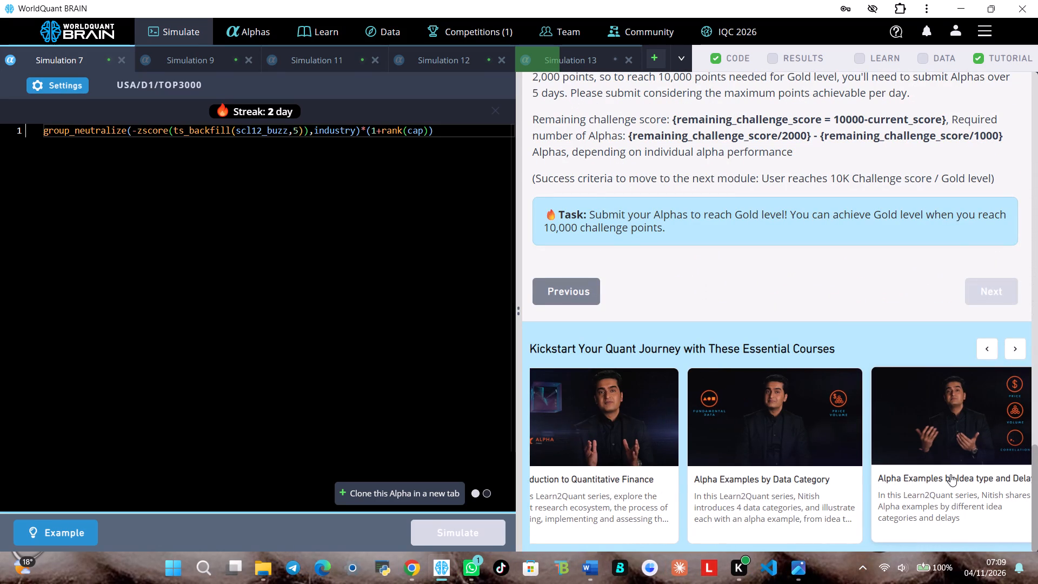
{"action": "scroll", "coordinate": [950, 474], "scroll_direction": "down", "scroll_amount": 4}
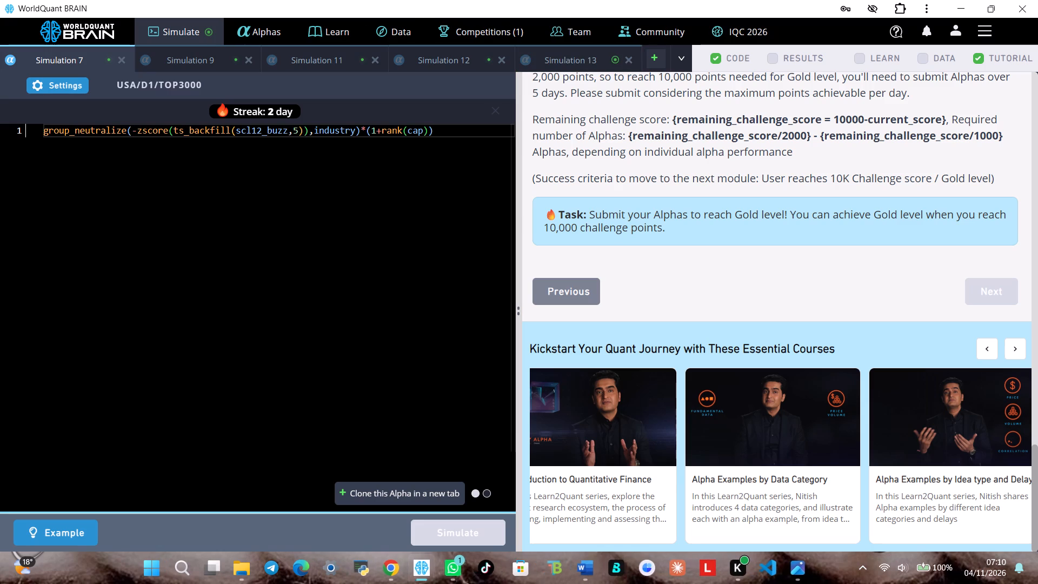
{"action": "scroll", "coordinate": [797, 348], "scroll_direction": "up", "scroll_amount": 5}
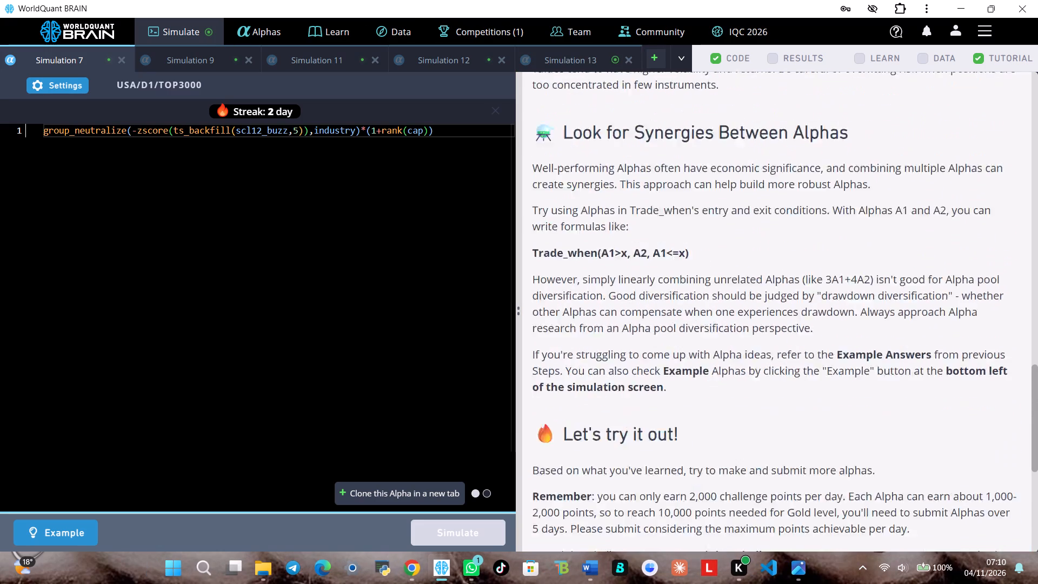
{"action": "scroll", "coordinate": [797, 348], "scroll_direction": "up", "scroll_amount": 4}
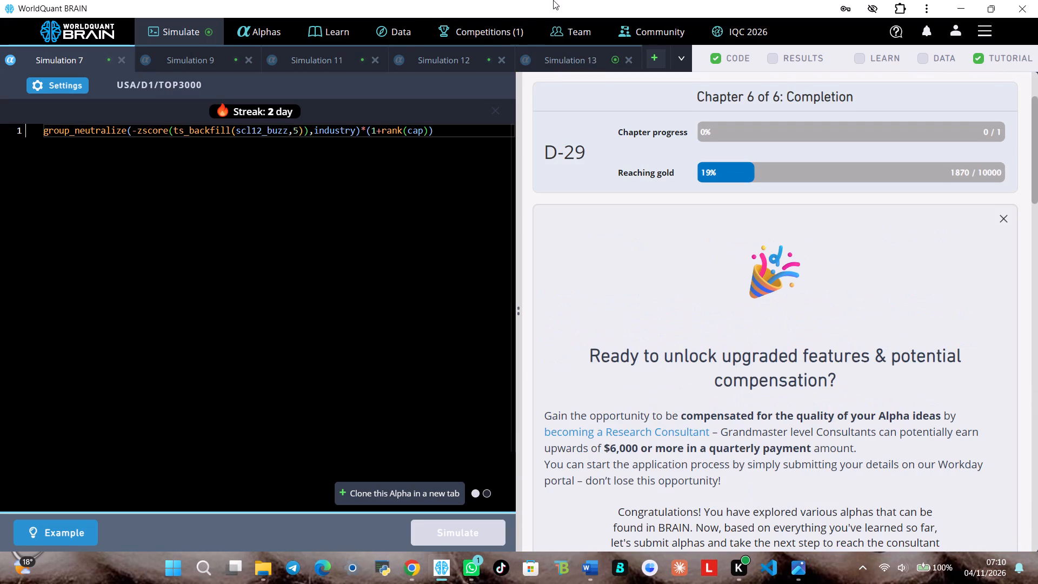
{"action": "left_click", "coordinate": [476, 34]}
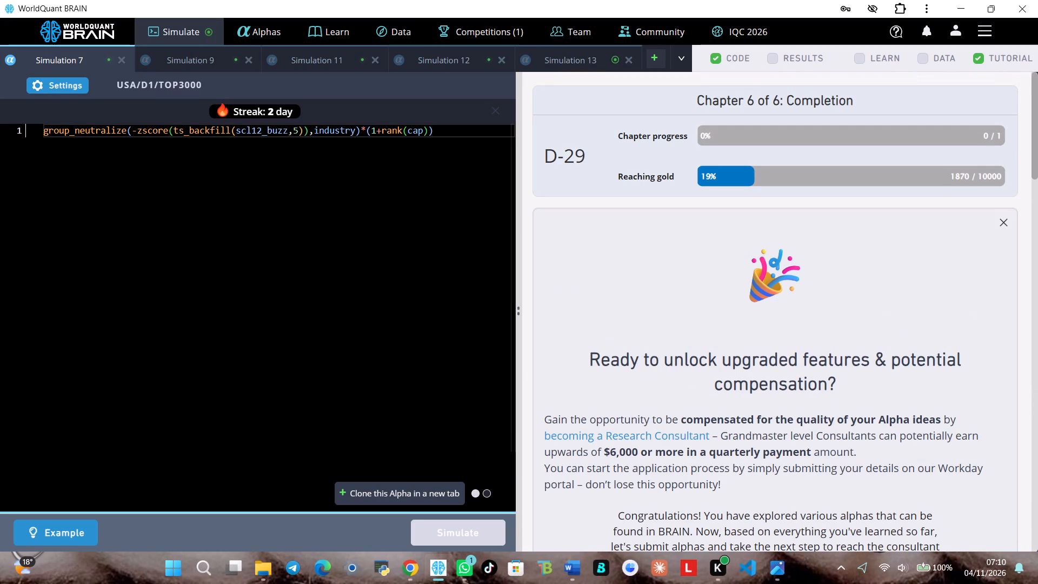
Review Simulation 13's results with the test period shown, examining the IS Summary for the TEST and IS periods.
{"action": "left_click", "coordinate": [575, 62]}
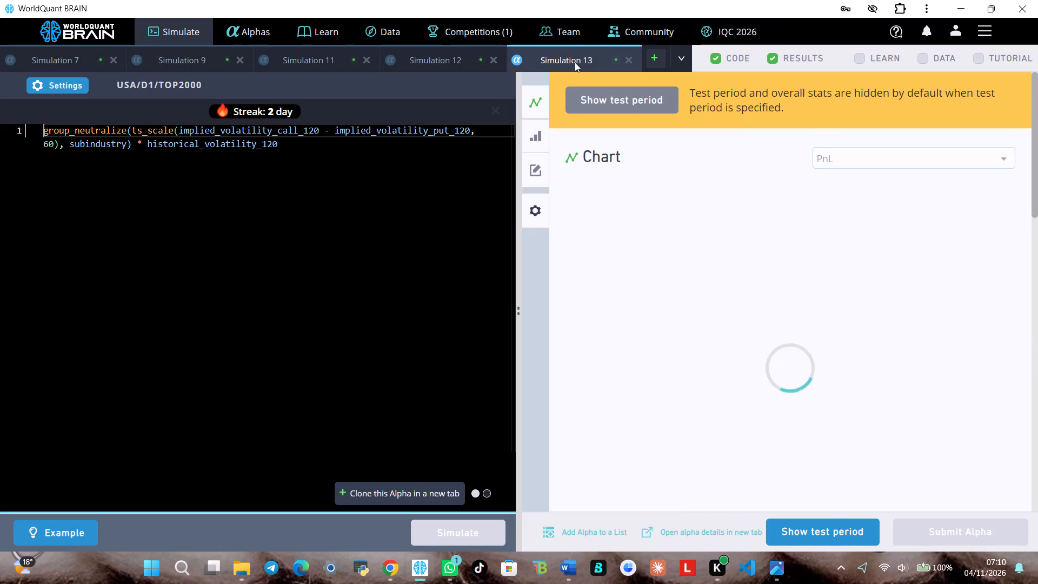
{"action": "left_click", "coordinate": [793, 527]}
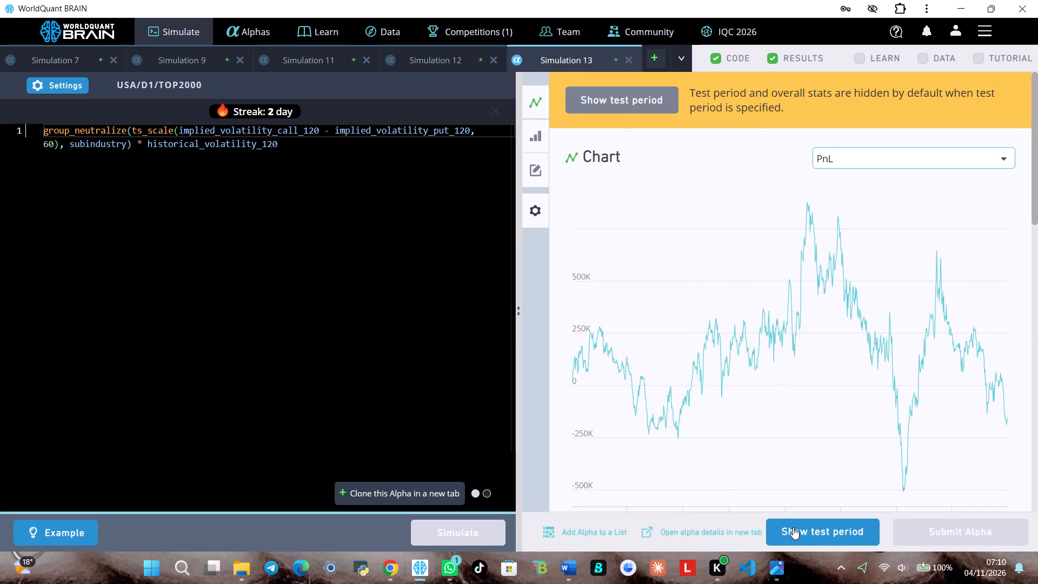
{"action": "scroll", "coordinate": [813, 398], "scroll_direction": "down", "scroll_amount": 4}
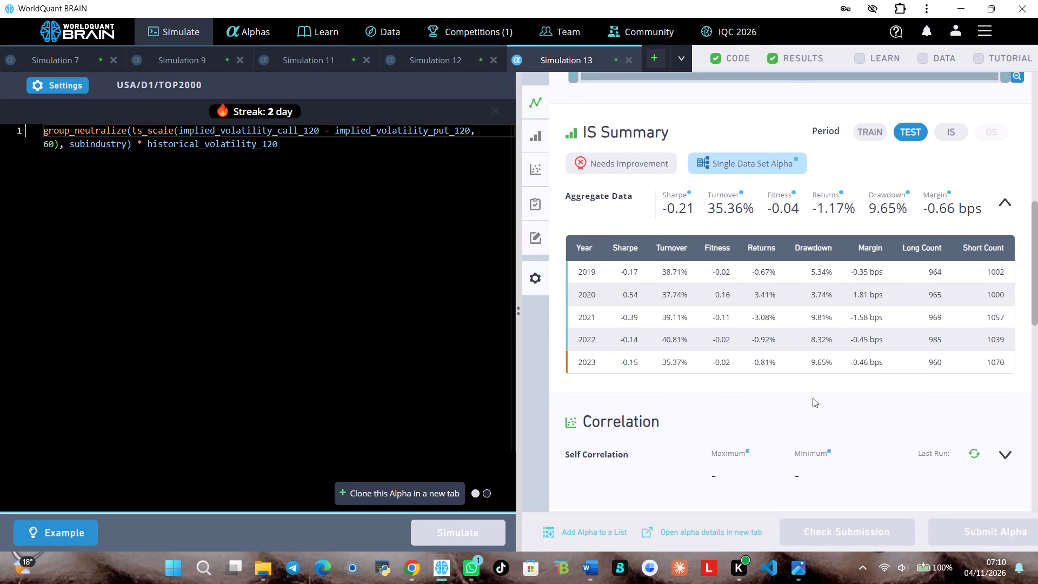
{"action": "left_click", "coordinate": [954, 134]}
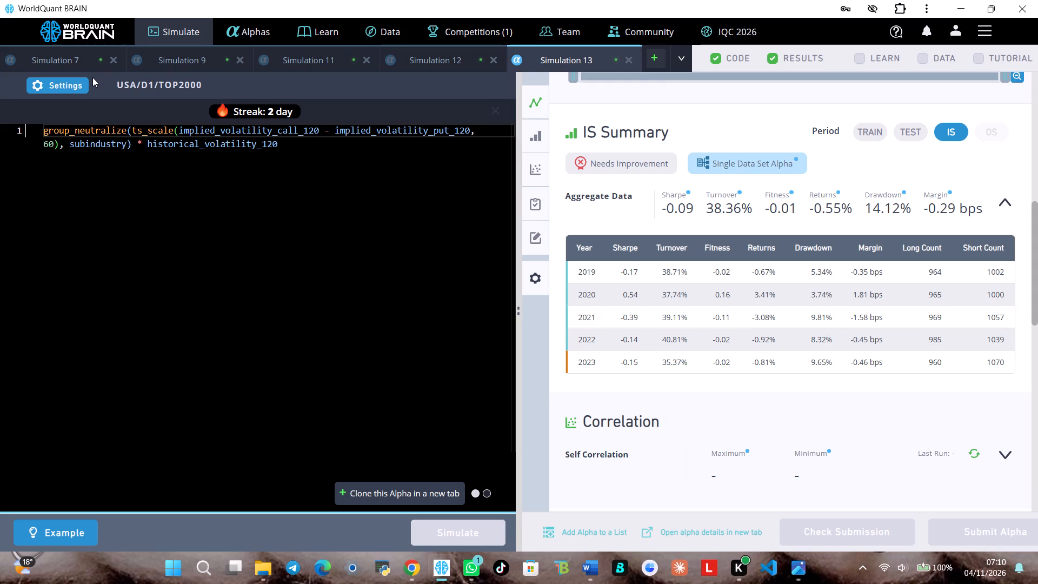
Set Simulation 13's truncation to 0.08, apply the settings, and simulate the ts_scale Alpha again.
{"action": "left_click", "coordinate": [78, 81]}
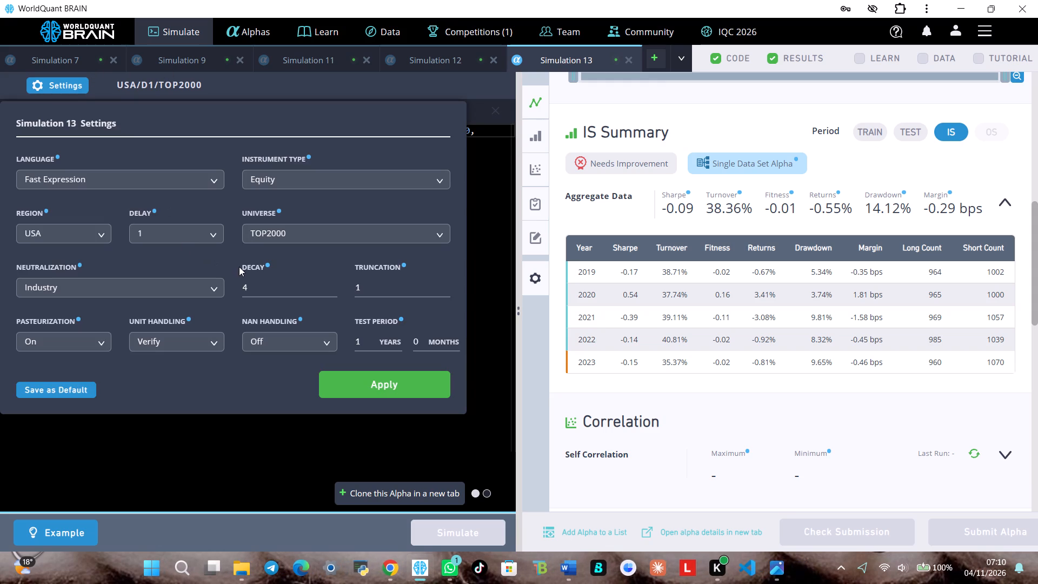
{"action": "left_click", "coordinate": [365, 293]}
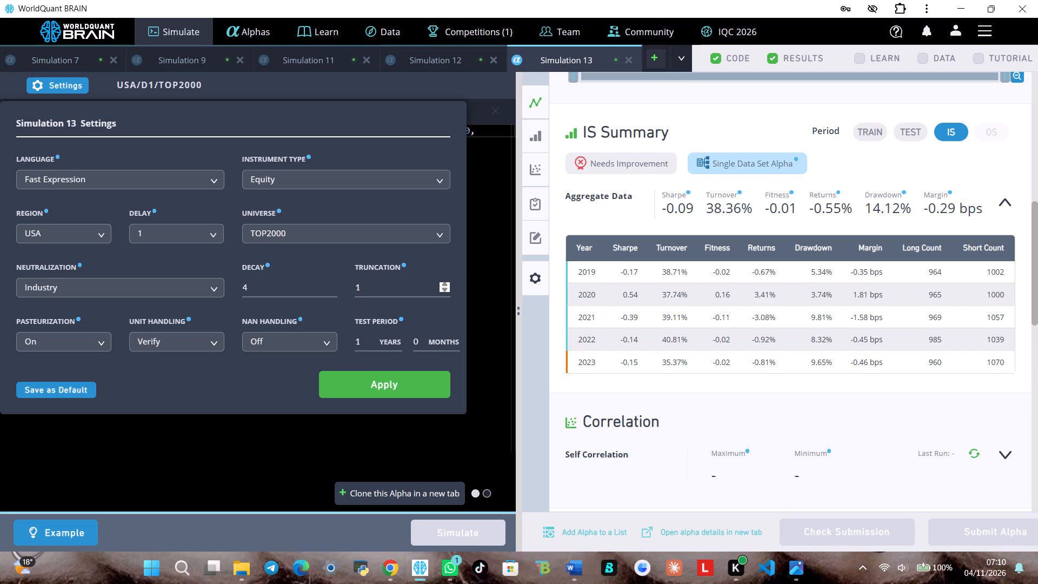
{"action": "key", "text": "BackSpace"}
{"action": "key", "text": "0"}
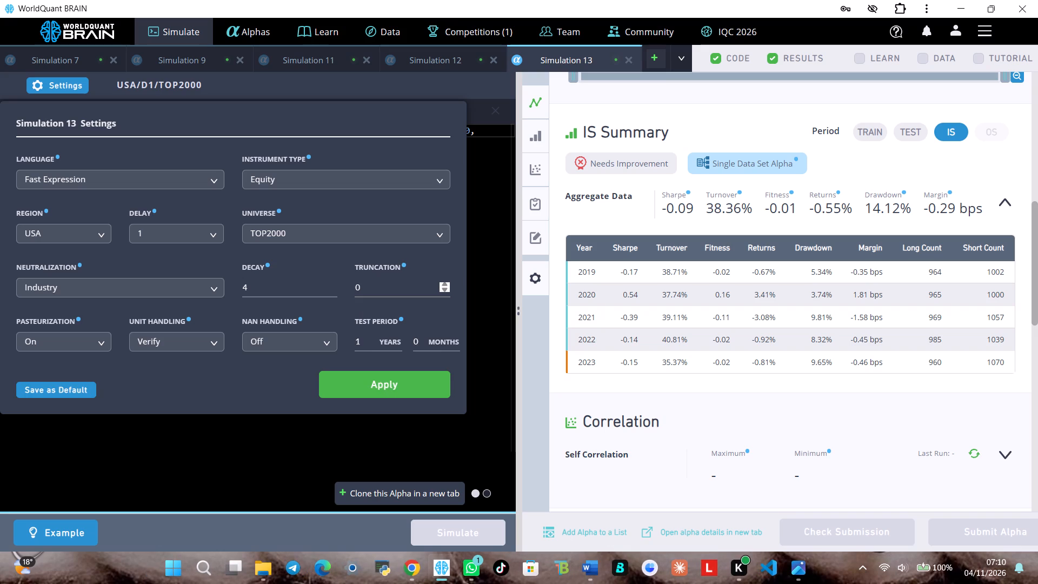
{"action": "key", "text": "period"}
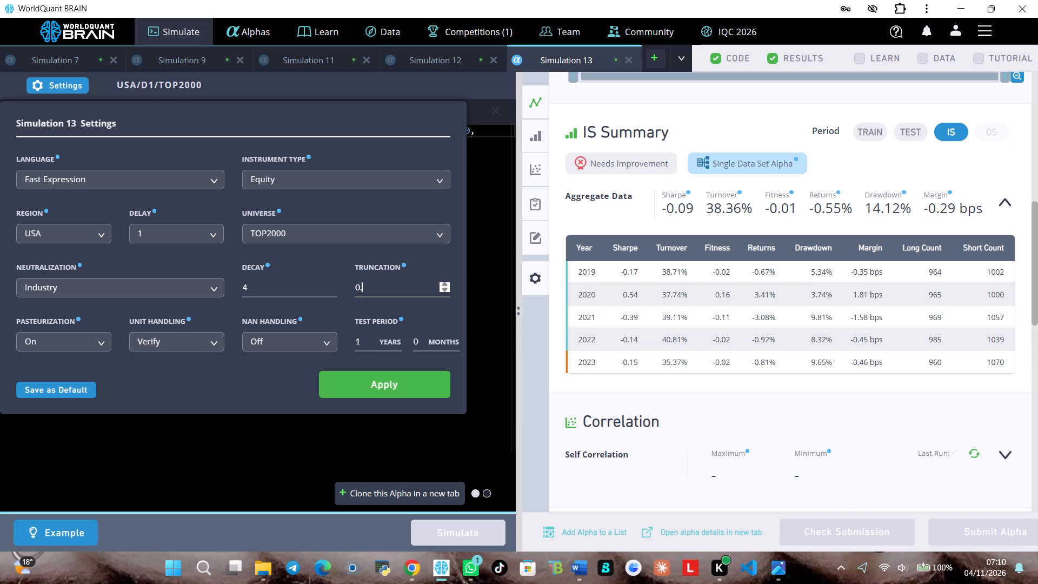
{"action": "key", "text": "0"}
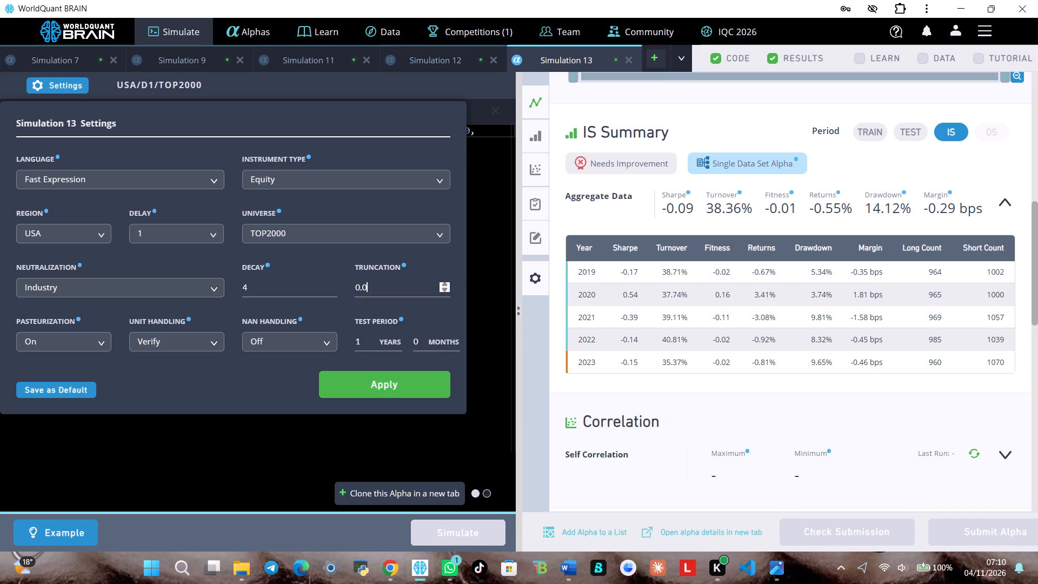
{"action": "key", "text": "8"}
{"action": "left_click", "coordinate": [381, 380]}
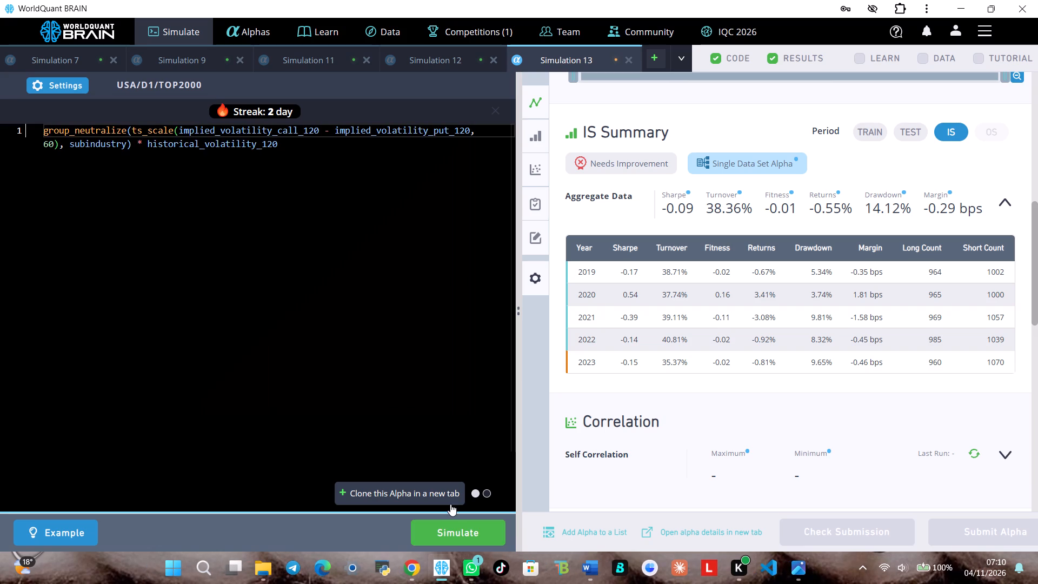
{"action": "left_click", "coordinate": [458, 537]}
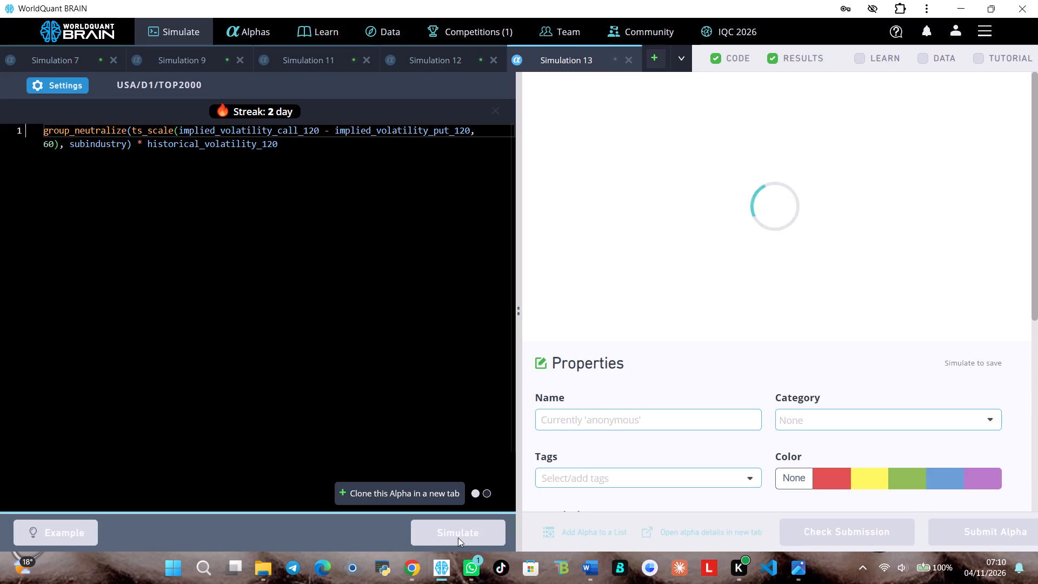
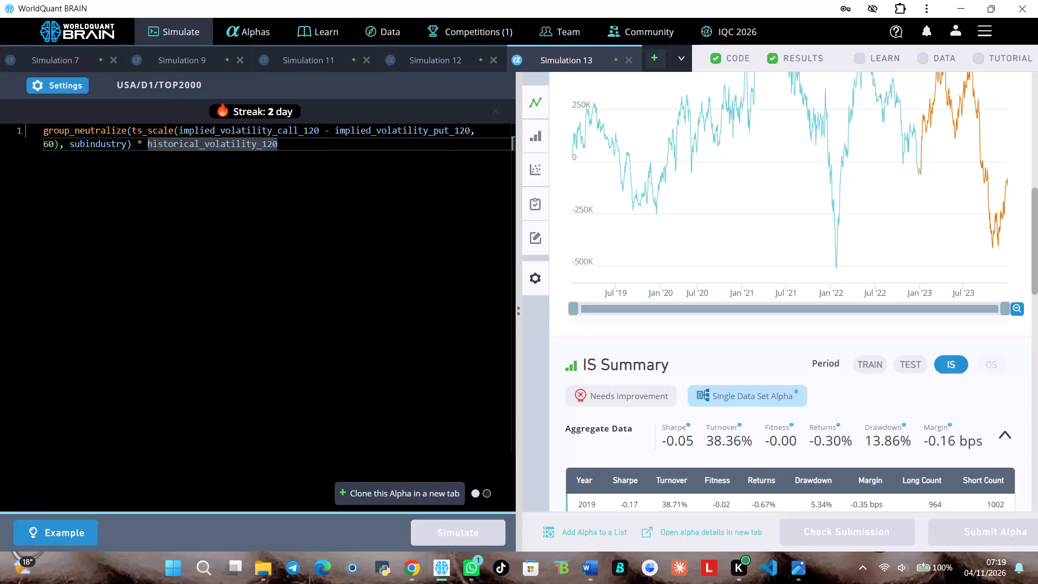
Clear the ts_scale expression from Simulation 13 and set its truncation to 1.
{"action": "key", "text": "BackSpace"}
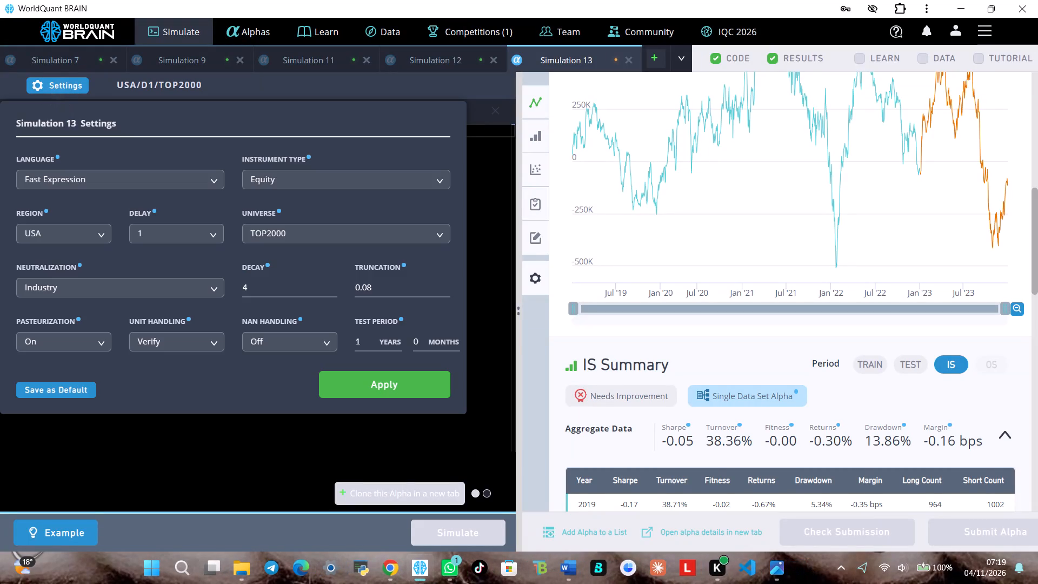
{"action": "key", "text": "BackSpace"}
{"action": "key", "text": "BackSpace"}
{"action": "key", "text": "BackSpace"}
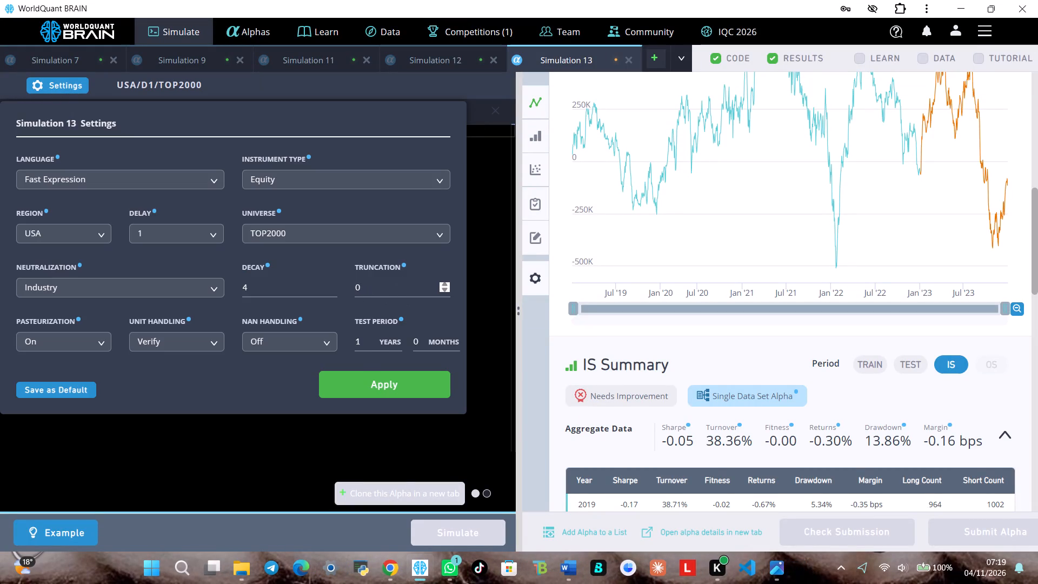
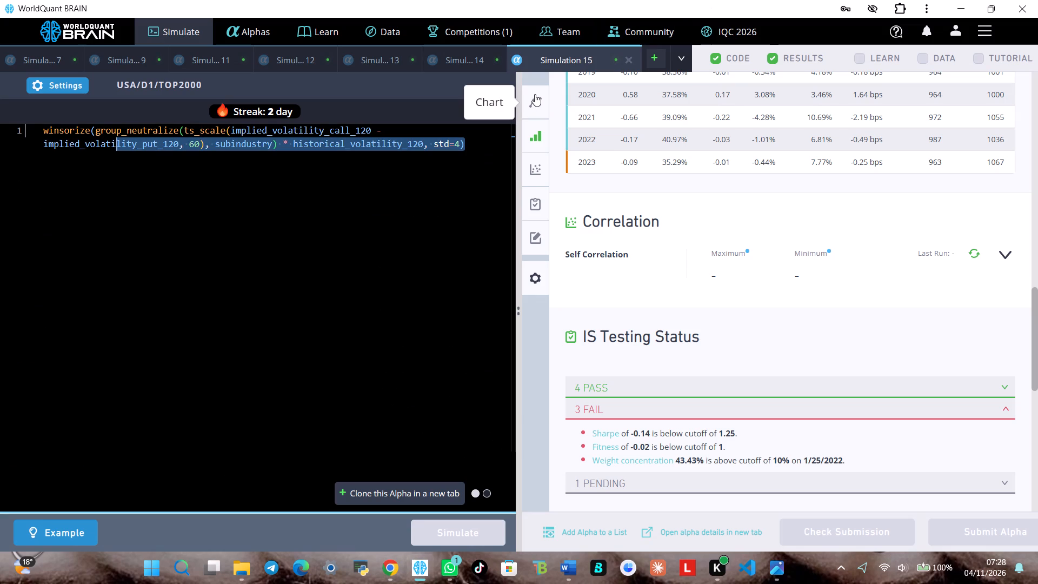
{"action": "key", "text": "ctrl+a"}
{"action": "key", "text": "BackSpace"}
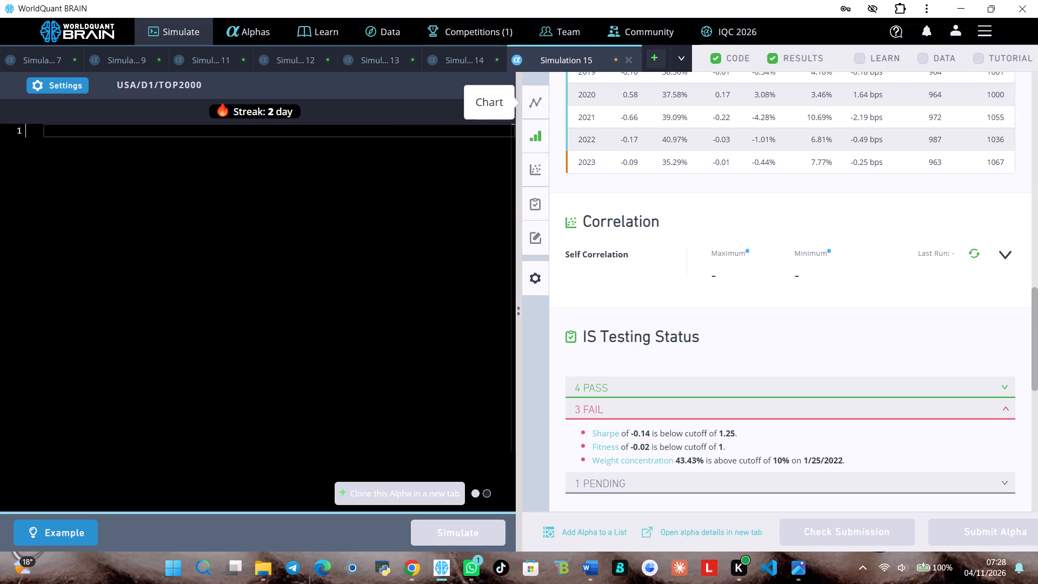
{"action": "key", "text": "ctrl+v"}
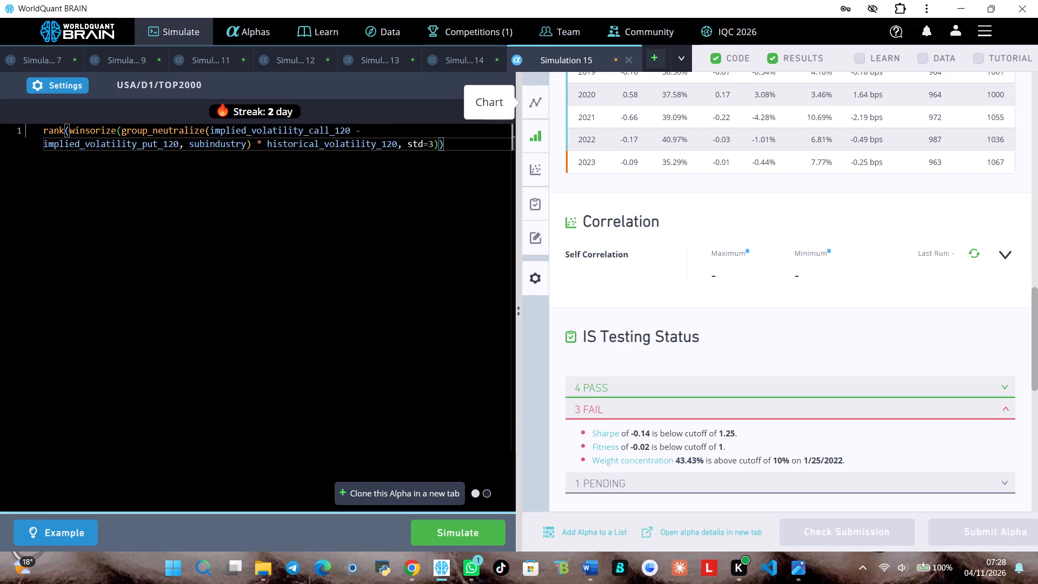
{"action": "left_click", "coordinate": [455, 533]}
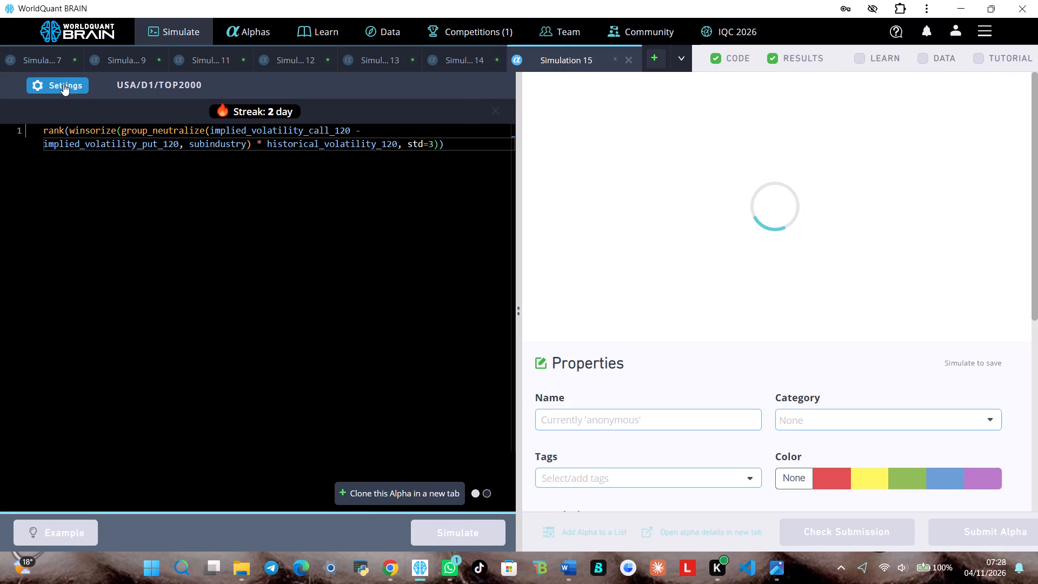
Set the truncation to 0.08 in Simulation 15's settings and apply it.
{"action": "left_click", "coordinate": [63, 83]}
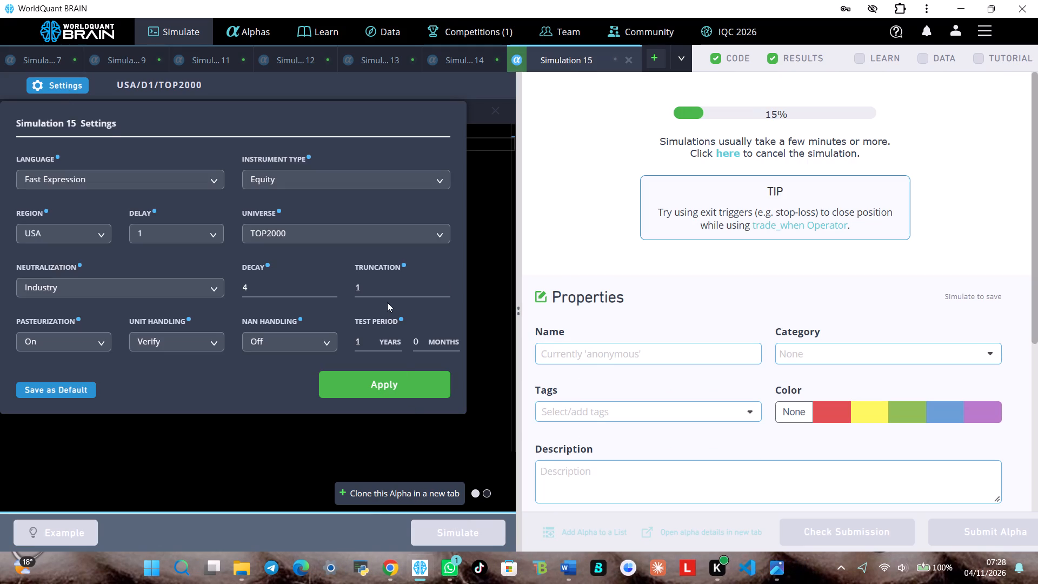
{"action": "left_click", "coordinate": [385, 293]}
{"action": "key", "text": "BackSpace"}
{"action": "key", "text": "0"}
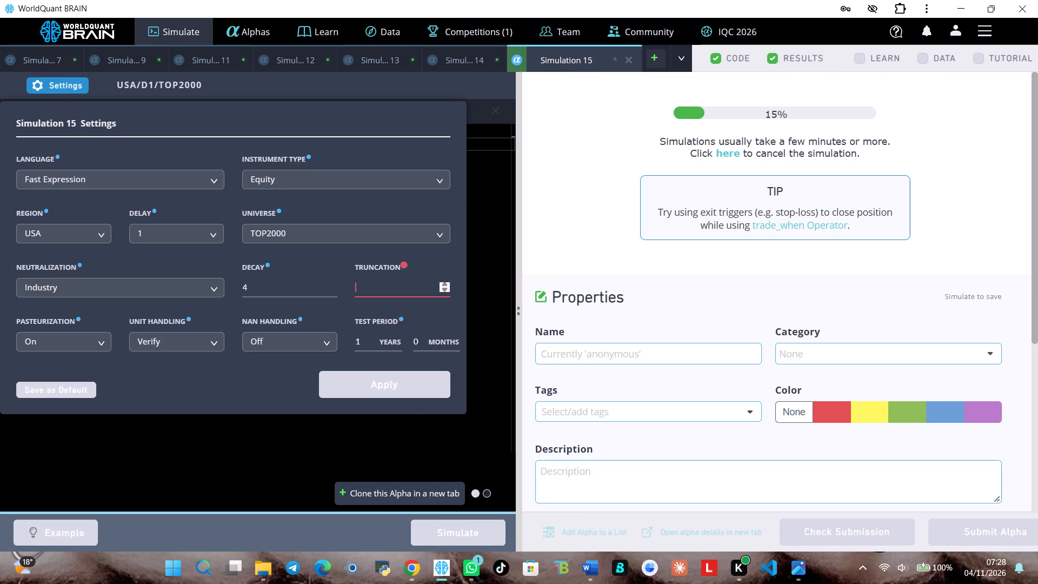
{"action": "type", "text": ".08"}
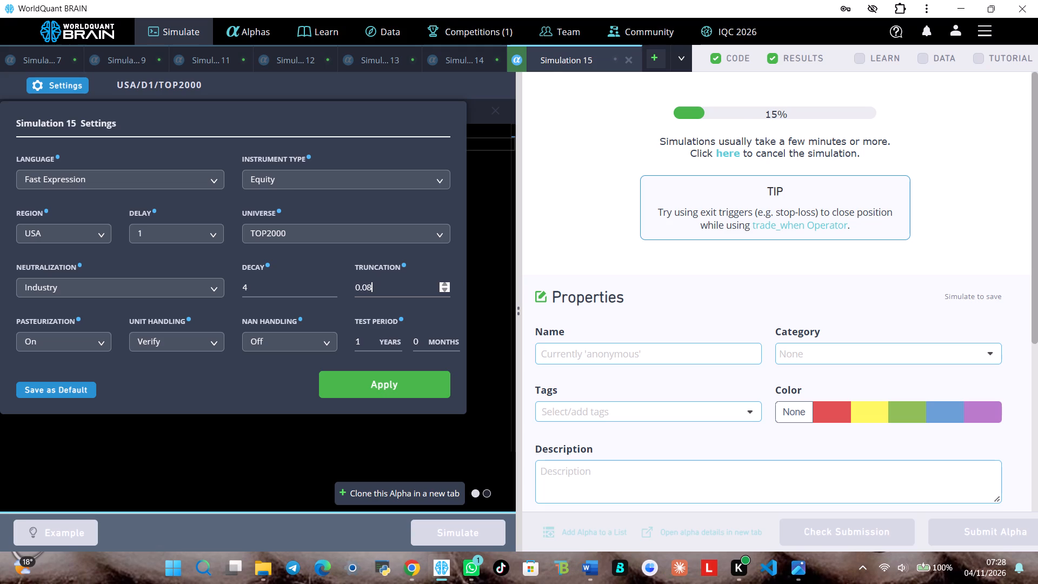
{"action": "left_click", "coordinate": [416, 391]}
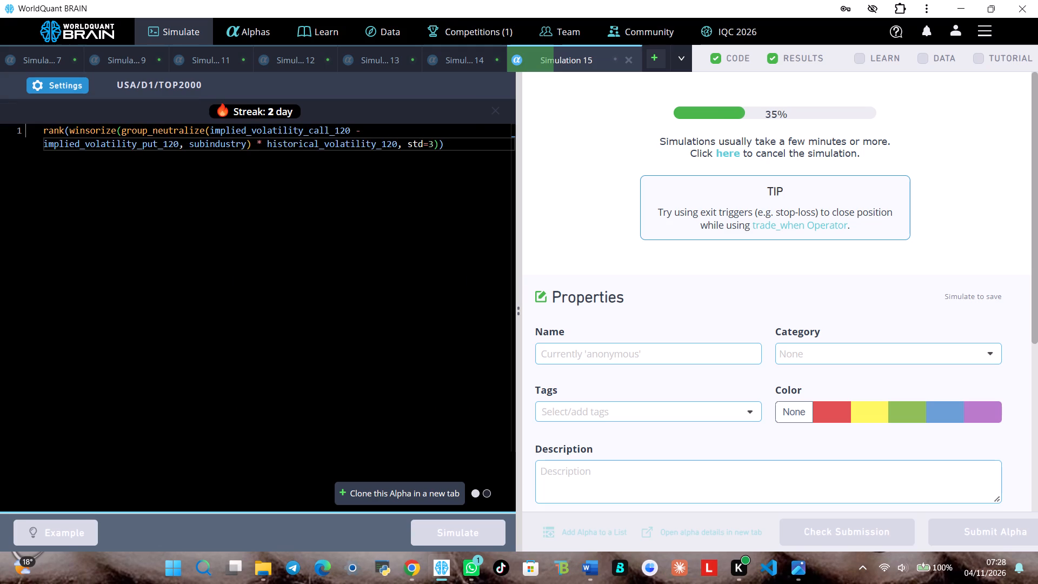
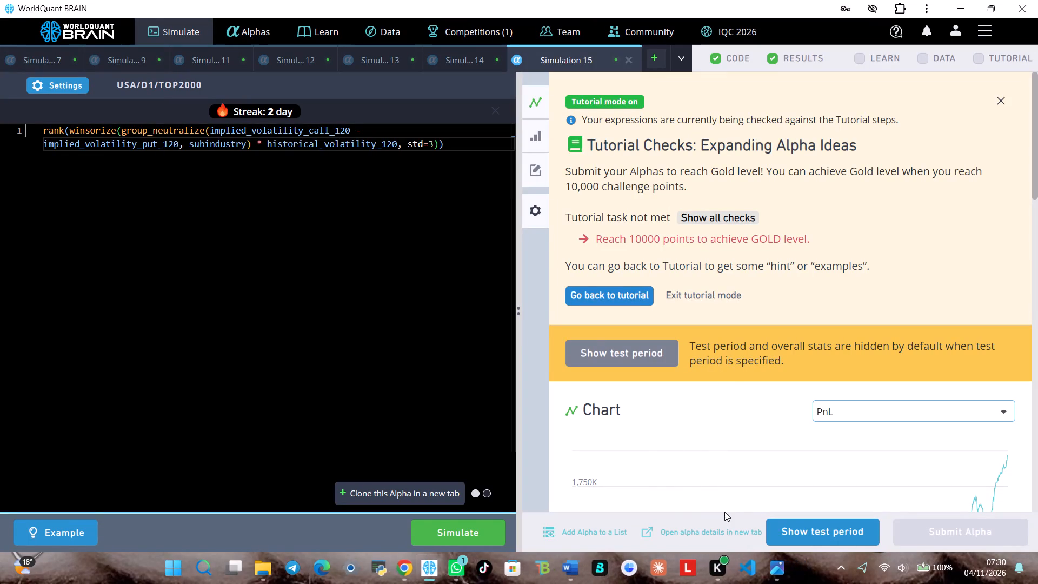
Show Simulation 15's test period and examine its IS-period summary and the list of failed IS tests.
{"action": "left_click", "coordinate": [788, 535]}
{"action": "left_click", "coordinate": [788, 535]}
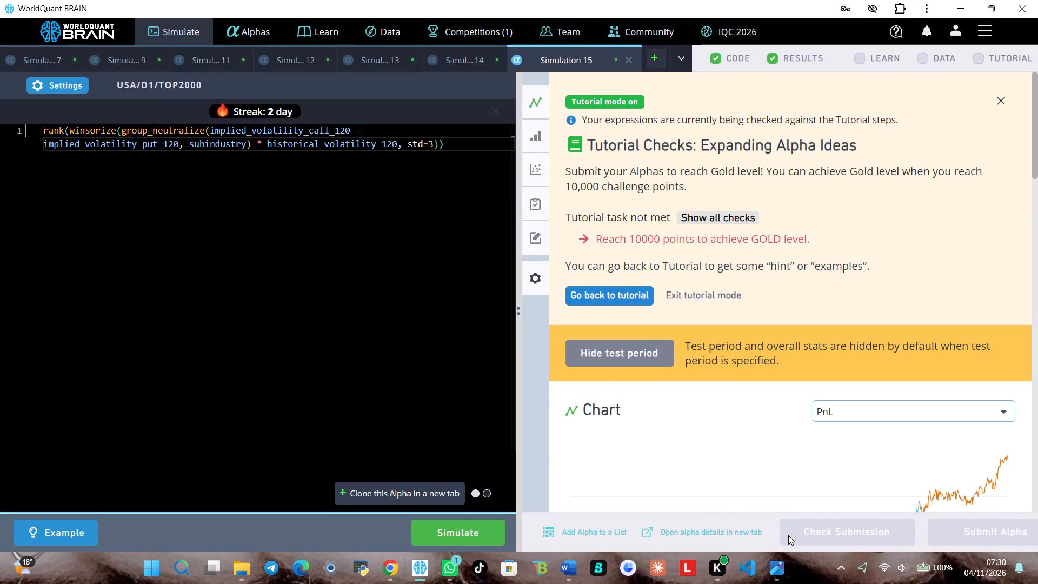
{"action": "scroll", "coordinate": [788, 535], "scroll_direction": "down", "scroll_amount": 1}
{"action": "scroll", "coordinate": [815, 443], "scroll_direction": "down", "scroll_amount": 1}
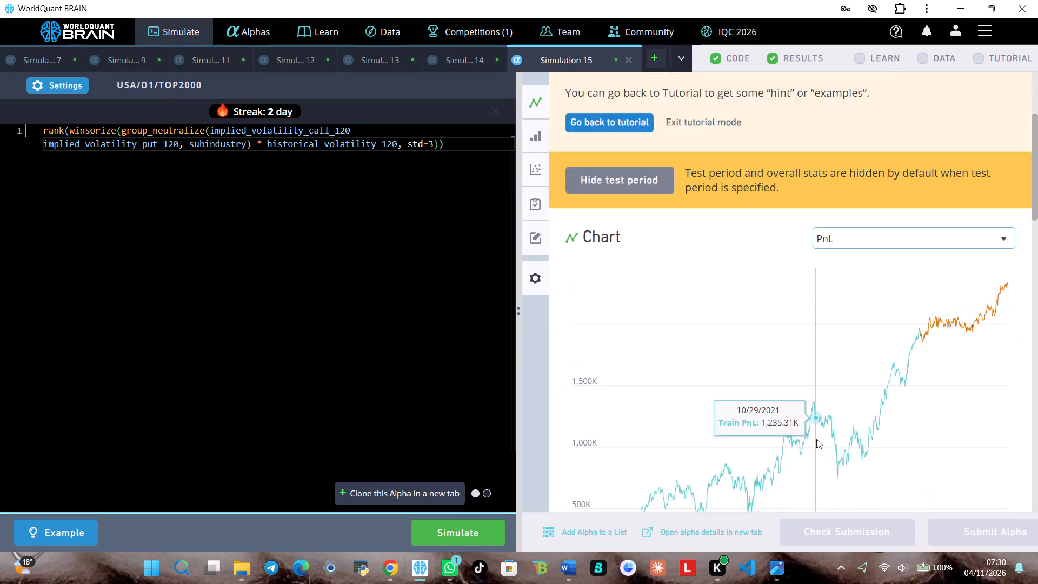
{"action": "scroll", "coordinate": [816, 439], "scroll_direction": "down", "scroll_amount": 1}
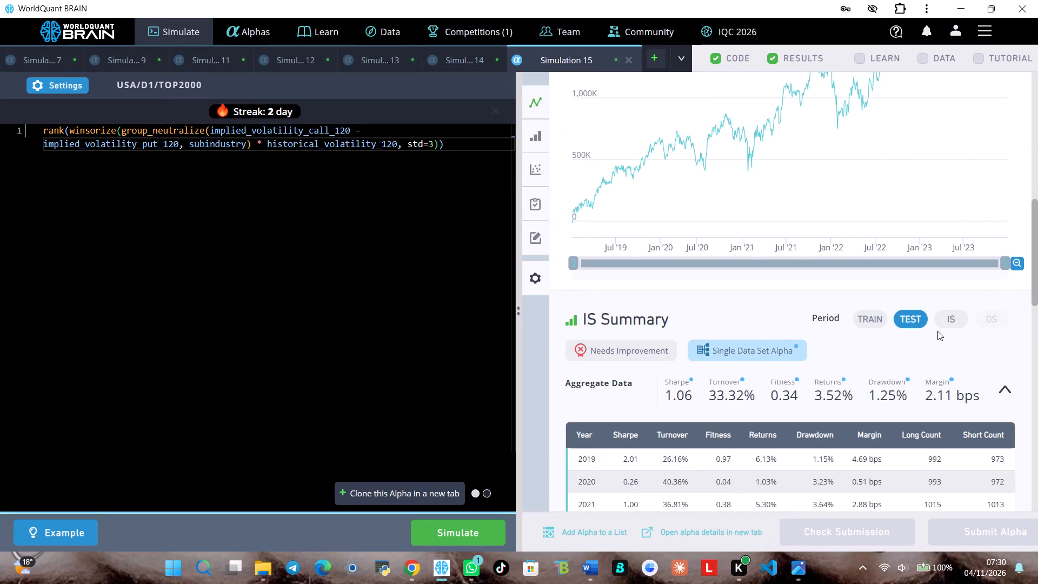
{"action": "left_click", "coordinate": [947, 323]}
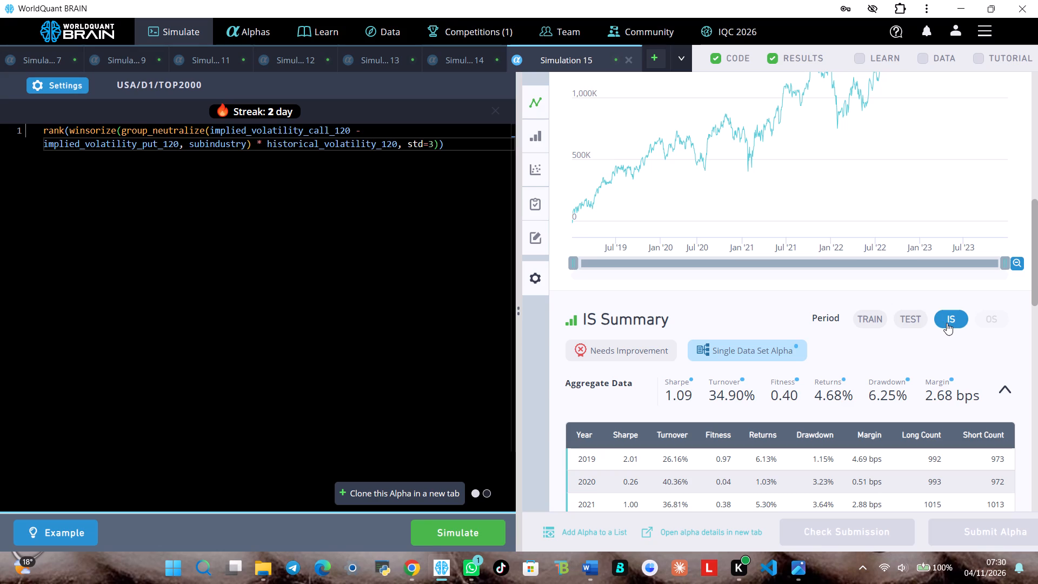
{"action": "scroll", "coordinate": [869, 387], "scroll_direction": "down", "scroll_amount": 3}
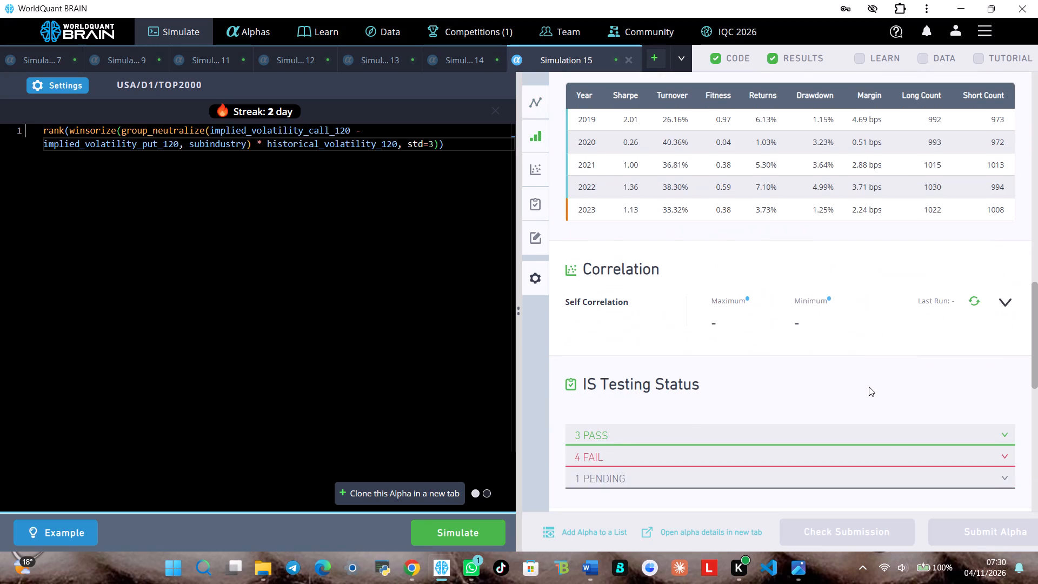
{"action": "left_click", "coordinate": [868, 455]}
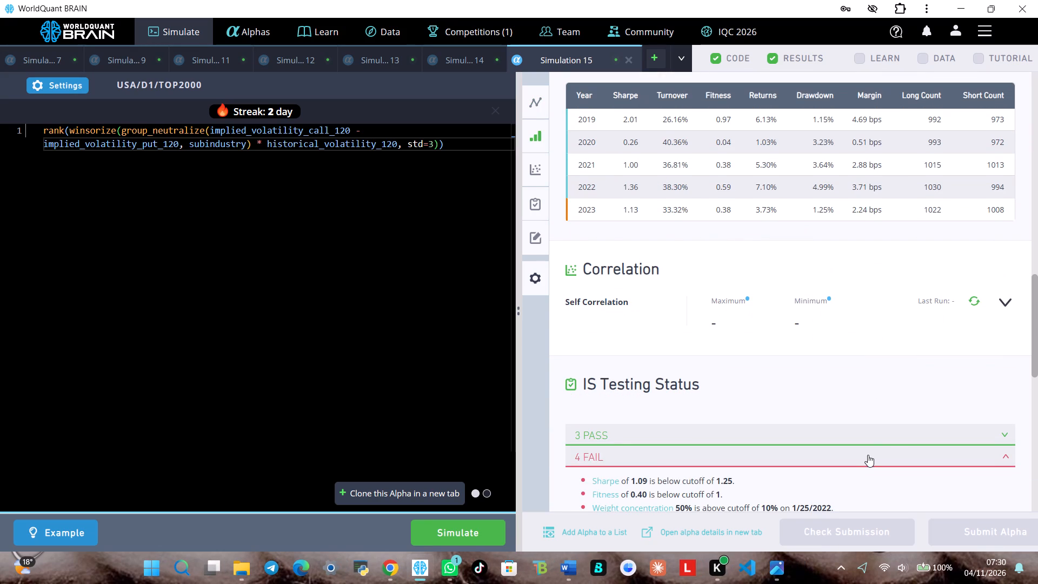
{"action": "scroll", "coordinate": [872, 426], "scroll_direction": "down", "scroll_amount": 1}
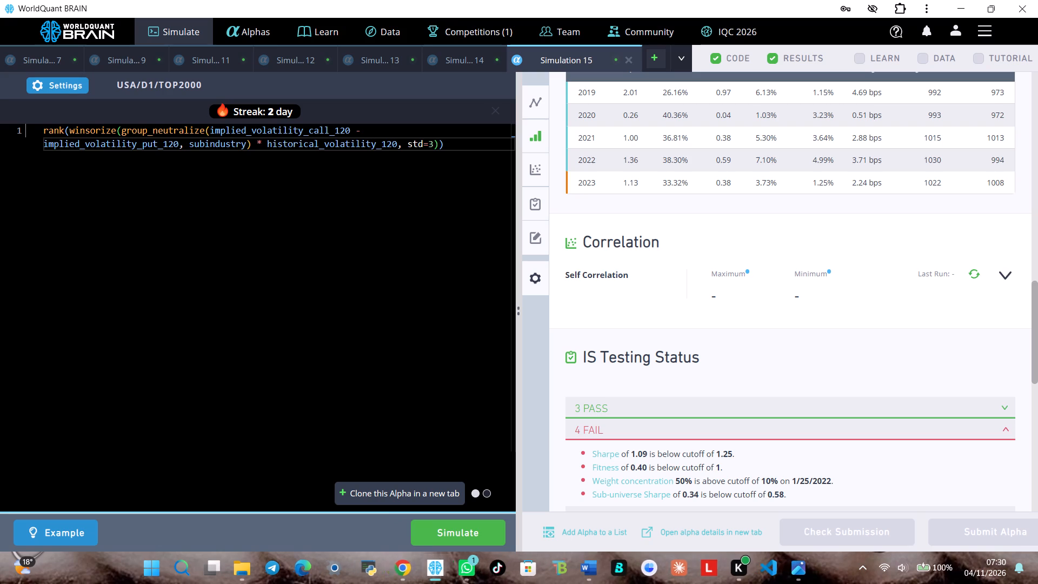
Set the universe to TOP3000 in Simulation 15's settings, apply it and simulate the Alpha again.
{"action": "left_click", "coordinate": [44, 84]}
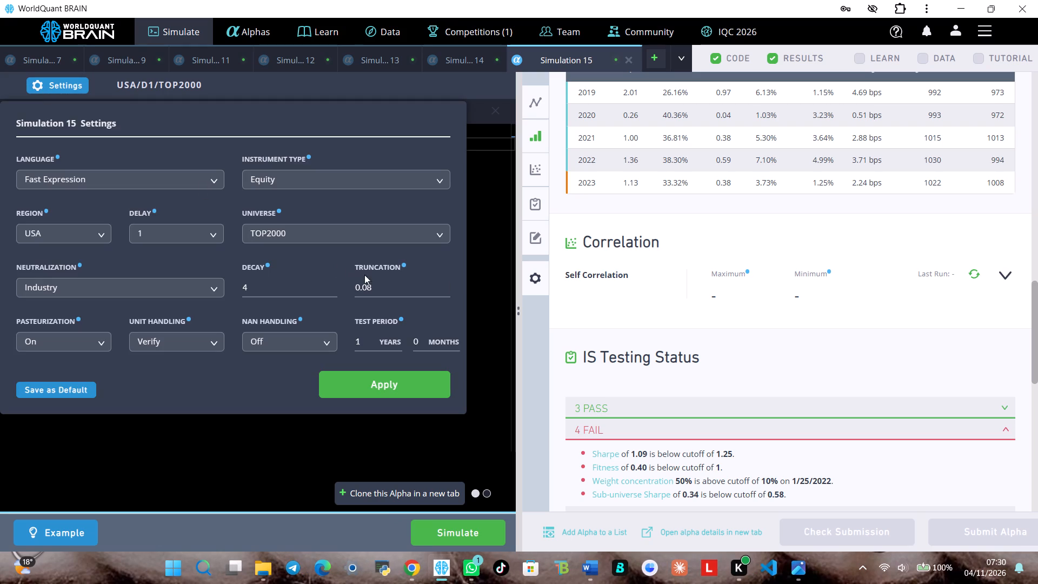
{"action": "left_click", "coordinate": [423, 227]}
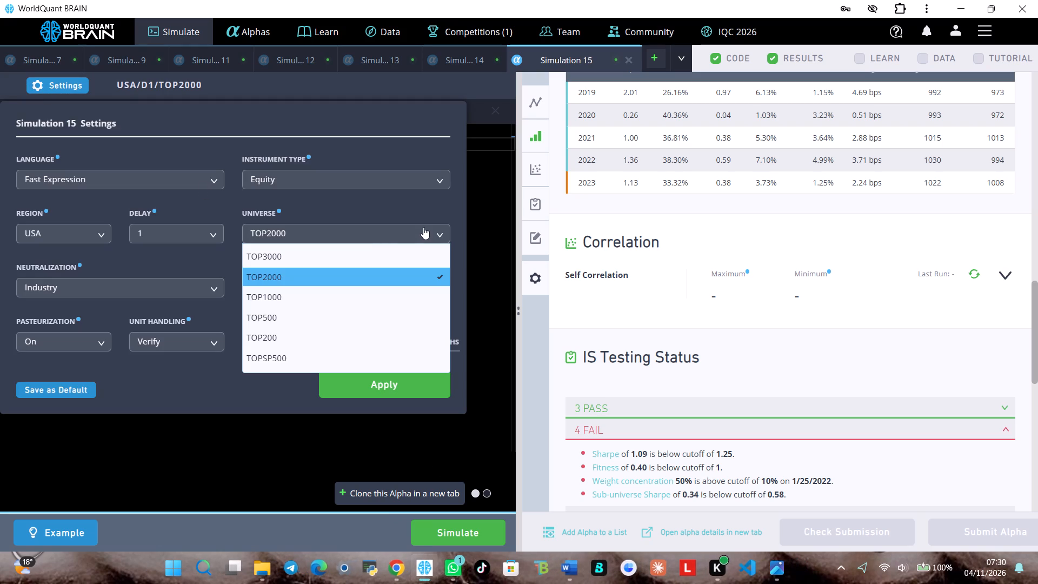
{"action": "left_click", "coordinate": [380, 251]}
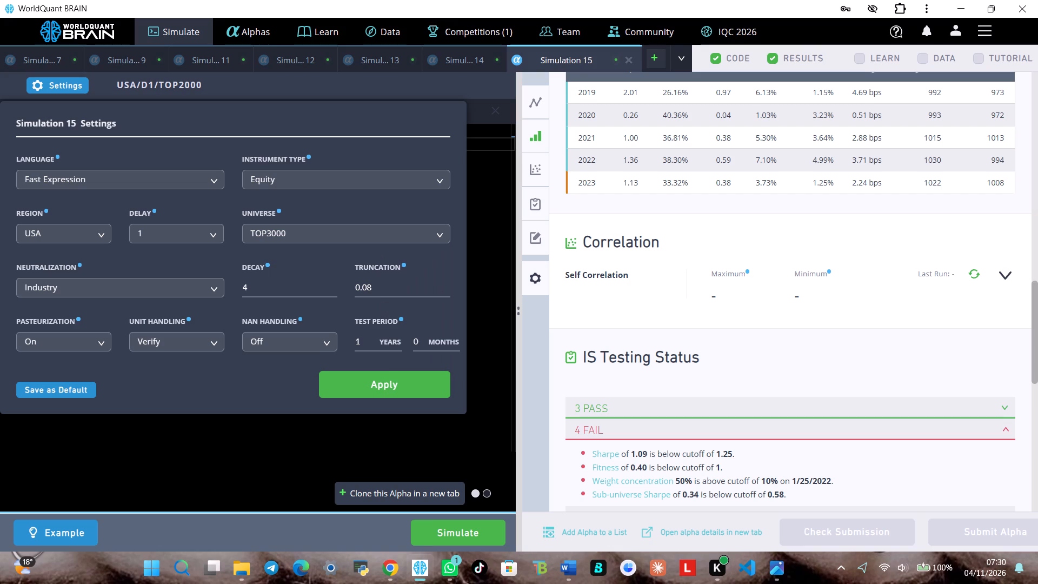
{"action": "left_click", "coordinate": [374, 383]}
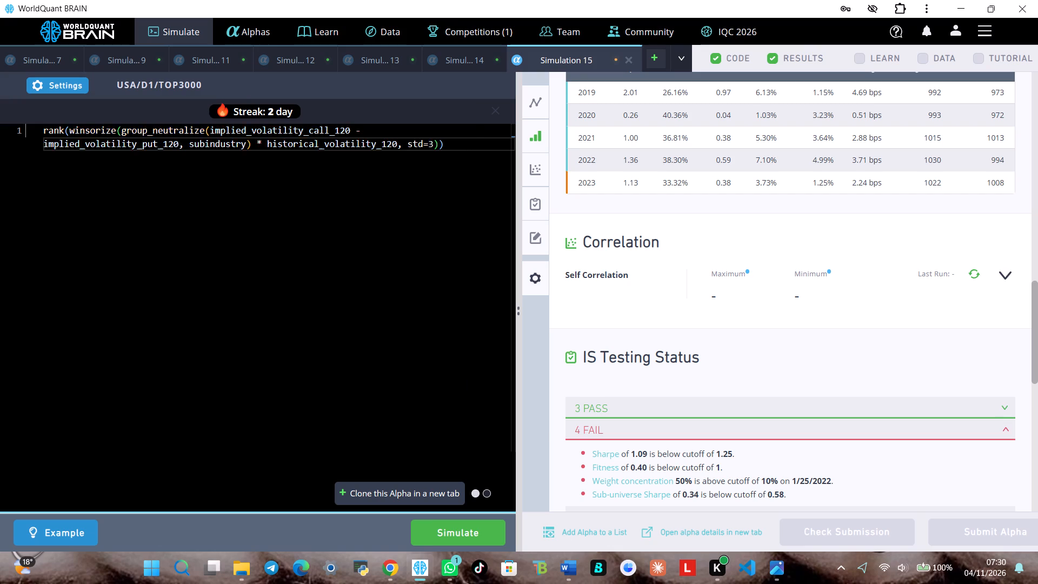
{"action": "left_click", "coordinate": [427, 526]}
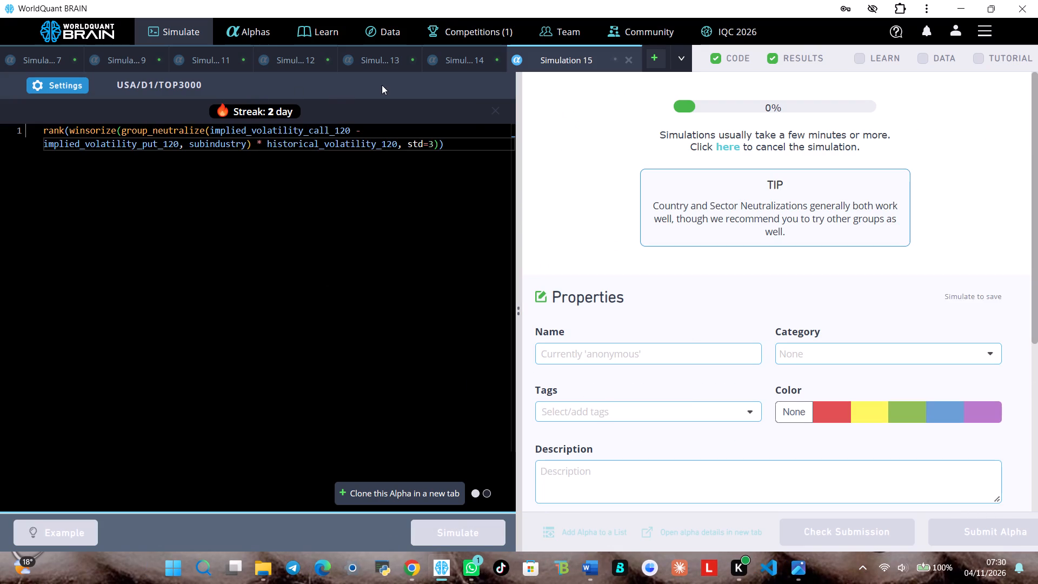
Set Simulation 14's universe to TOP3000, apply the settings and simulate its signed_power expression again.
{"action": "left_click", "coordinate": [429, 65]}
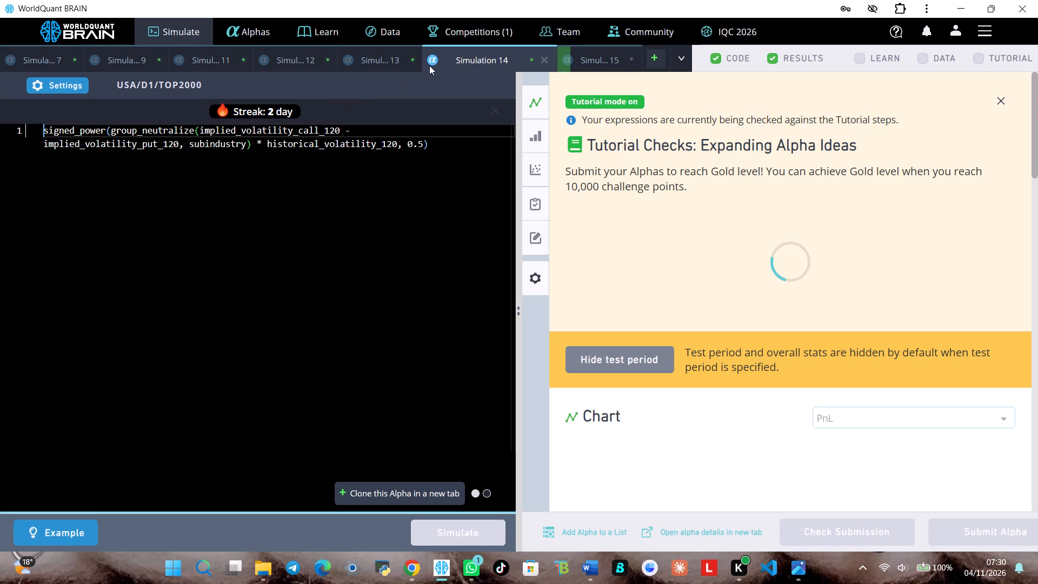
{"action": "left_click", "coordinate": [75, 91]}
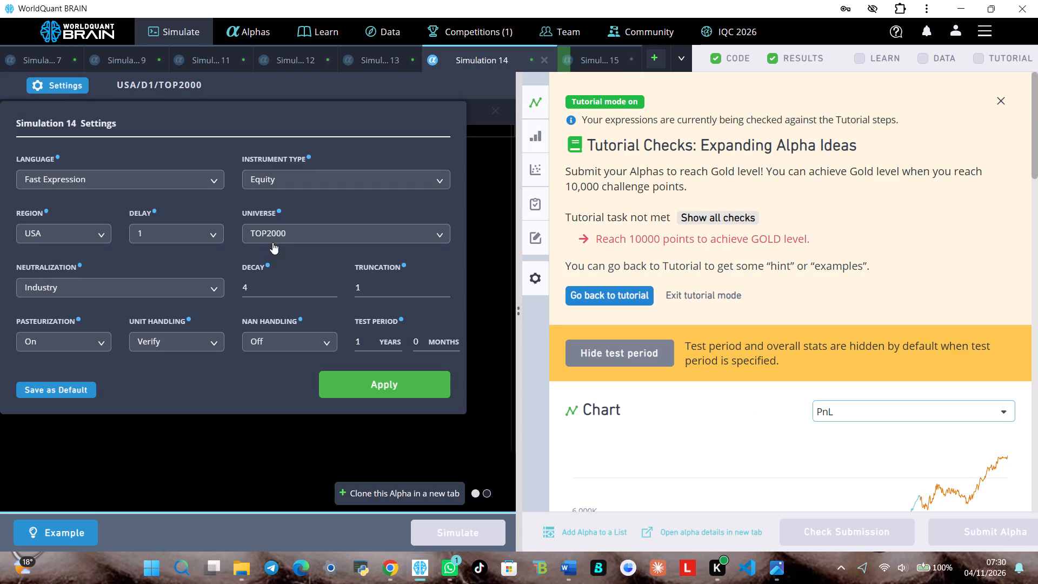
{"action": "left_click", "coordinate": [281, 239]}
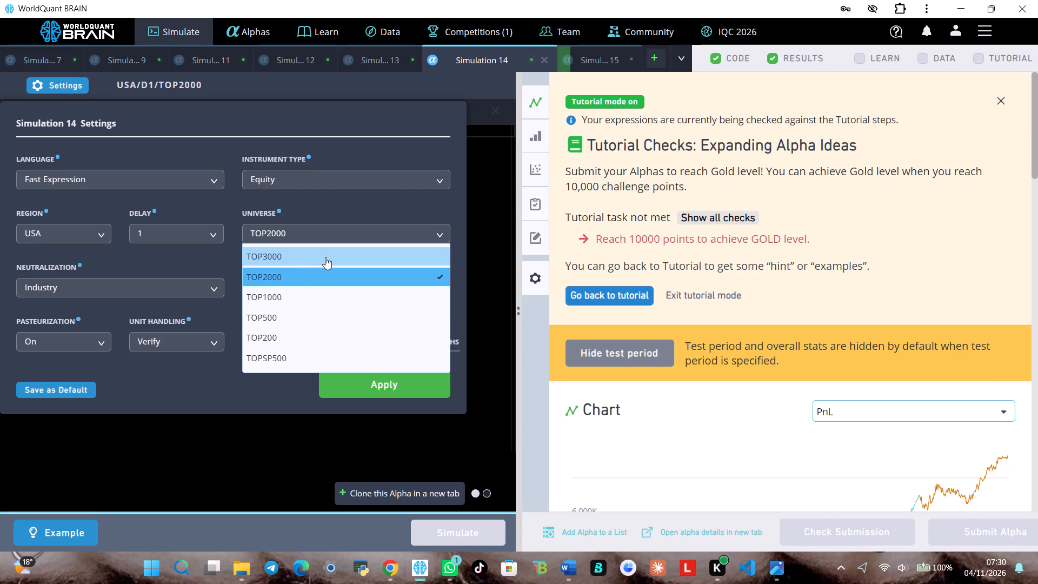
{"action": "left_click", "coordinate": [325, 257]}
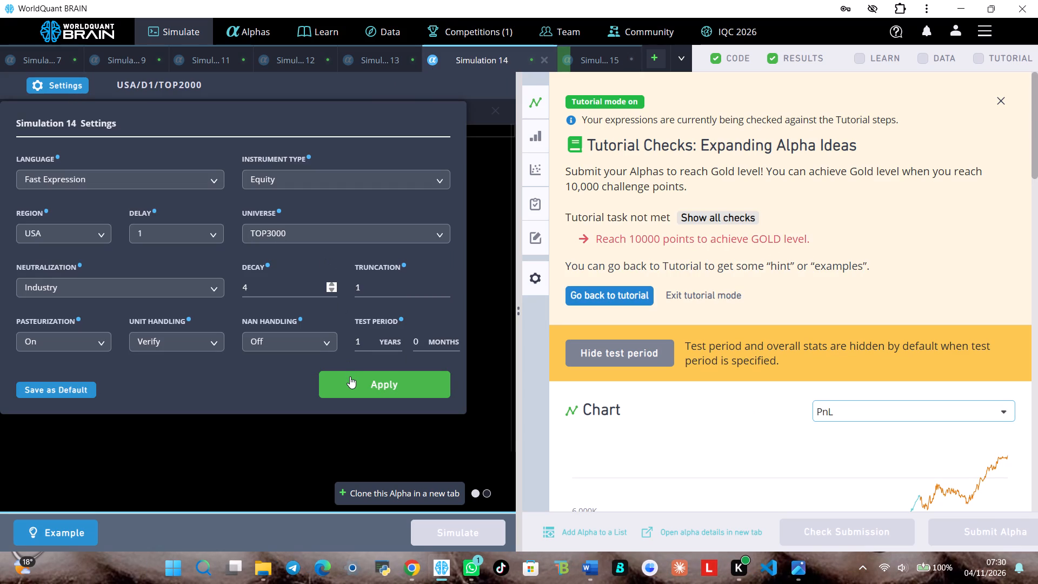
{"action": "left_click", "coordinate": [350, 376]}
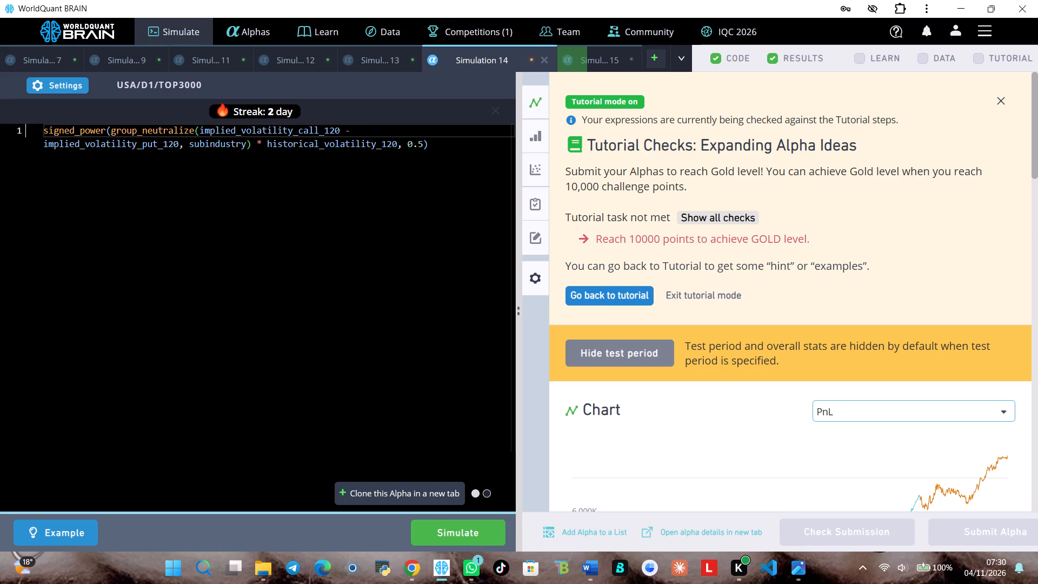
{"action": "left_click", "coordinate": [441, 533]}
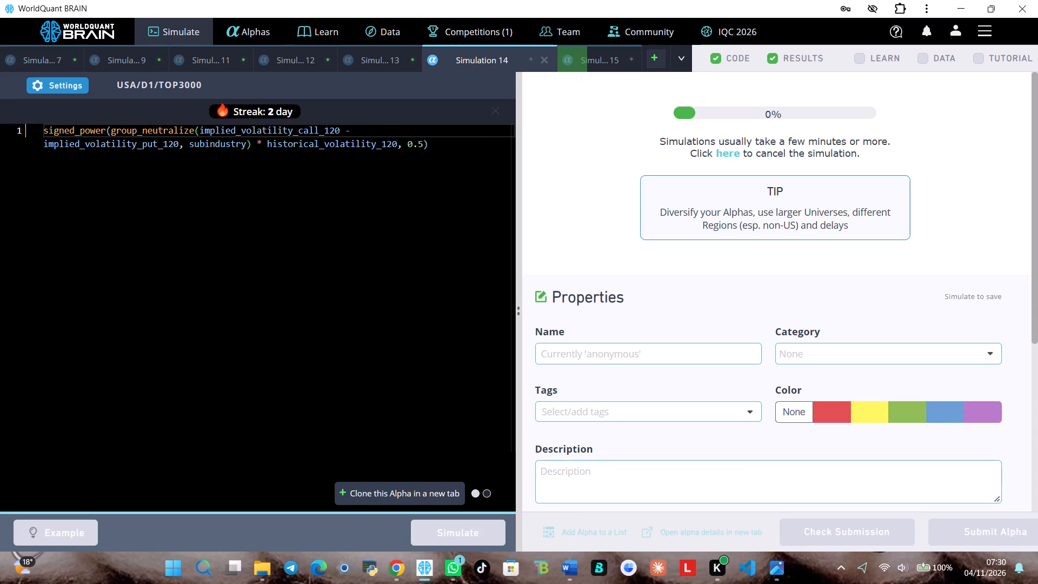
Set Simulation 13's universe to TOP3000, apply the settings and simulate its winsorize expression again.
{"action": "left_click", "coordinate": [385, 63]}
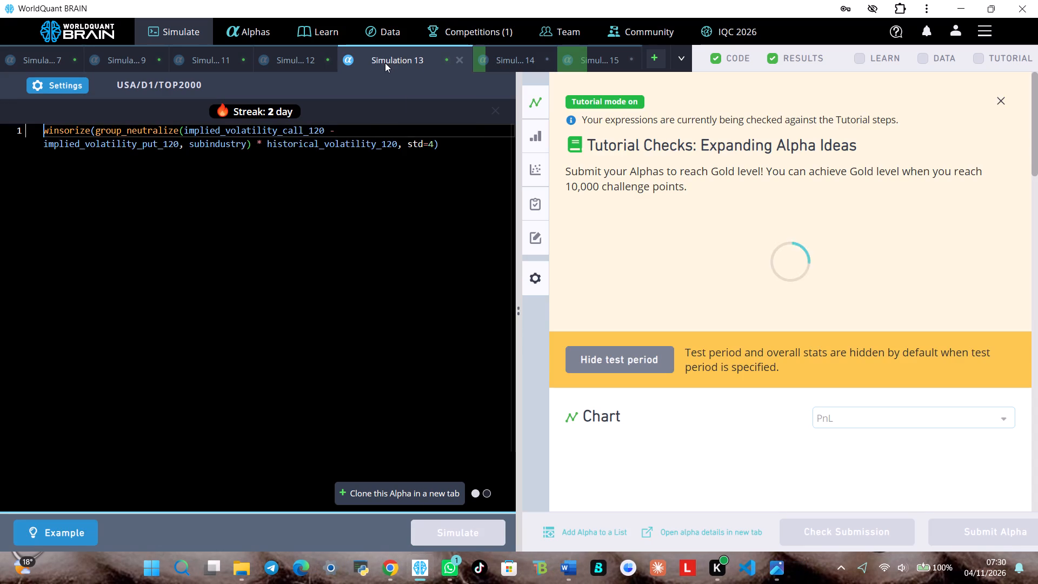
{"action": "left_click", "coordinate": [71, 81]}
{"action": "left_click", "coordinate": [266, 230]}
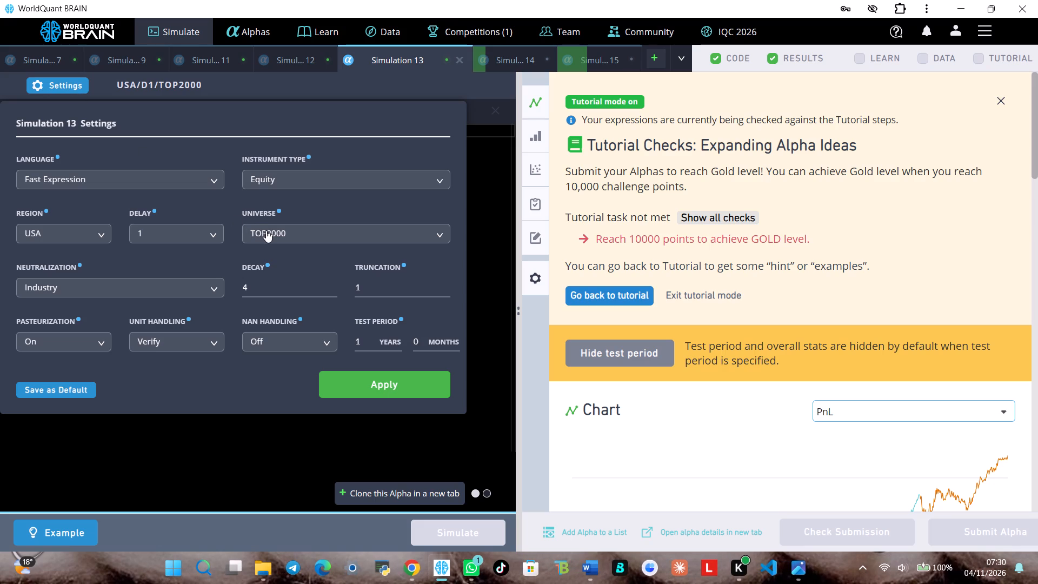
{"action": "left_click", "coordinate": [271, 250]}
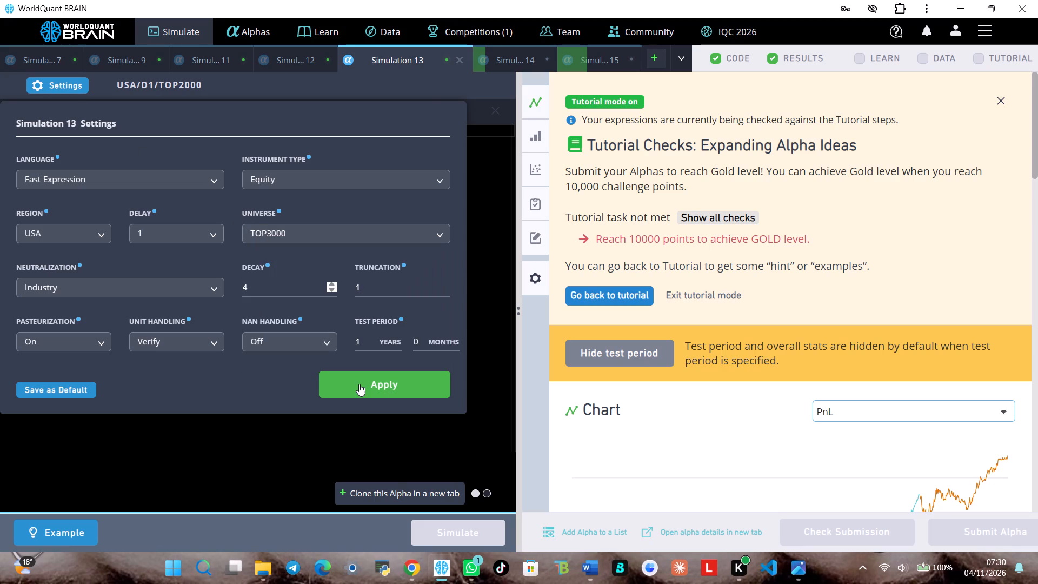
{"action": "left_click", "coordinate": [359, 384]}
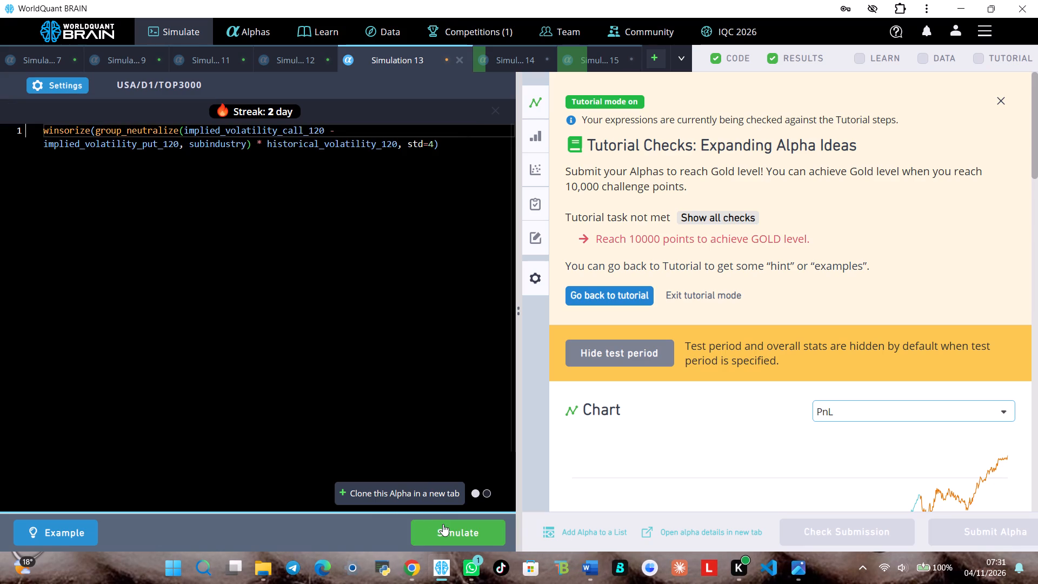
{"action": "left_click", "coordinate": [443, 524]}
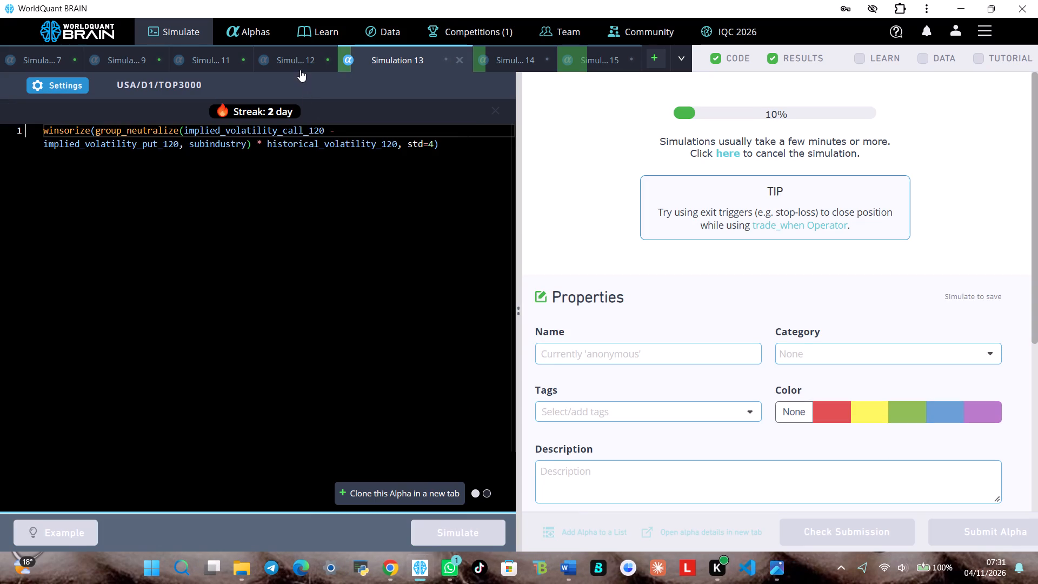
Check the settings of Simulation 12 and close that simulation.
{"action": "left_click", "coordinate": [297, 69]}
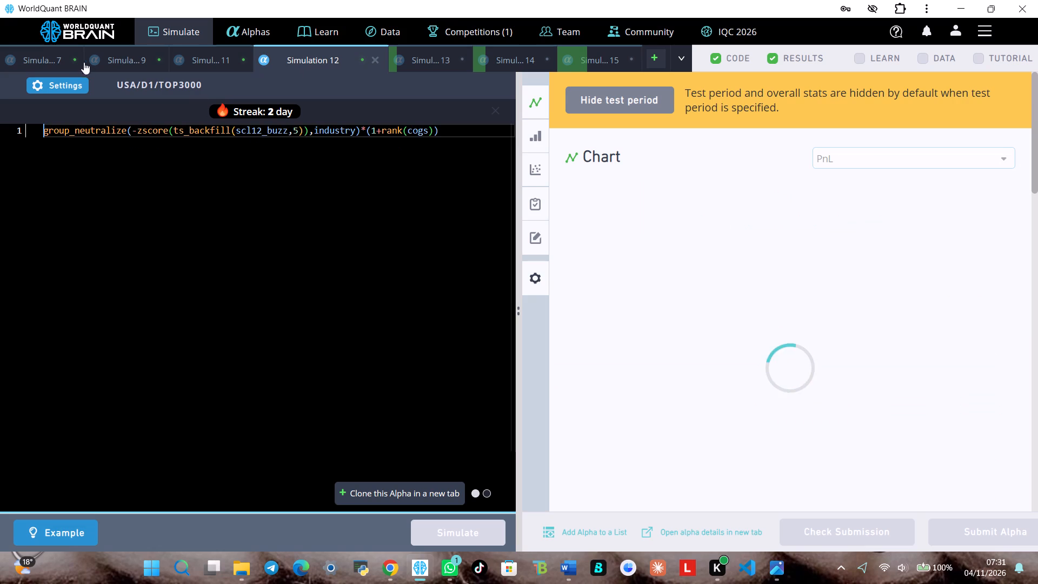
{"action": "left_click", "coordinate": [59, 91]}
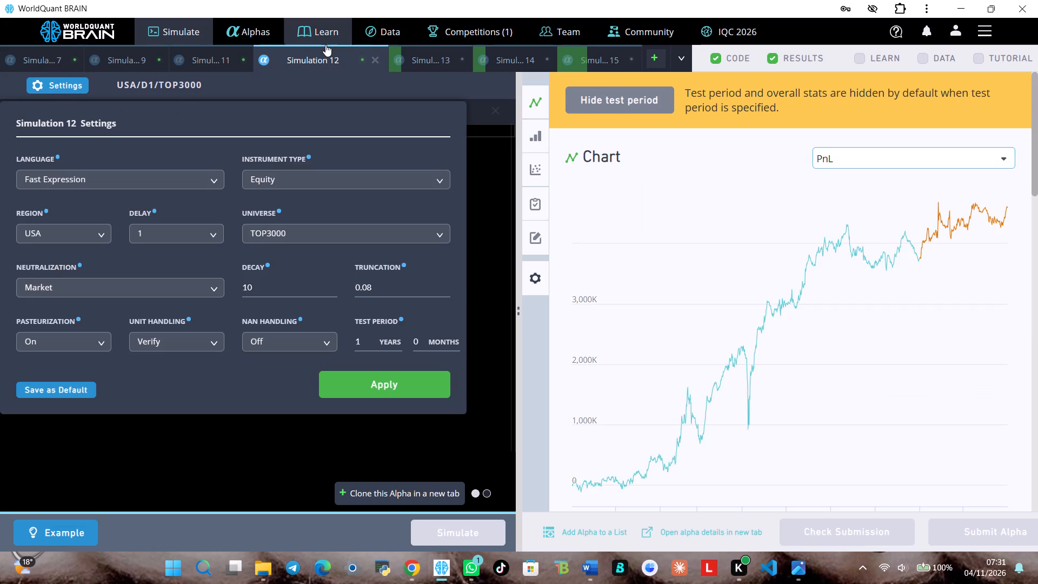
{"action": "left_click", "coordinate": [373, 59]}
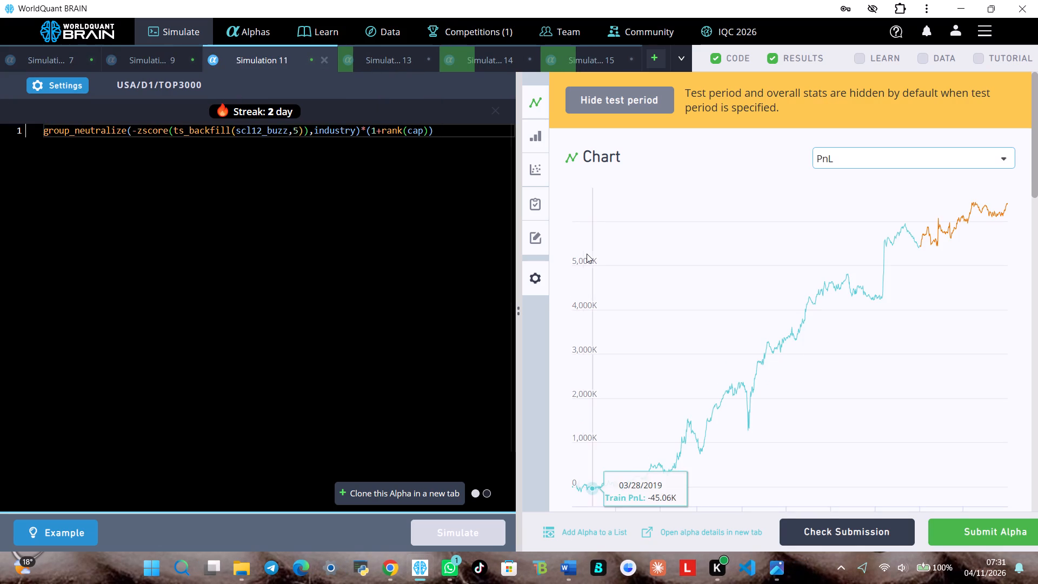
In Simulation 11's expression, replace scl12_buzz inside ts_backfill with db_plan_actuarial_gain_loss and try to simulate it.
{"action": "scroll", "coordinate": [697, 301], "scroll_direction": "down", "scroll_amount": 2}
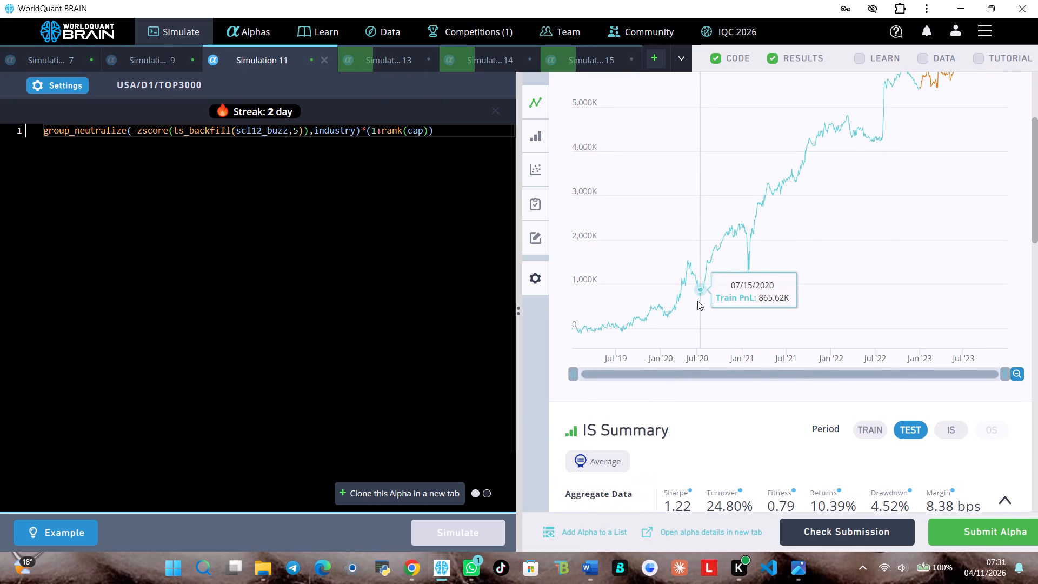
{"action": "left_click", "coordinate": [290, 134]}
{"action": "key", "text": "BackSpace"}
{"action": "key", "text": "BackSpace"}
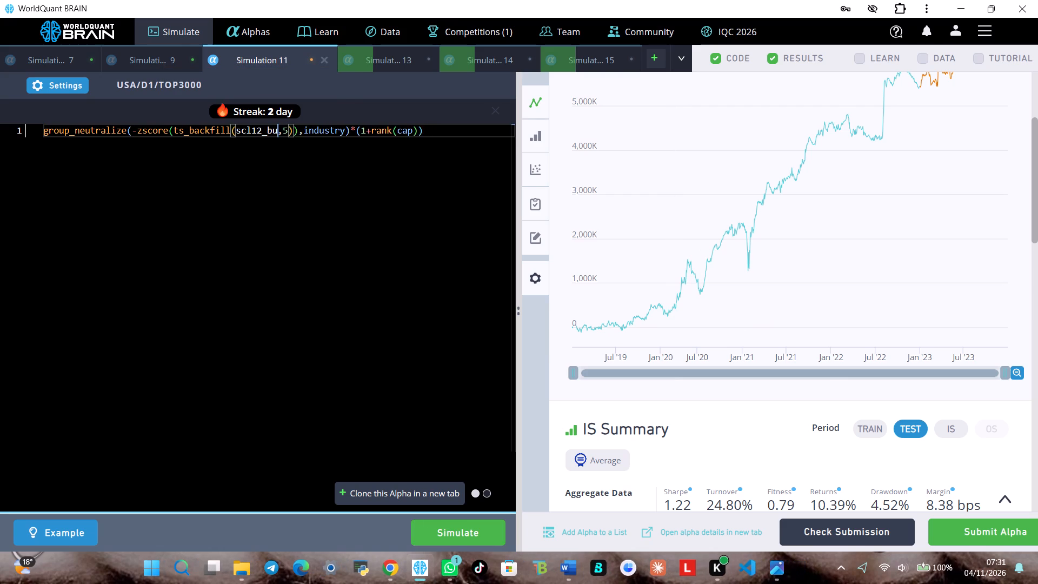
{"action": "key", "text": "BackSpace"}
{"action": "key", "text": "BackSpace"}
{"action": "key", "text": "BackSpace"}
{"action": "key", "text": "BackSpace"}
{"action": "key", "text": "BackSpace"}
{"action": "key", "text": "BackSpace"}
{"action": "key", "text": "BackSpace"}
{"action": "key", "text": "BackSpace"}
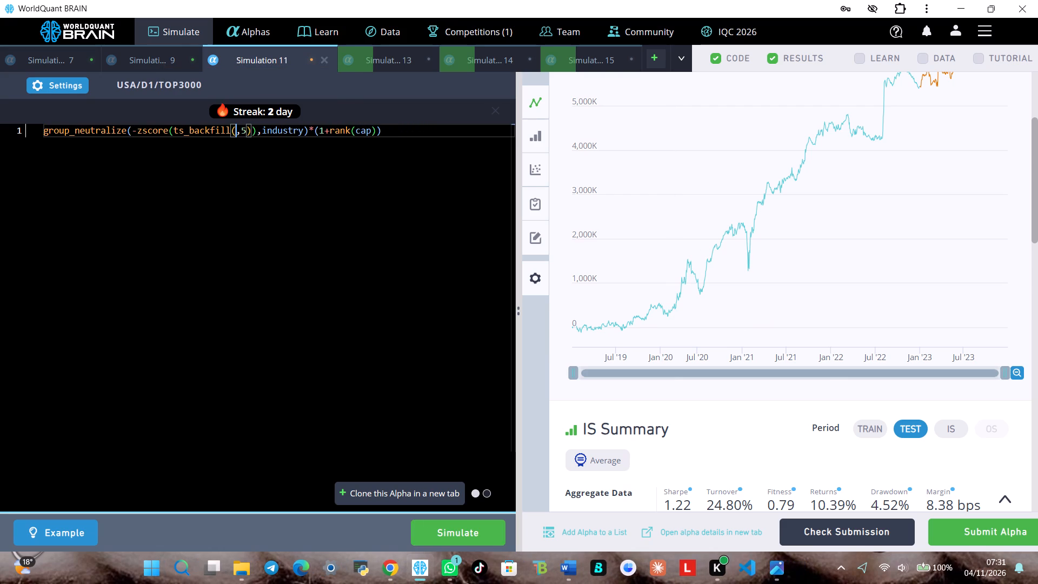
{"action": "key", "text": "d"}
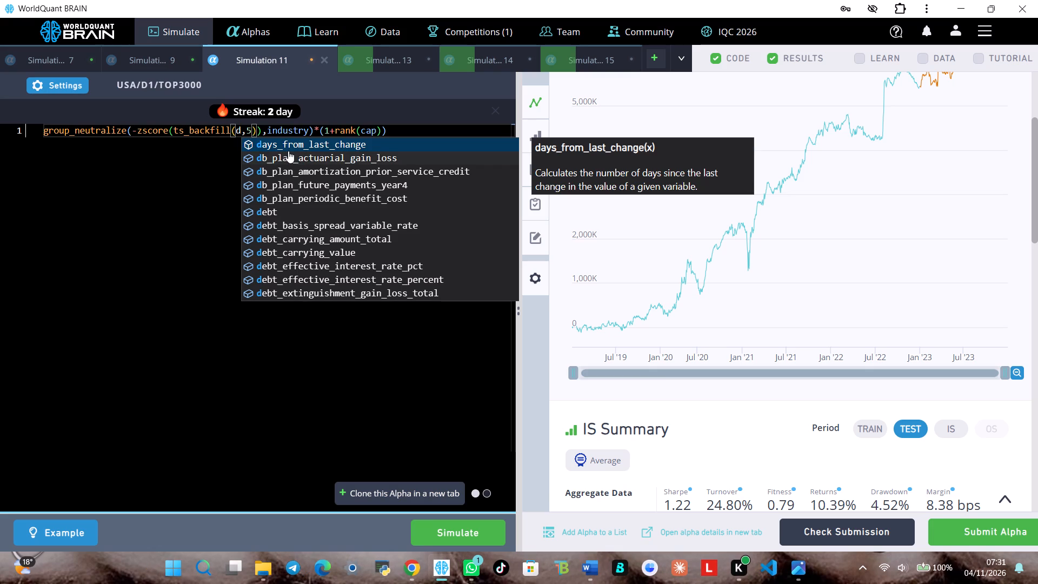
{"action": "key", "text": "Down"}
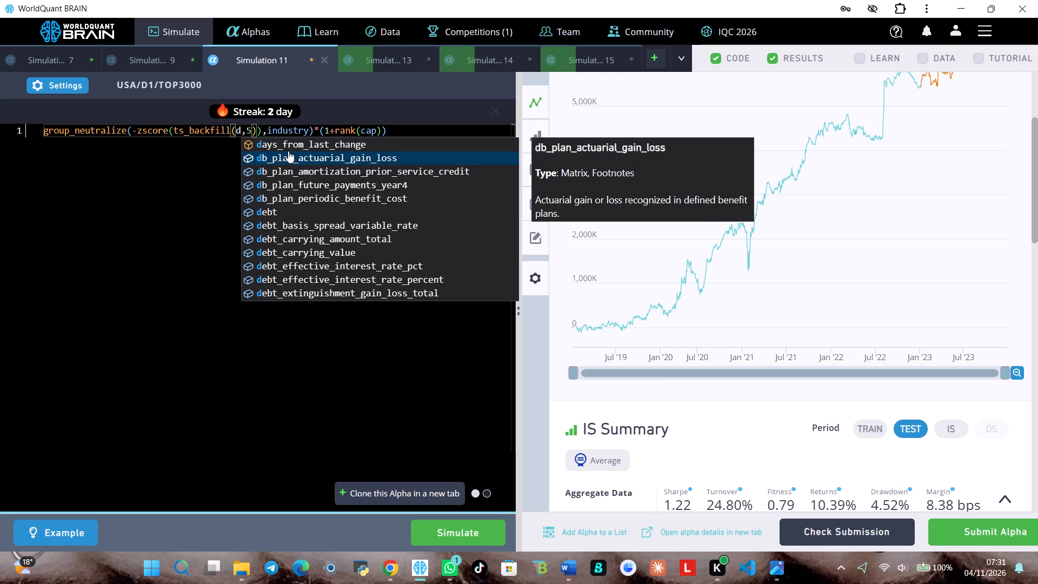
{"action": "left_click", "coordinate": [288, 151]}
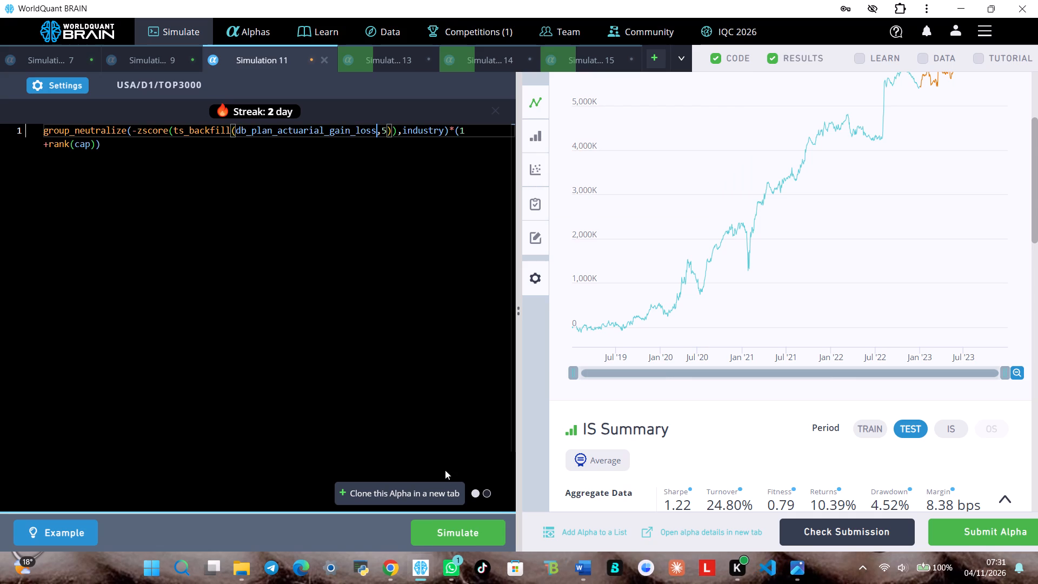
{"action": "left_click", "coordinate": [445, 525]}
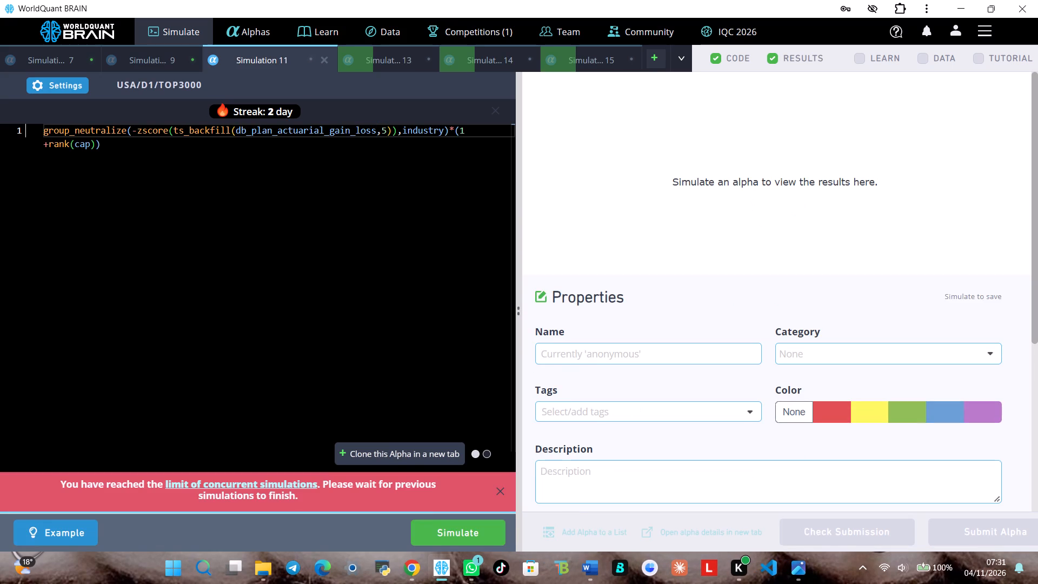
Close Simulation 7, which holds the scl12_buzz expression.
{"action": "left_click", "coordinate": [147, 52]}
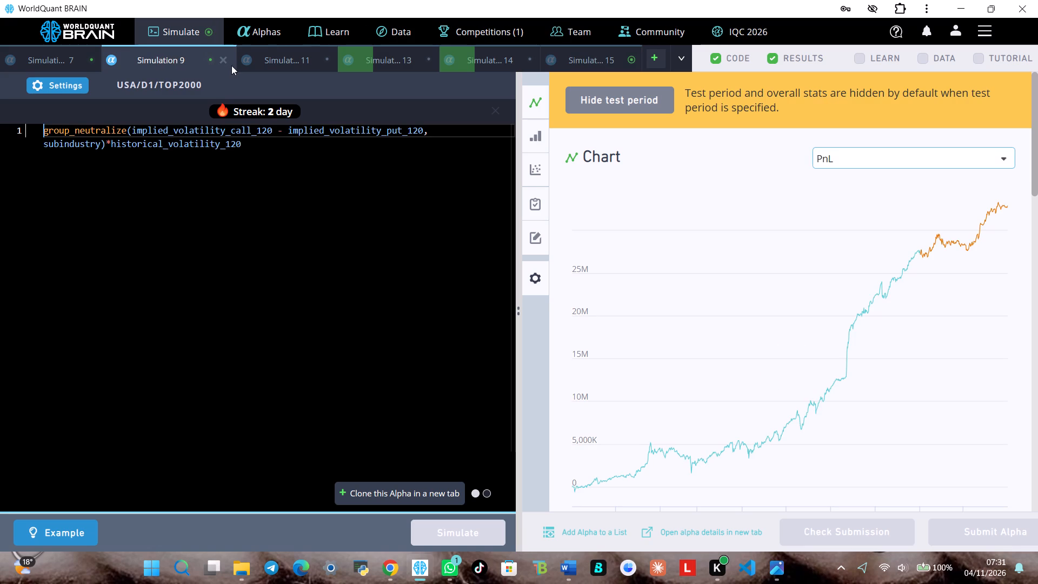
{"action": "left_click", "coordinate": [91, 52]}
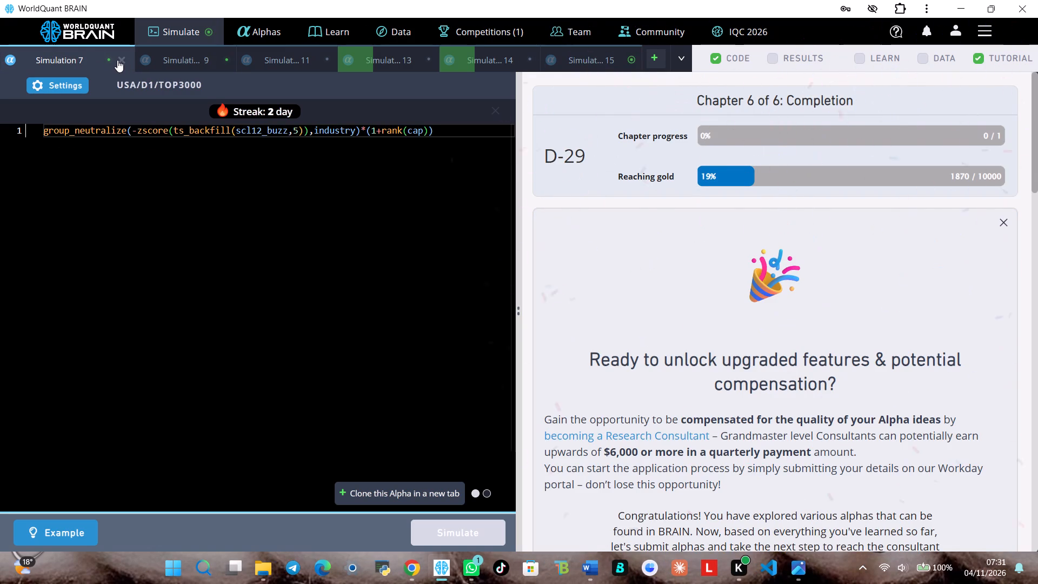
{"action": "left_click", "coordinate": [119, 60]}
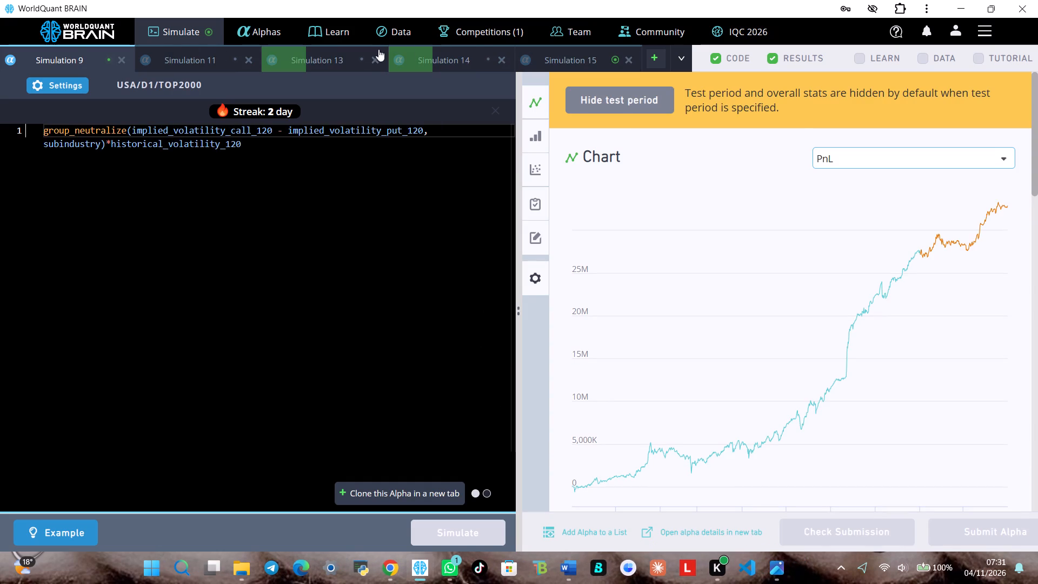
Show the test period for Simulation 15 and examine its PnL chart, IS testing status and simulation settings.
{"action": "left_click", "coordinate": [528, 56]}
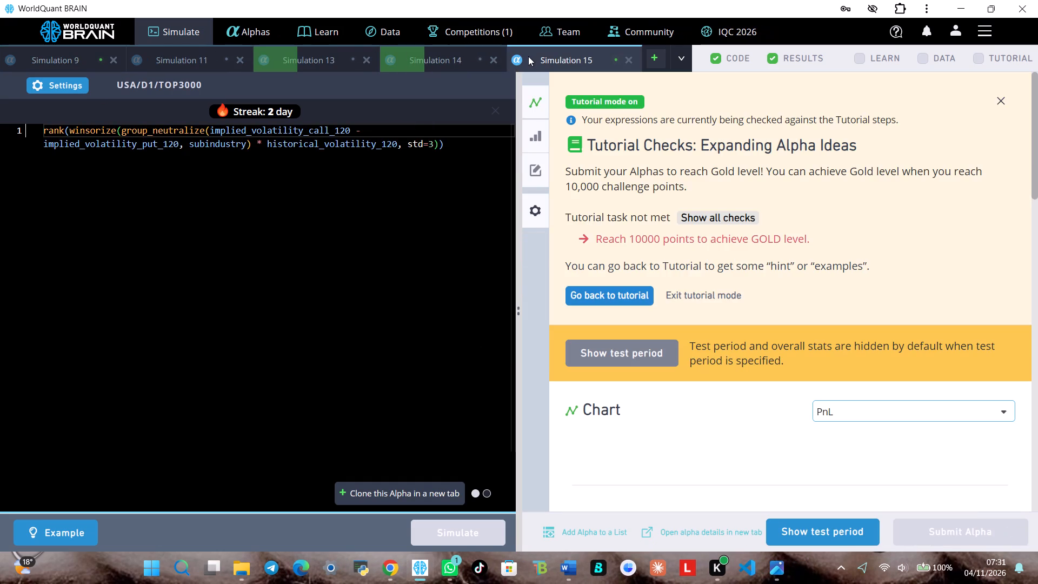
{"action": "left_click", "coordinate": [817, 535]}
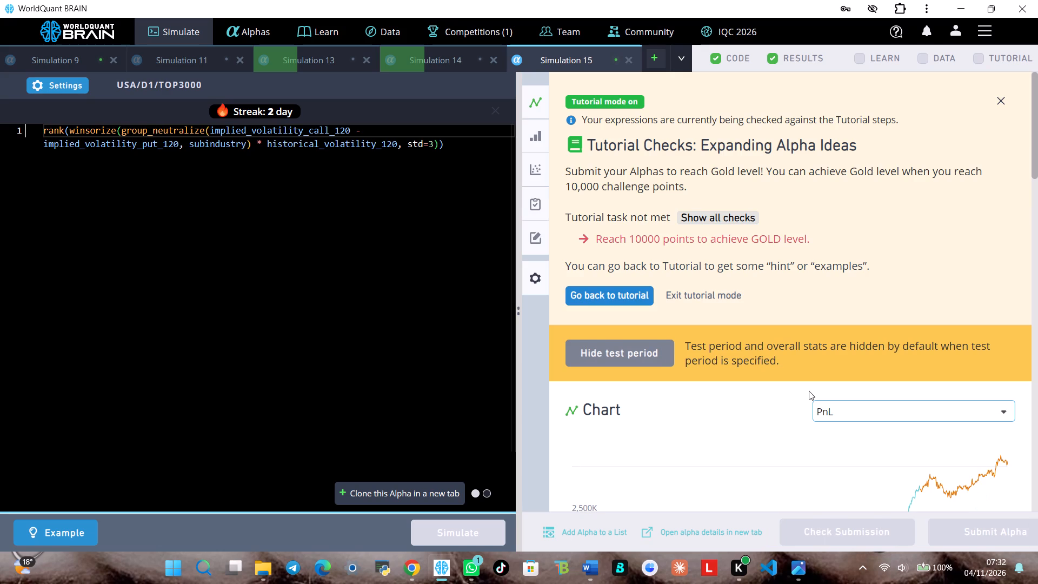
{"action": "scroll", "coordinate": [809, 391], "scroll_direction": "down", "scroll_amount": 2}
{"action": "scroll", "coordinate": [868, 208], "scroll_direction": "down", "scroll_amount": 2}
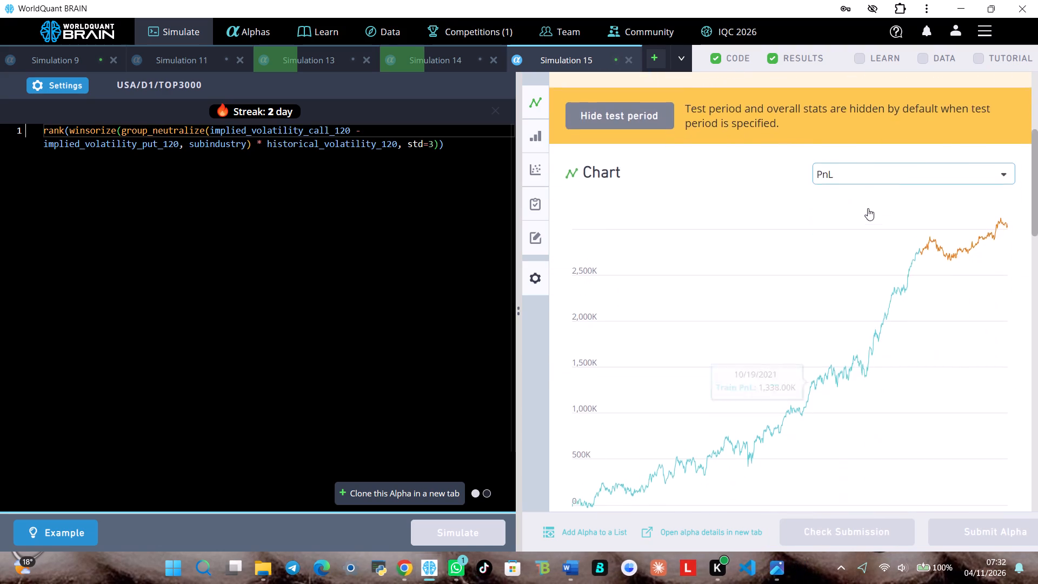
{"action": "scroll", "coordinate": [868, 208], "scroll_direction": "down", "scroll_amount": 1}
{"action": "left_click", "coordinate": [868, 208]}
{"action": "scroll", "coordinate": [868, 208], "scroll_direction": "up", "scroll_amount": 1}
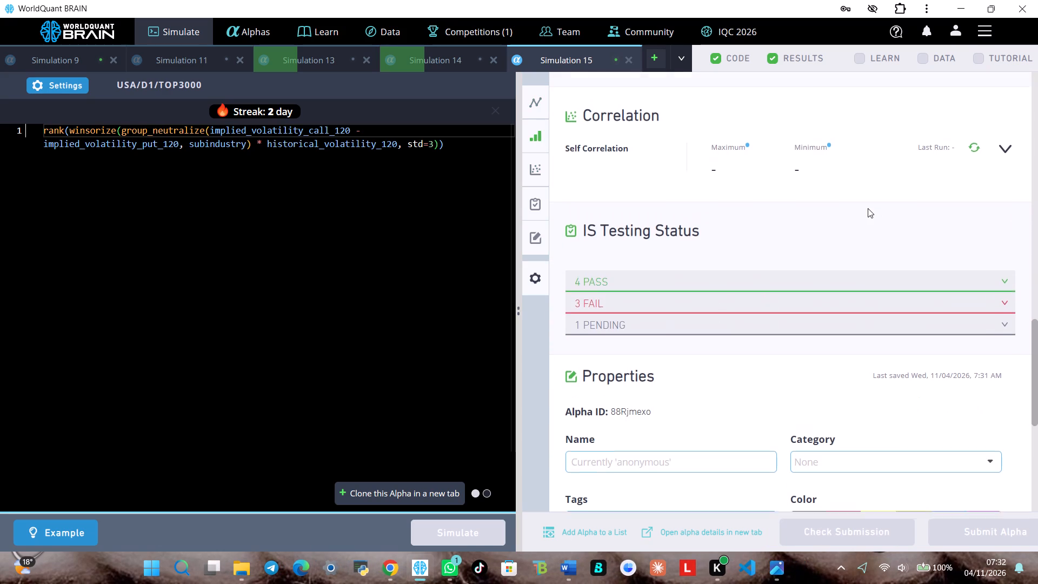
{"action": "scroll", "coordinate": [868, 208], "scroll_direction": "up", "scroll_amount": 1}
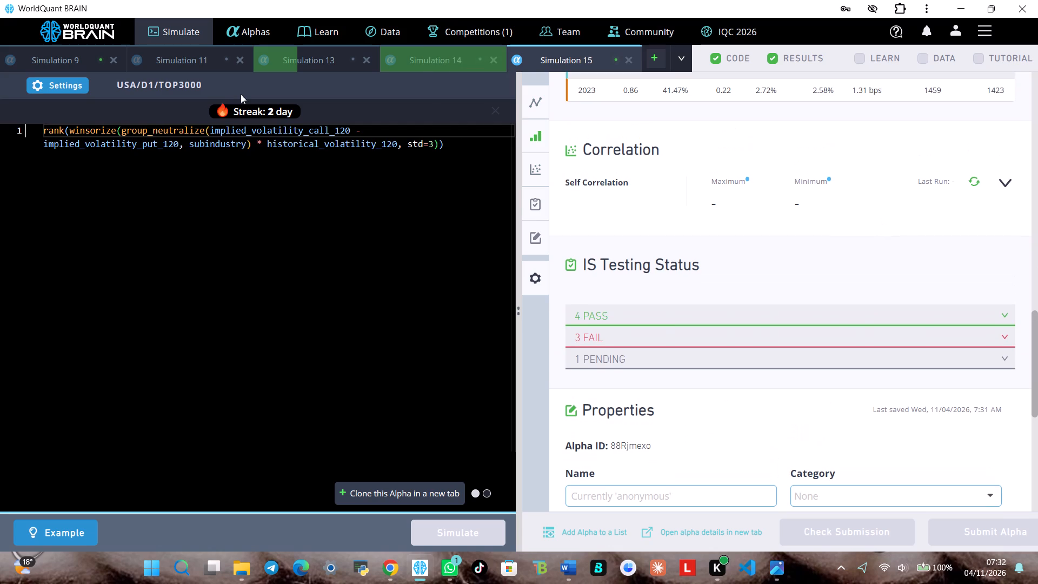
{"action": "left_click", "coordinate": [78, 81]}
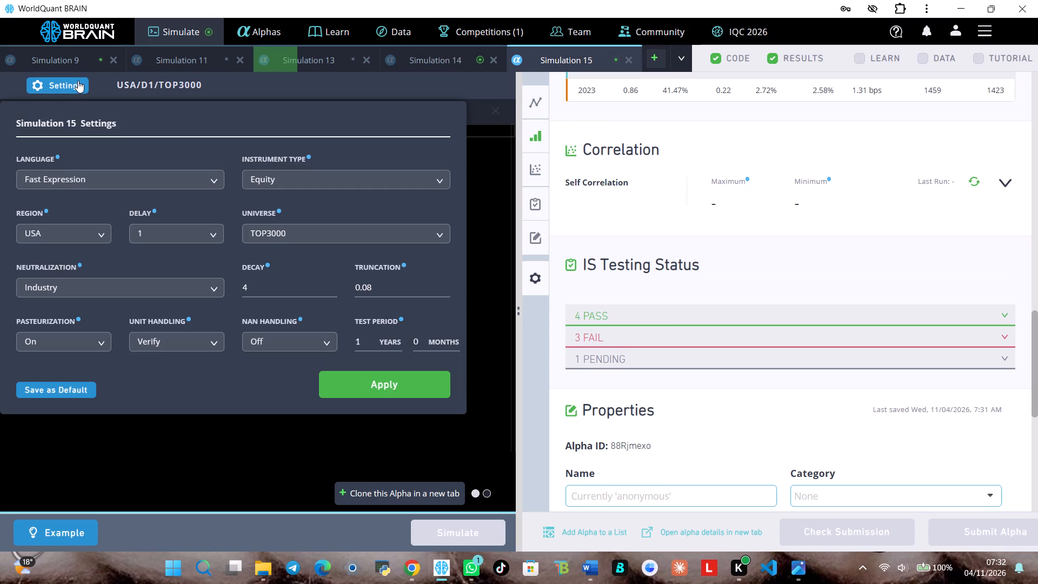
{"action": "left_click", "coordinate": [78, 81]}
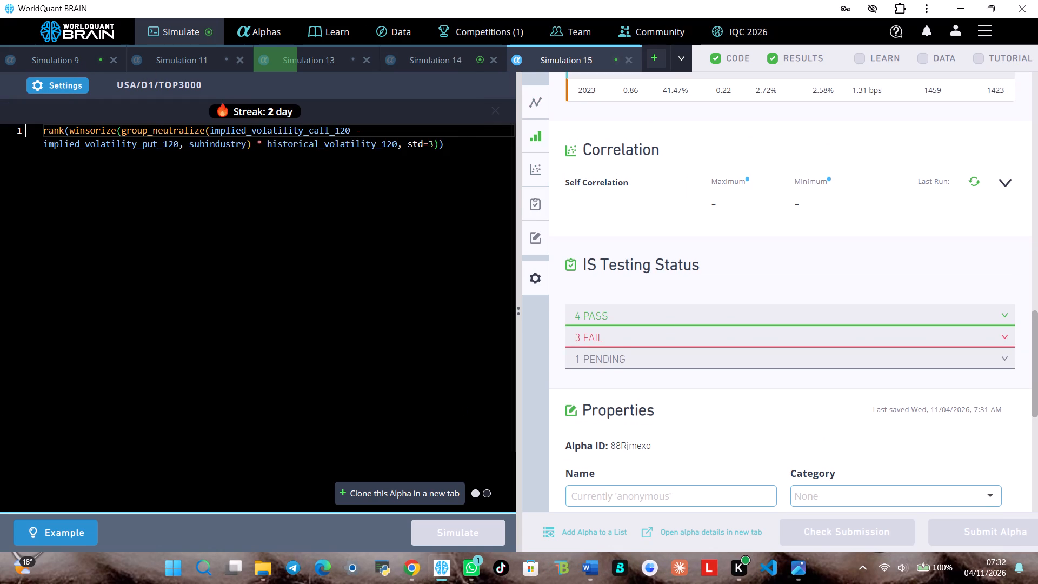
Show Simulation 14's test period, switch its IS summary to the IS period and examine the failed IS tests.
{"action": "left_click", "coordinate": [408, 59]}
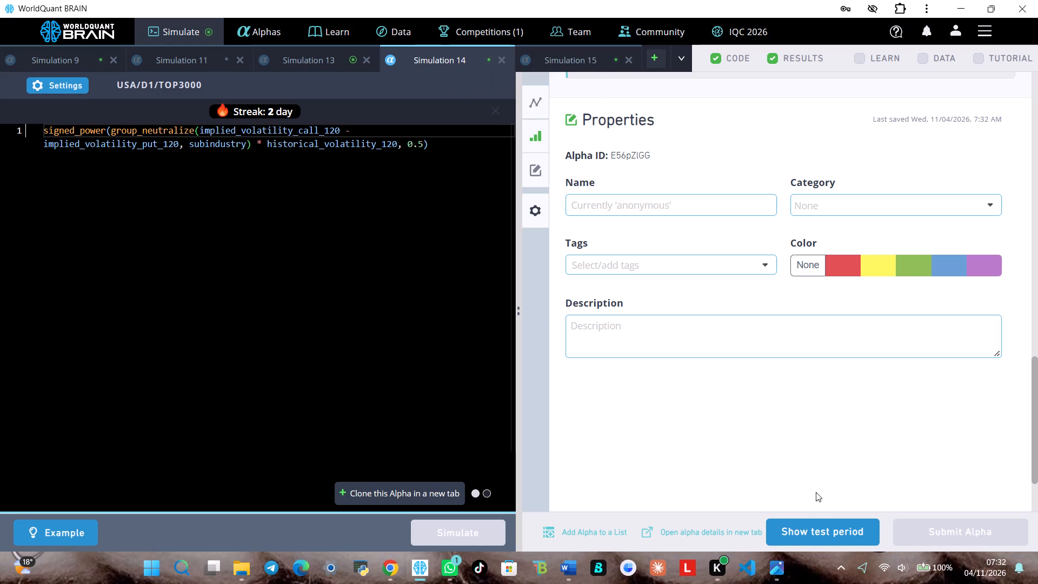
{"action": "left_click", "coordinate": [817, 524]}
{"action": "scroll", "coordinate": [817, 436], "scroll_direction": "up", "scroll_amount": 4}
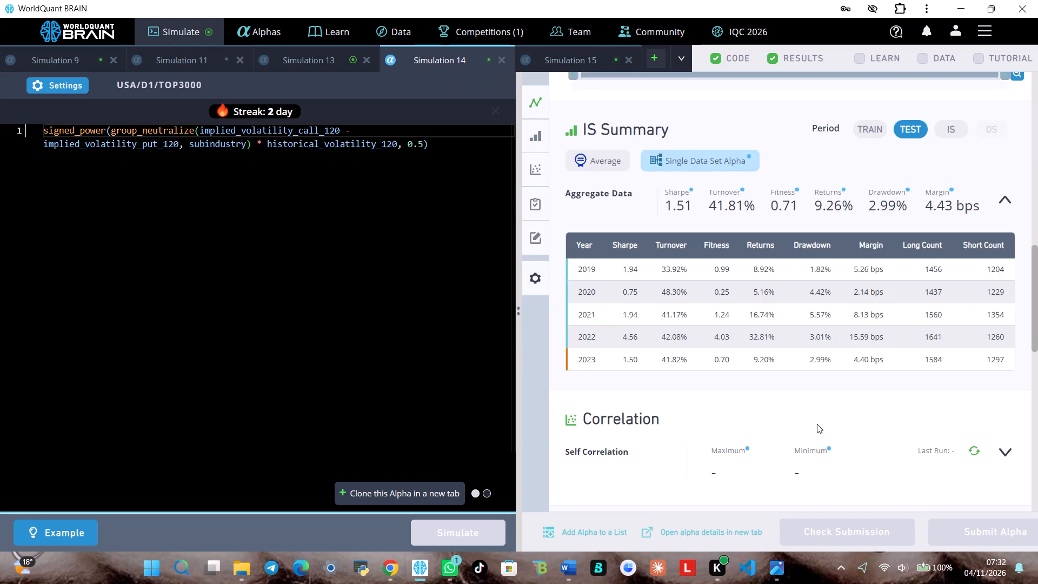
{"action": "scroll", "coordinate": [817, 417], "scroll_direction": "up", "scroll_amount": 1}
{"action": "left_click", "coordinate": [949, 187]}
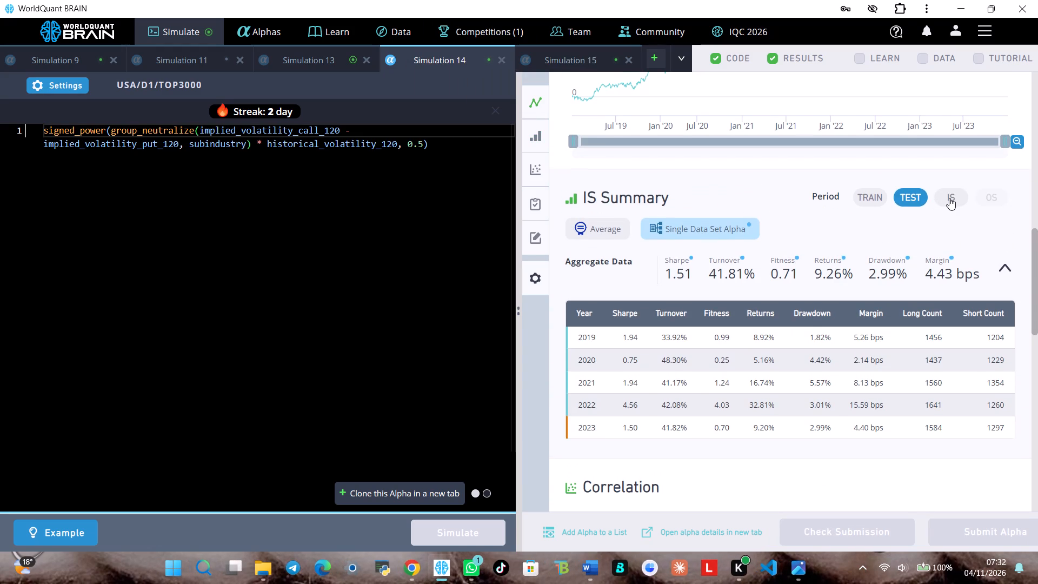
{"action": "left_click", "coordinate": [949, 198]}
{"action": "scroll", "coordinate": [864, 269], "scroll_direction": "down", "scroll_amount": 6}
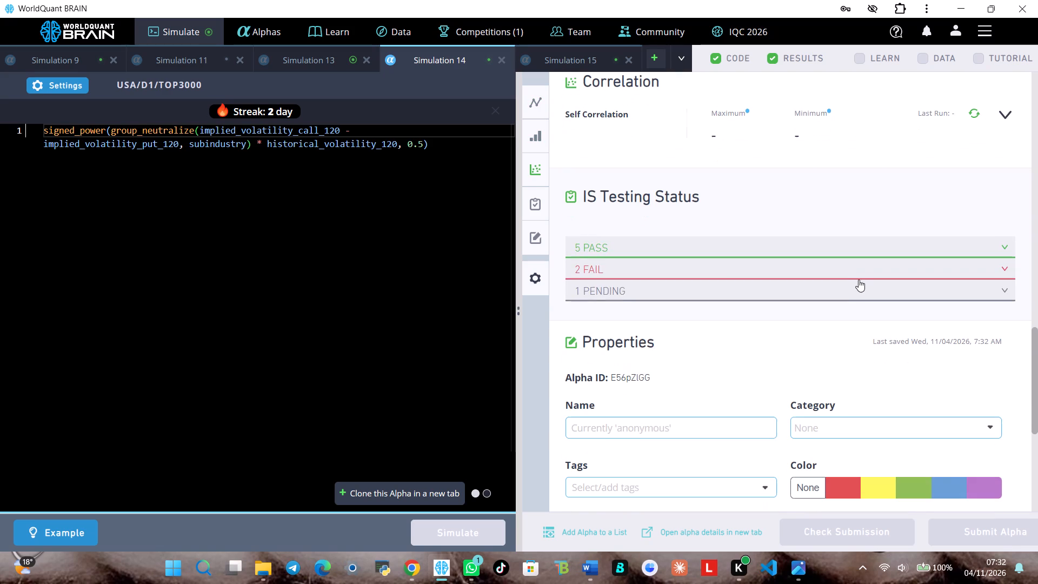
{"action": "left_click", "coordinate": [863, 266]}
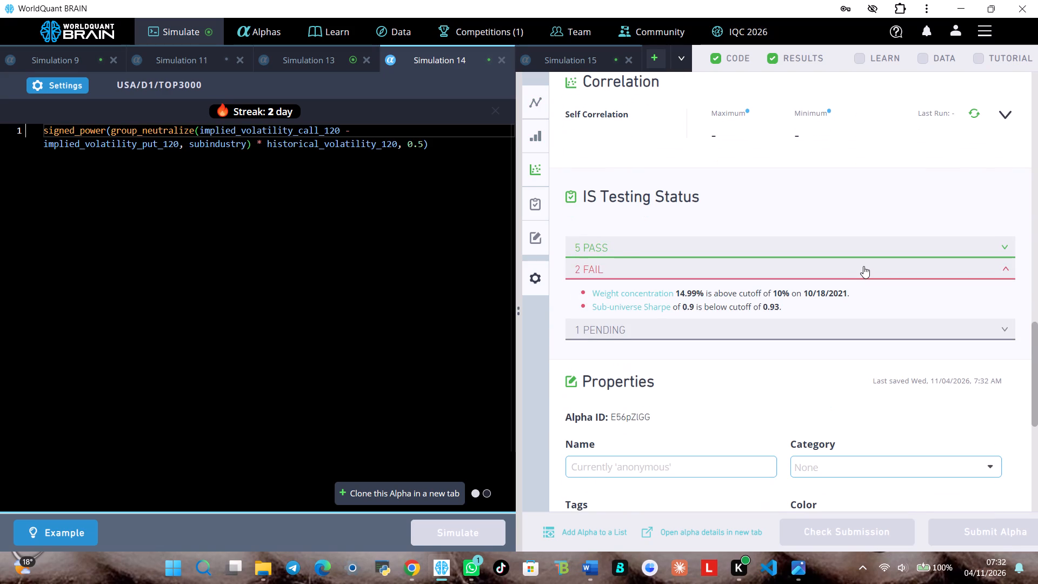
{"action": "left_click", "coordinate": [863, 266]}
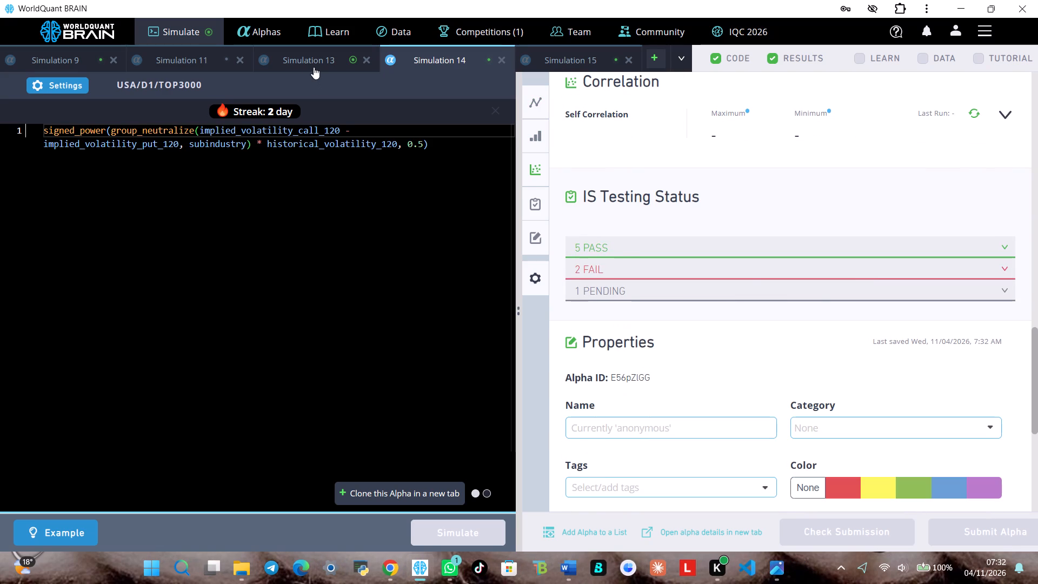
Show the test period for Simulation 13 and examine its failed IS tests.
{"action": "left_click", "coordinate": [311, 58]}
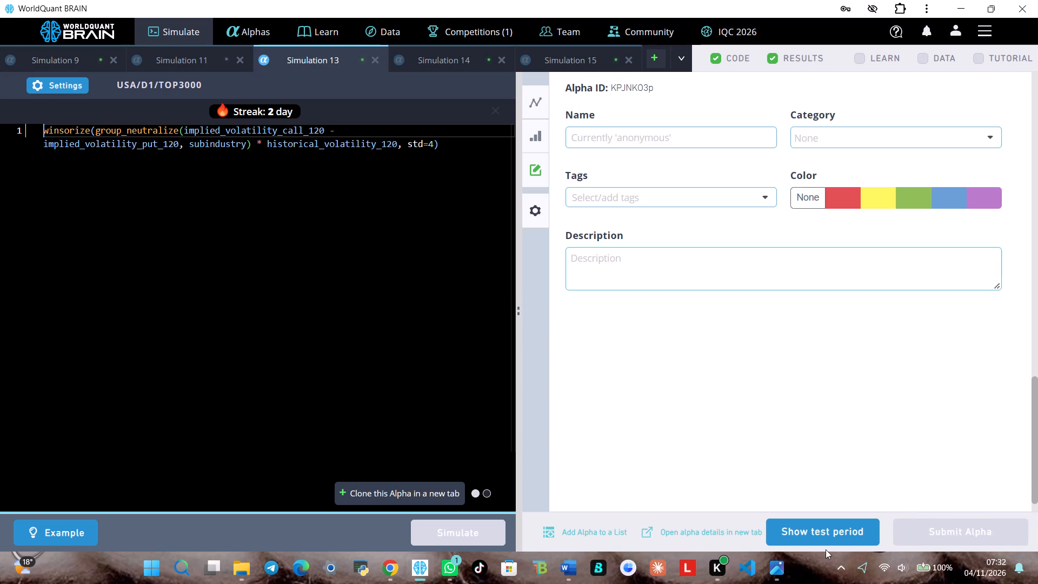
{"action": "left_click", "coordinate": [823, 530]}
{"action": "scroll", "coordinate": [828, 473], "scroll_direction": "up", "scroll_amount": 1}
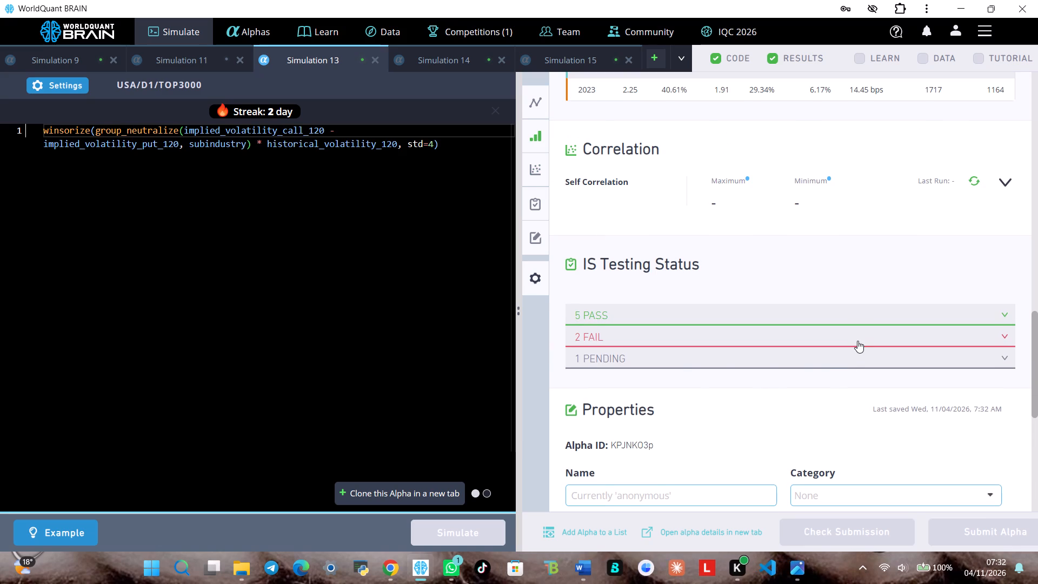
{"action": "left_click", "coordinate": [859, 341]}
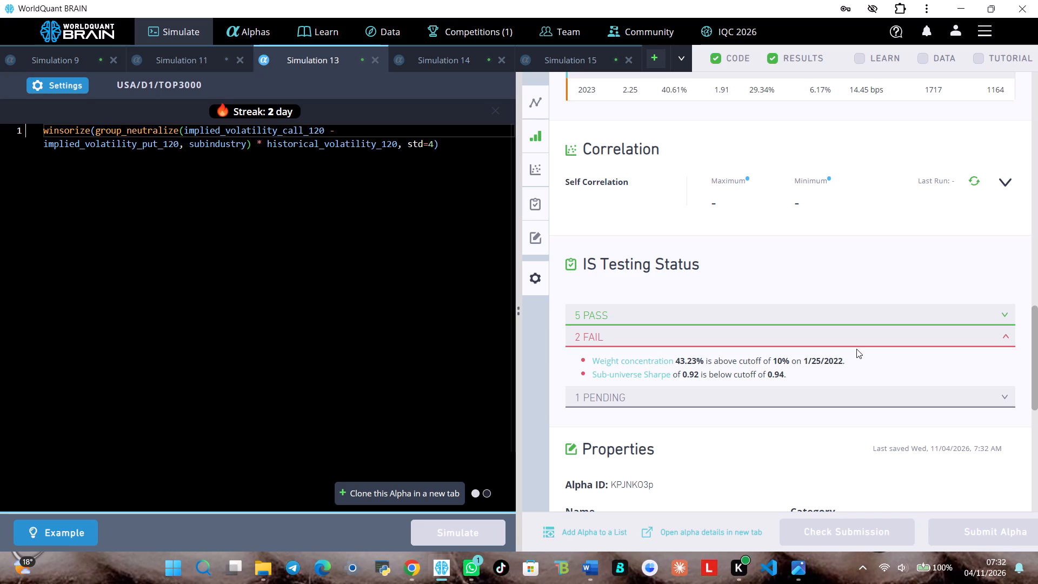
Simulate Simulation 11's db_plan_actuarial_gain_loss expression again.
{"action": "left_click", "coordinate": [209, 59]}
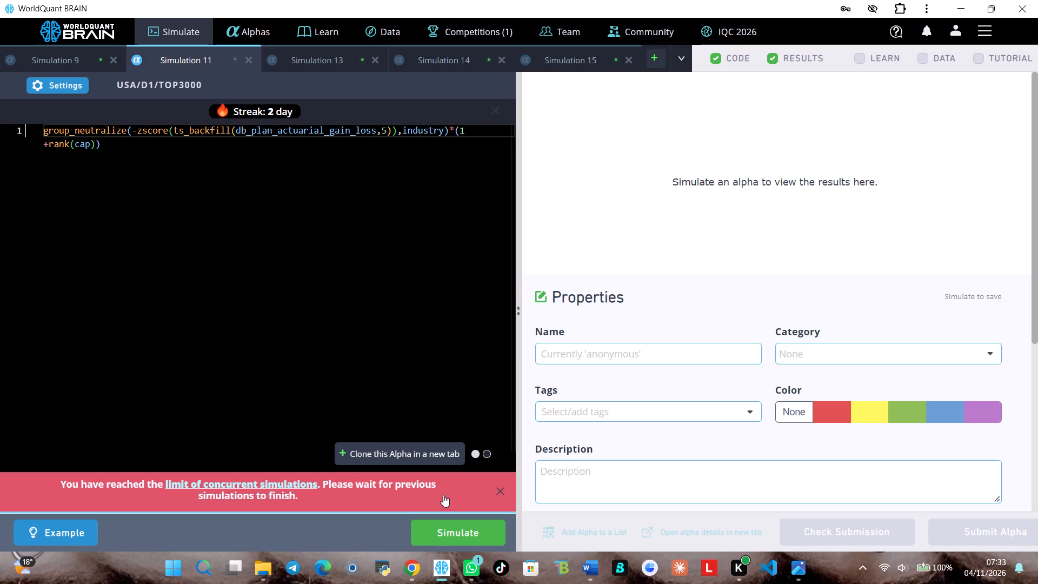
{"action": "left_click", "coordinate": [462, 520]}
Clone Simulation 9's implied-volatility Alpha into a new simulation.
{"action": "left_click", "coordinate": [84, 56]}
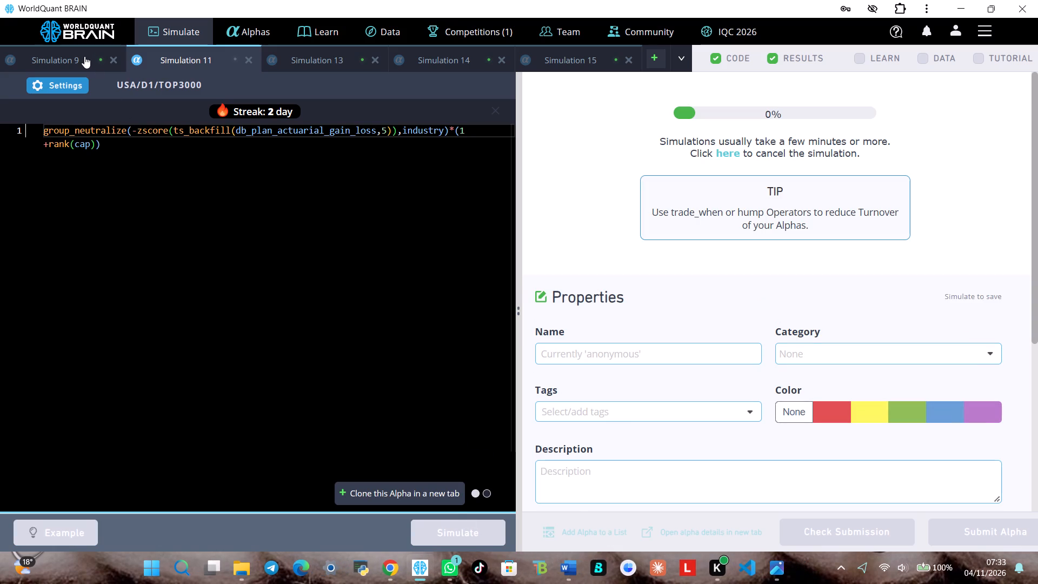
{"action": "left_click", "coordinate": [424, 495]}
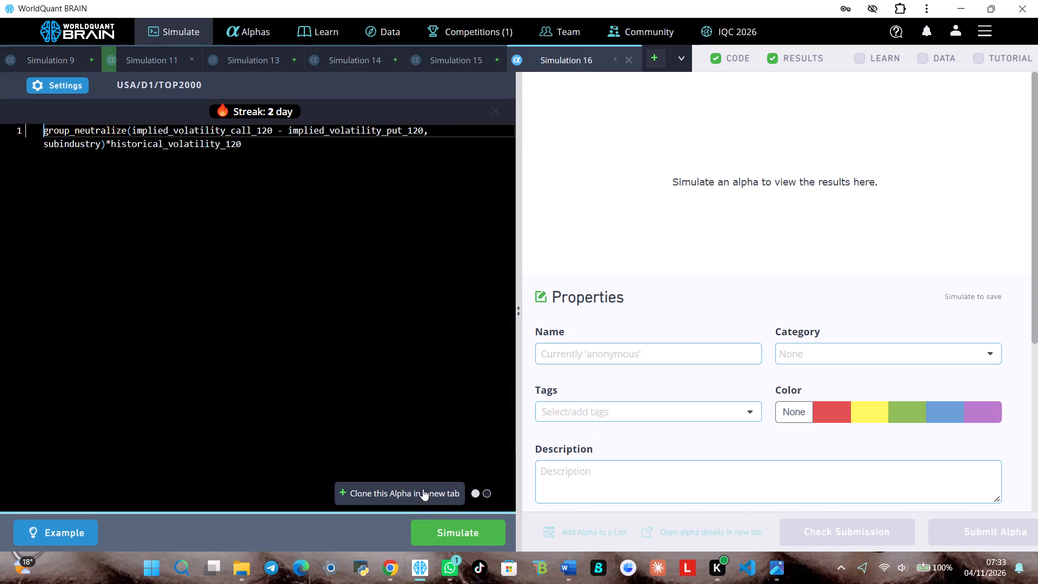
In the cloned expression, replace the historical_volatility_120 multiplier with pcr_oi_120 and simulate it.
{"action": "left_click", "coordinate": [245, 147]}
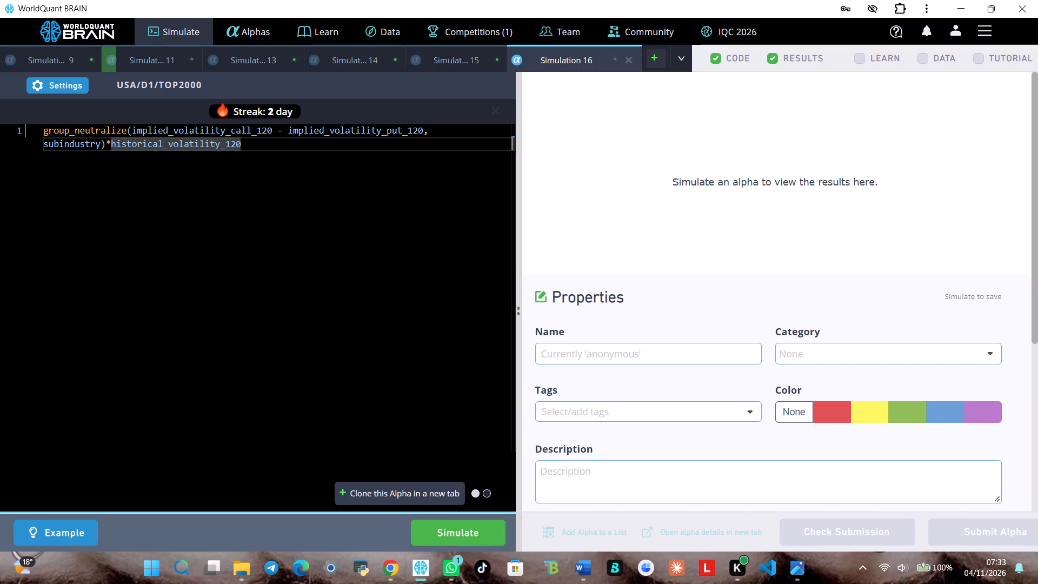
{"action": "key", "text": "BackSpace"}
{"action": "key", "text": "BackSpace"}
{"action": "key", "text": "BackSpace"}
{"action": "key", "text": "BackSpace"}
{"action": "key", "text": "BackSpace"}
{"action": "key", "text": "BackSpace"}
{"action": "key", "text": "BackSpace"}
{"action": "key", "text": "BackSpace"}
{"action": "key", "text": "BackSpace"}
{"action": "key", "text": "BackSpace"}
{"action": "key", "text": "BackSpace"}
{"action": "key", "text": "BackSpace"}
{"action": "key", "text": "BackSpace"}
{"action": "key", "text": "BackSpace"}
{"action": "key", "text": "BackSpace"}
{"action": "key", "text": "BackSpace"}
{"action": "key", "text": "BackSpace"}
{"action": "key", "text": "BackSpace"}
{"action": "key", "text": "BackSpace"}
{"action": "key", "text": "BackSpace"}
{"action": "key", "text": "BackSpace"}
{"action": "key", "text": "BackSpace"}
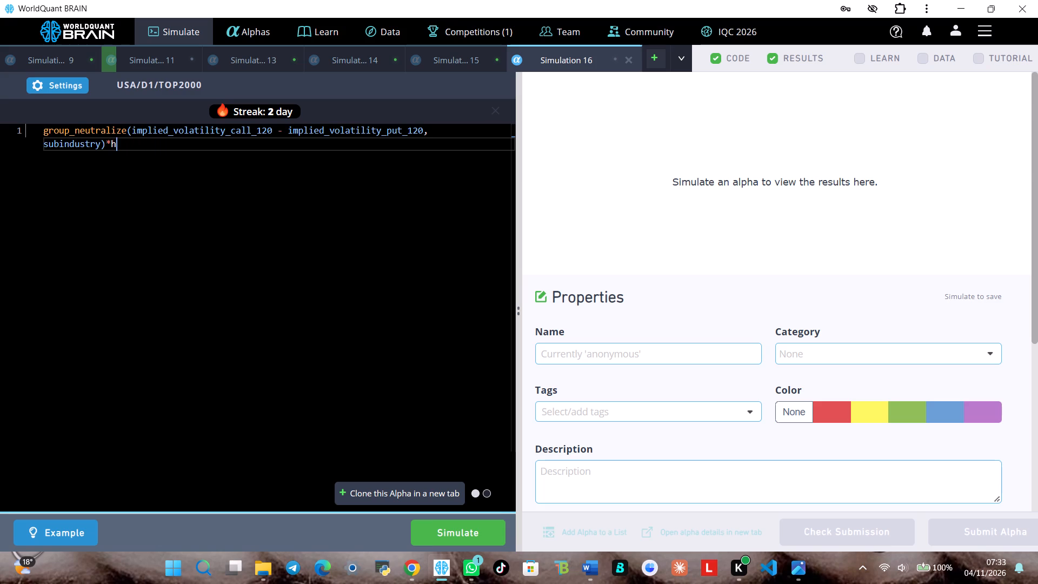
{"action": "key", "text": "BackSpace"}
{"action": "key", "text": "p"}
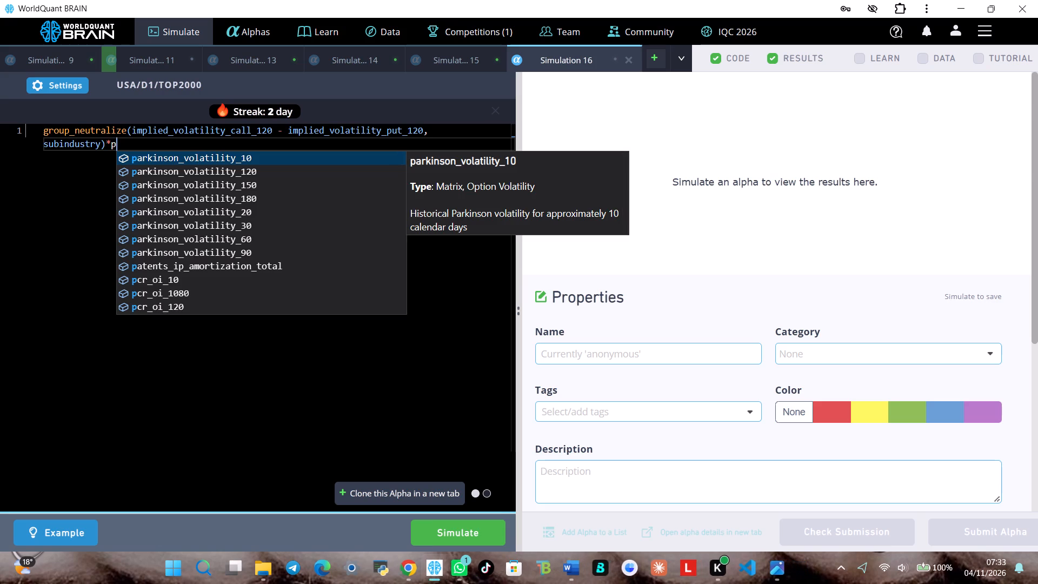
{"action": "left_click", "coordinate": [222, 309]}
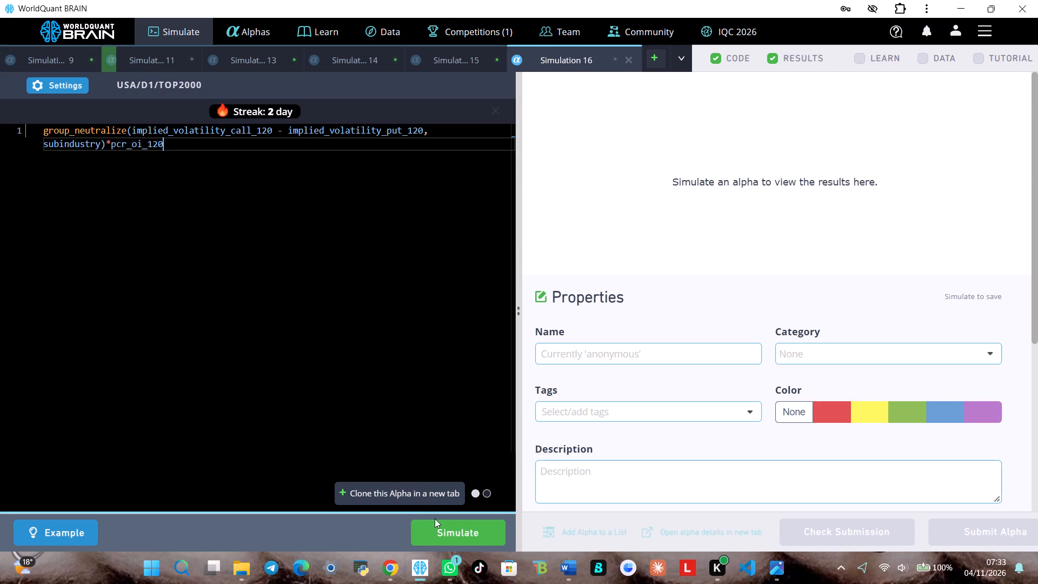
{"action": "left_click", "coordinate": [437, 532]}
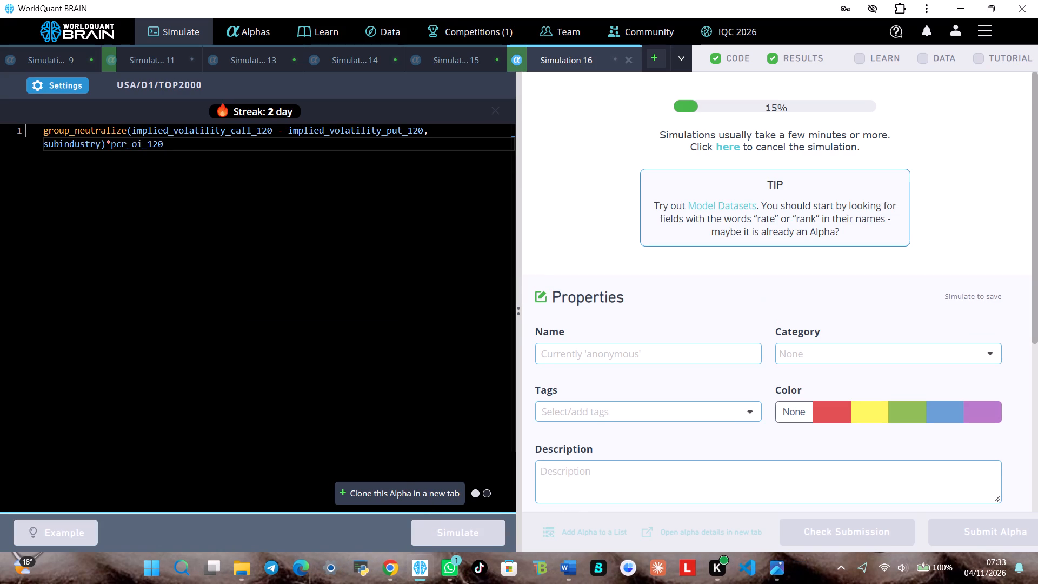
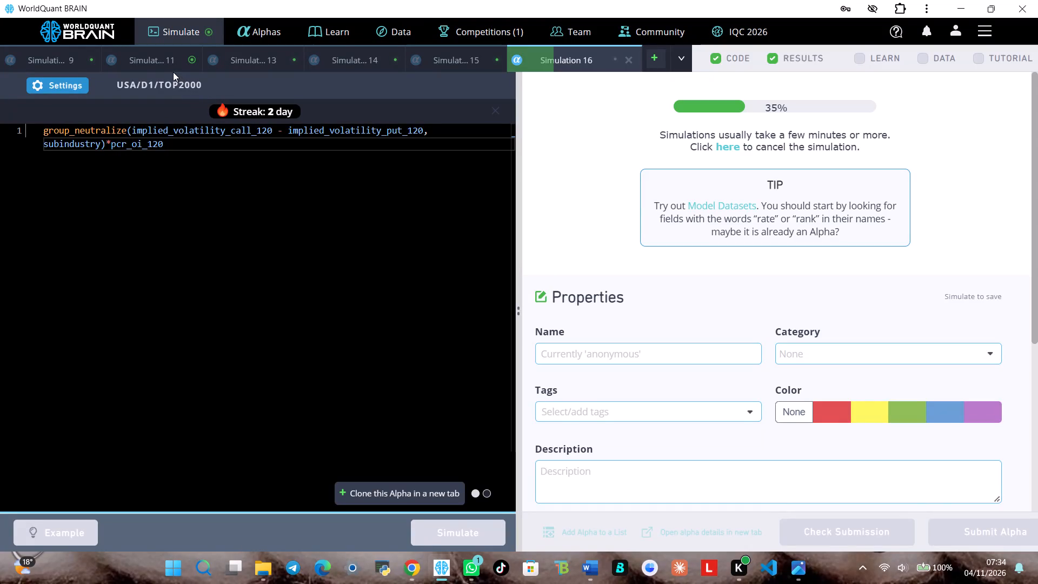
Show the test period for Simulation 11 and examine its IS-period summary.
{"action": "left_click", "coordinate": [158, 64]}
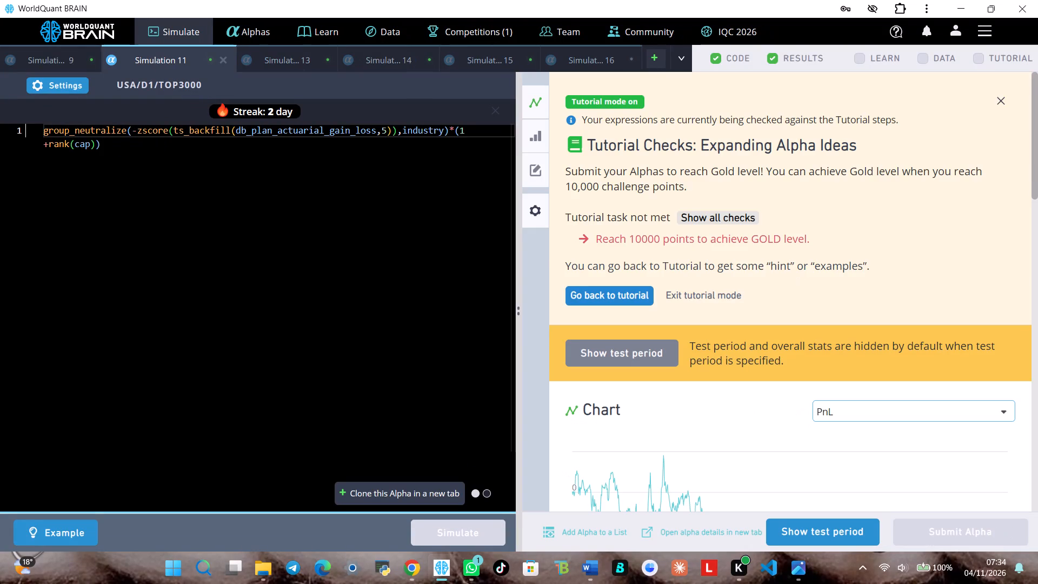
{"action": "left_click", "coordinate": [834, 526]}
{"action": "scroll", "coordinate": [840, 363], "scroll_direction": "down", "scroll_amount": 2}
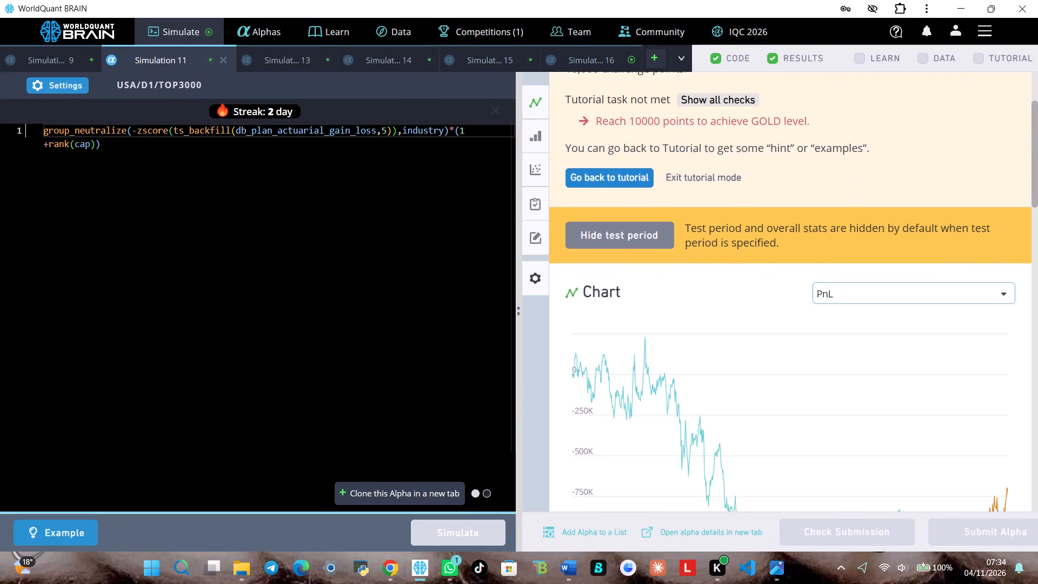
{"action": "scroll", "coordinate": [853, 296], "scroll_direction": "down", "scroll_amount": 4}
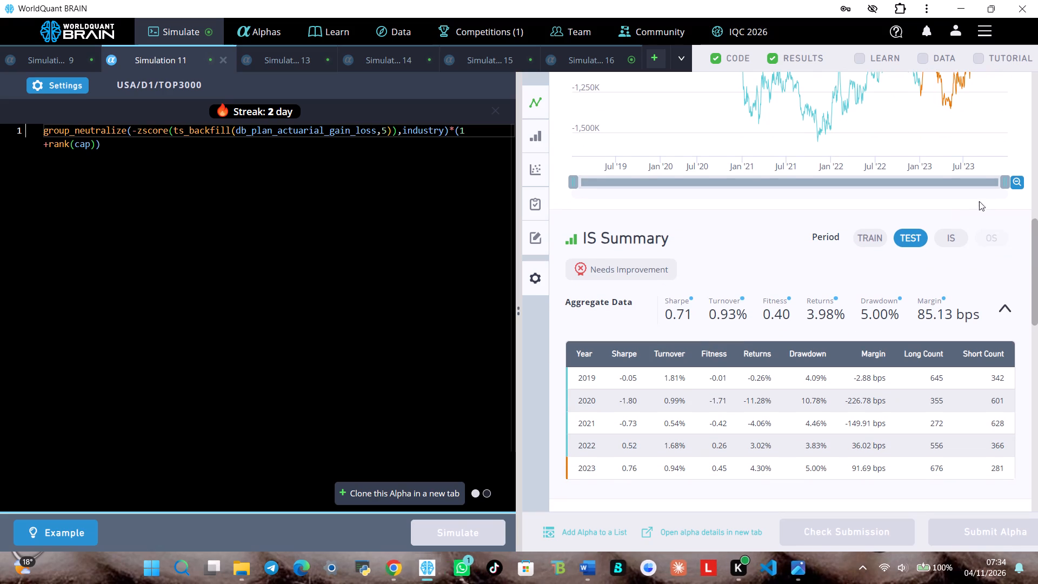
{"action": "left_click", "coordinate": [954, 239]}
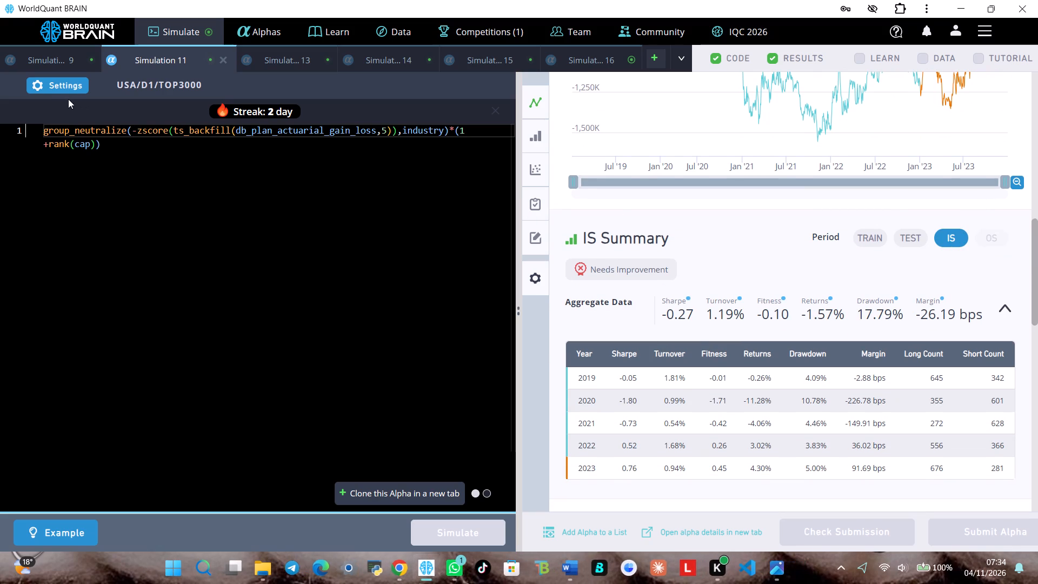
Set Simulation 11's decay to 100 in its settings and simulate the Alpha again.
{"action": "left_click", "coordinate": [55, 87]}
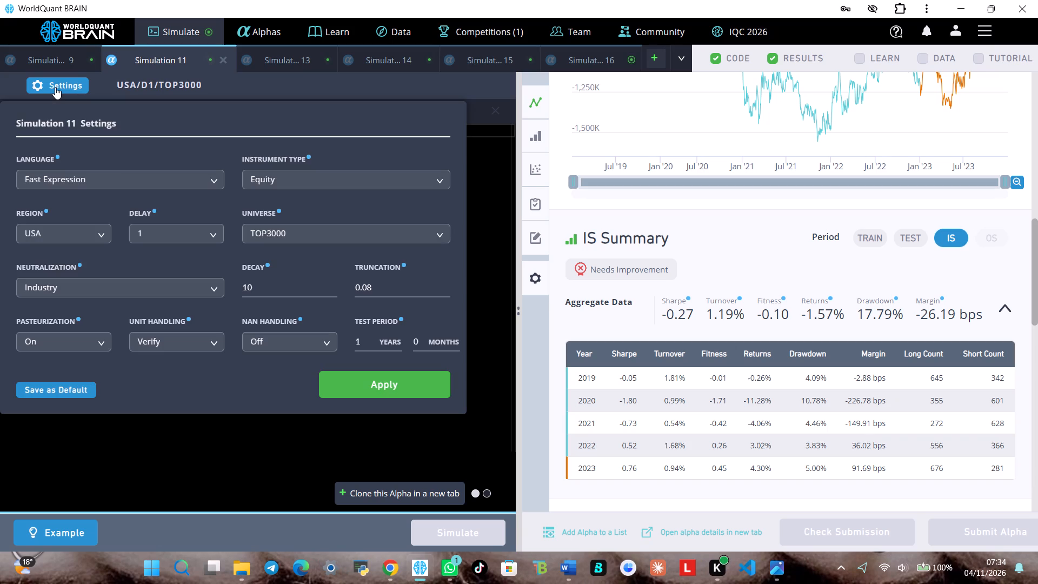
{"action": "left_click", "coordinate": [55, 87]}
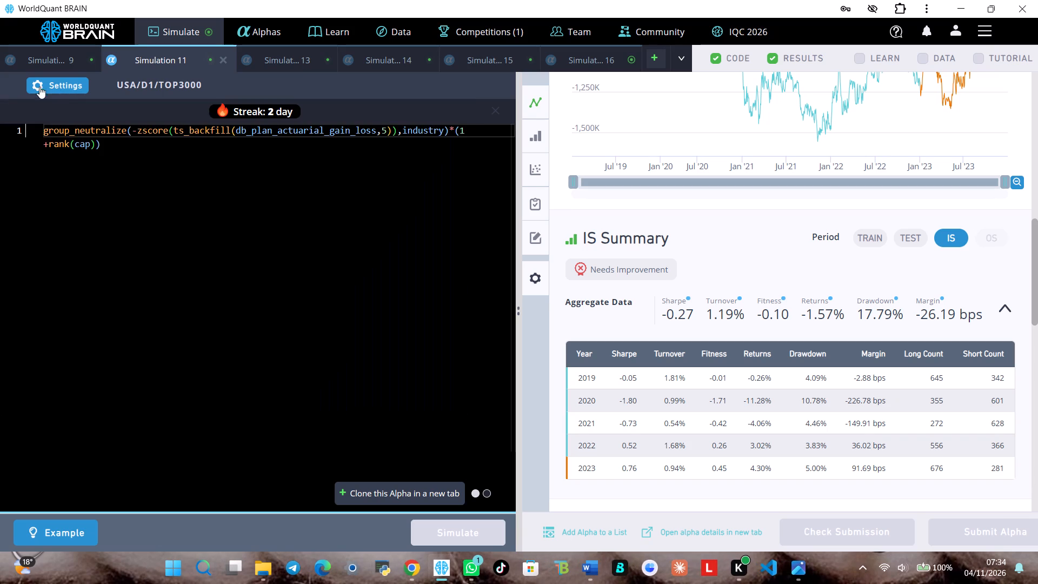
{"action": "left_click", "coordinate": [65, 91]}
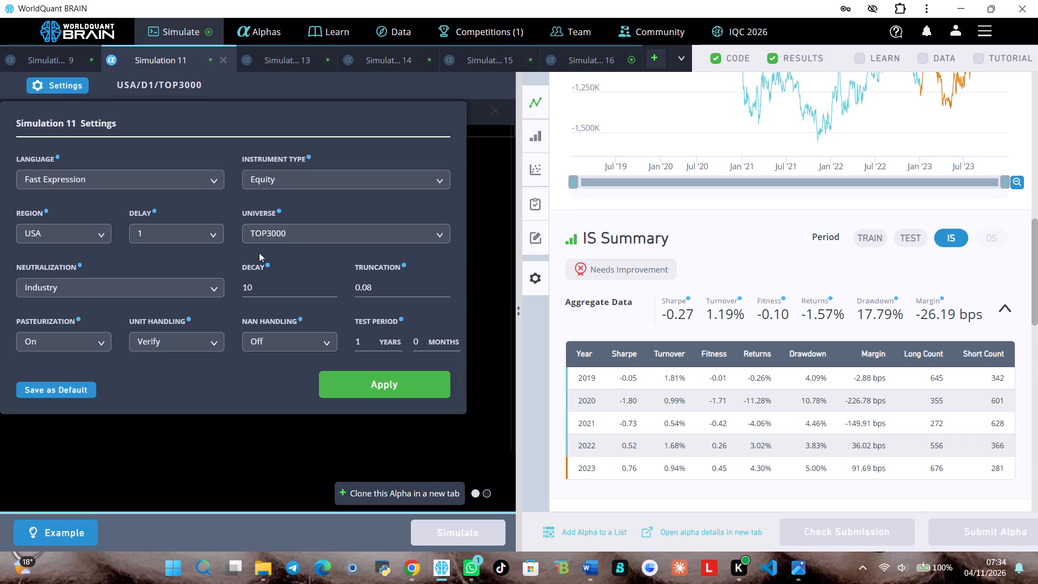
{"action": "left_click", "coordinate": [263, 277]}
{"action": "key", "text": "0"}
{"action": "left_click", "coordinate": [385, 379]}
{"action": "left_click", "coordinate": [451, 532]}
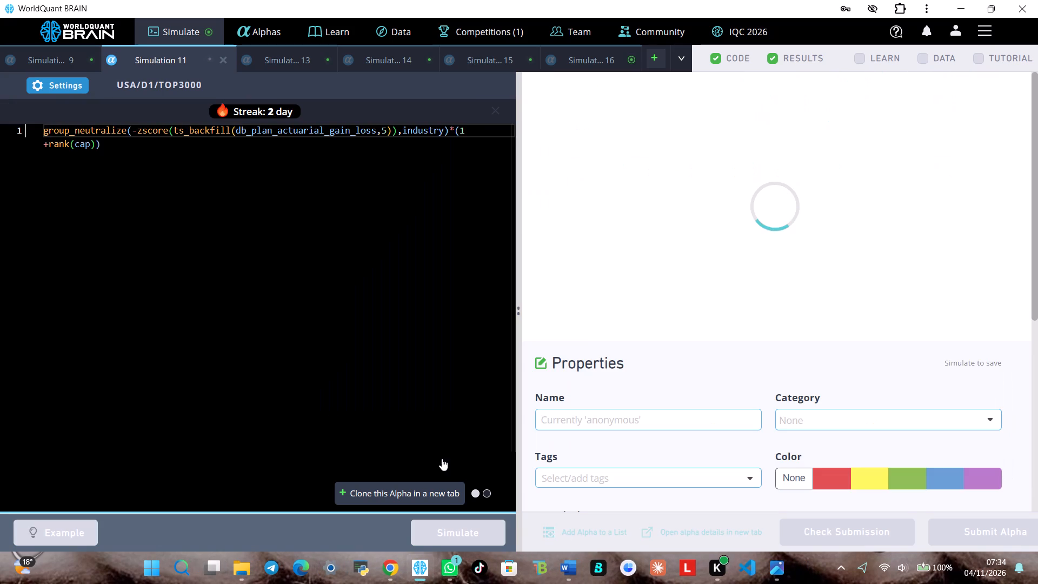
Show the test period for Simulation 16 and examine its IS-period summary and failed IS tests.
{"action": "left_click", "coordinate": [589, 58]}
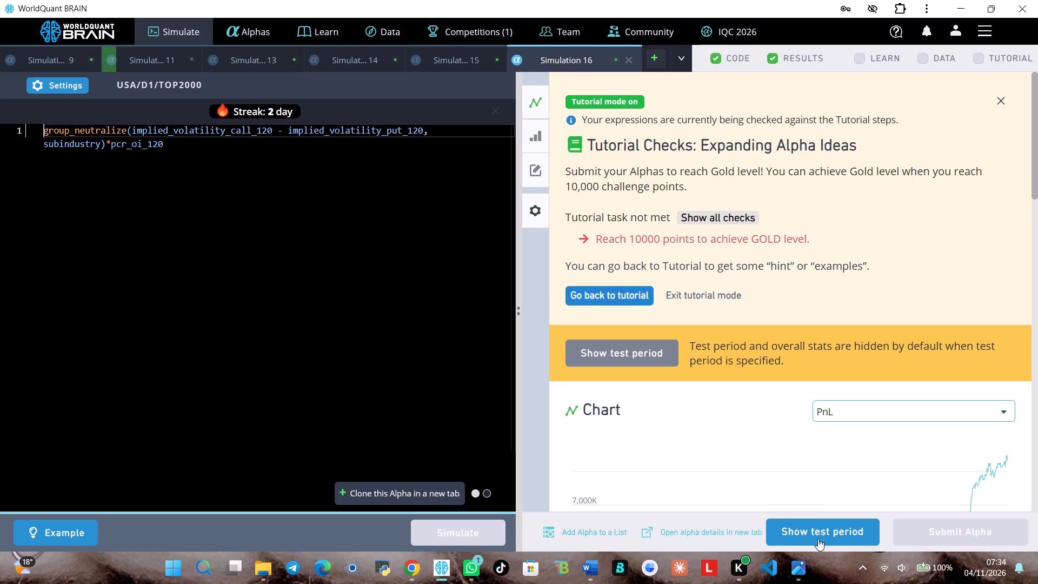
{"action": "left_click", "coordinate": [818, 539]}
{"action": "scroll", "coordinate": [825, 482], "scroll_direction": "down", "scroll_amount": 2}
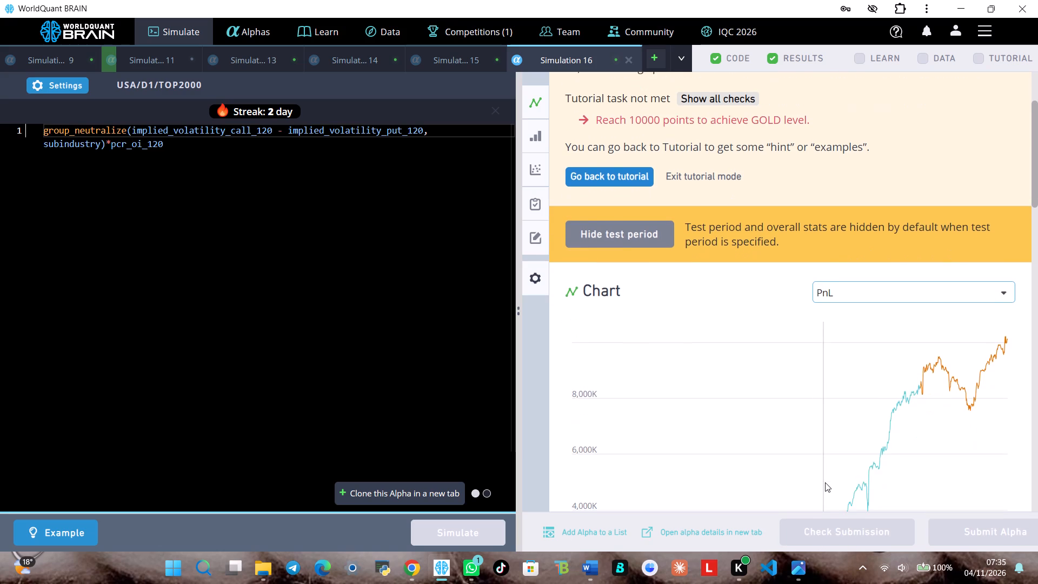
{"action": "scroll", "coordinate": [825, 482], "scroll_direction": "down", "scroll_amount": 2}
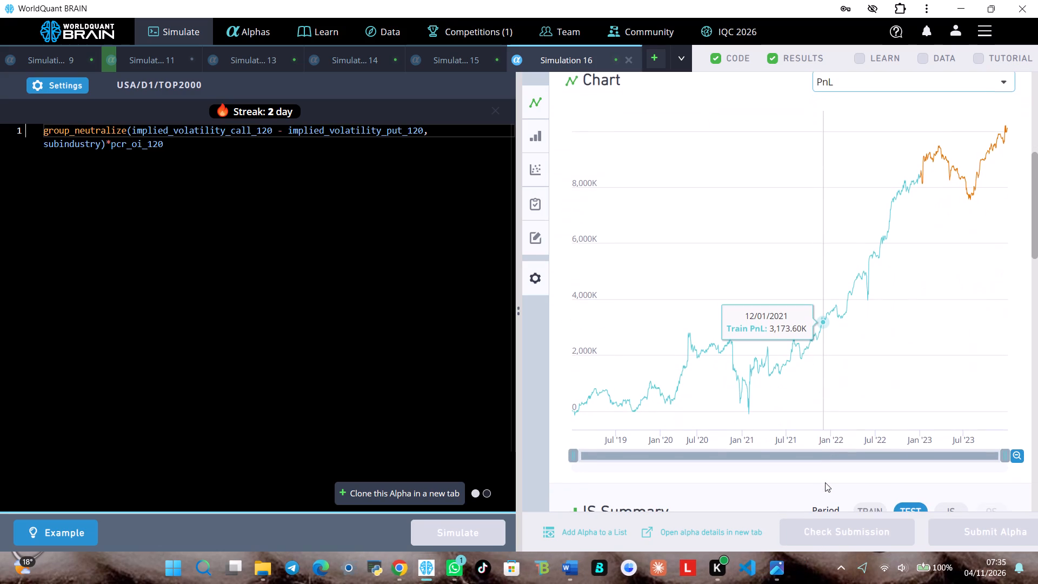
{"action": "scroll", "coordinate": [825, 482], "scroll_direction": "down", "scroll_amount": 2}
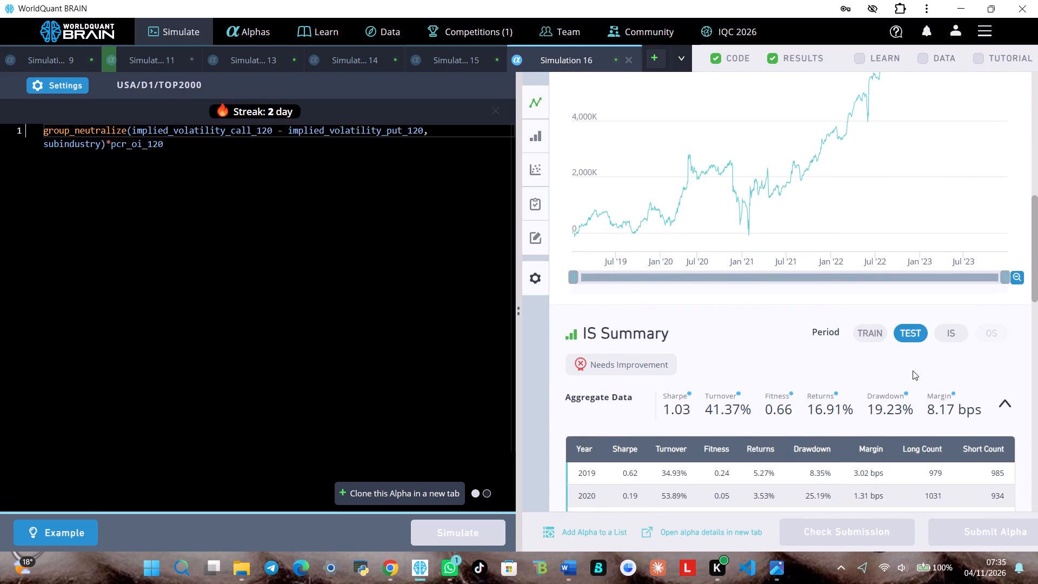
{"action": "left_click", "coordinate": [954, 339]}
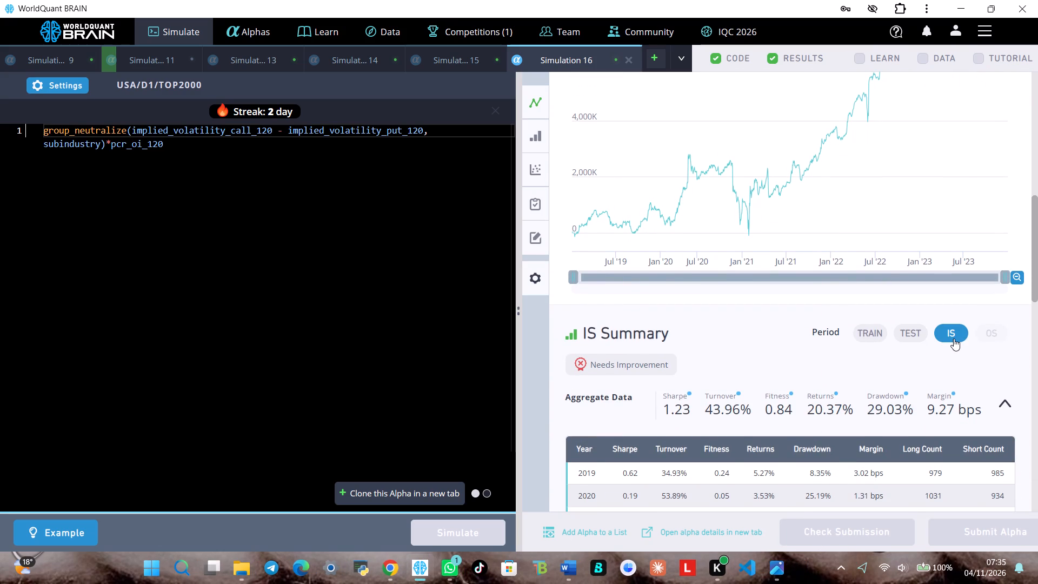
{"action": "scroll", "coordinate": [954, 339], "scroll_direction": "down", "scroll_amount": 4}
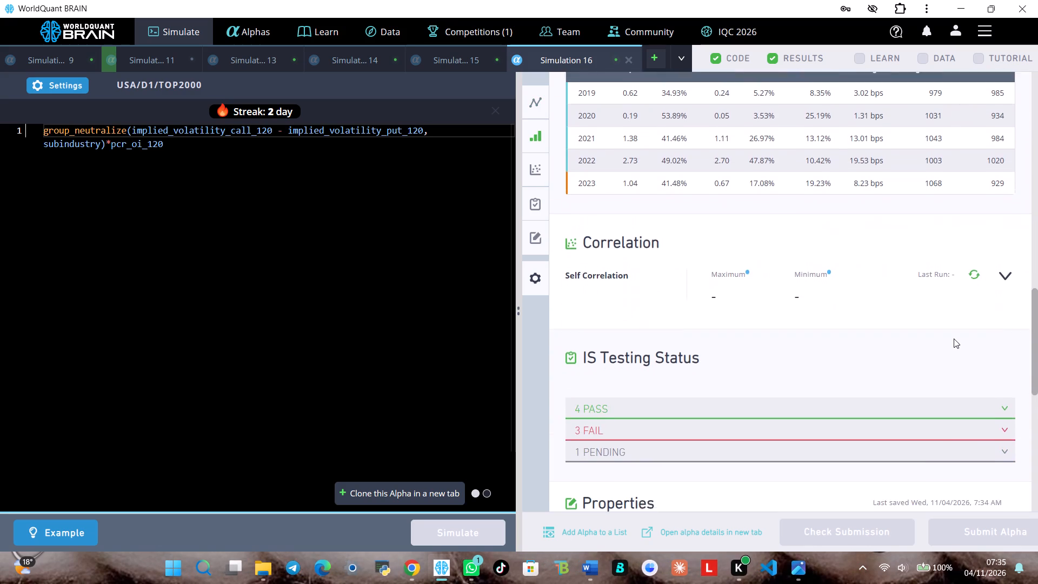
{"action": "left_click", "coordinate": [926, 410]}
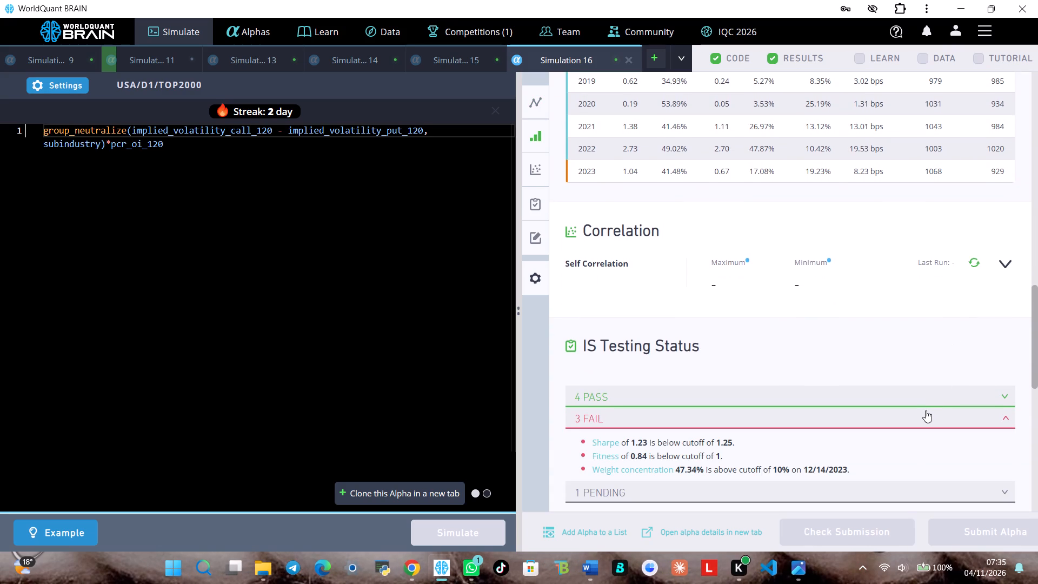